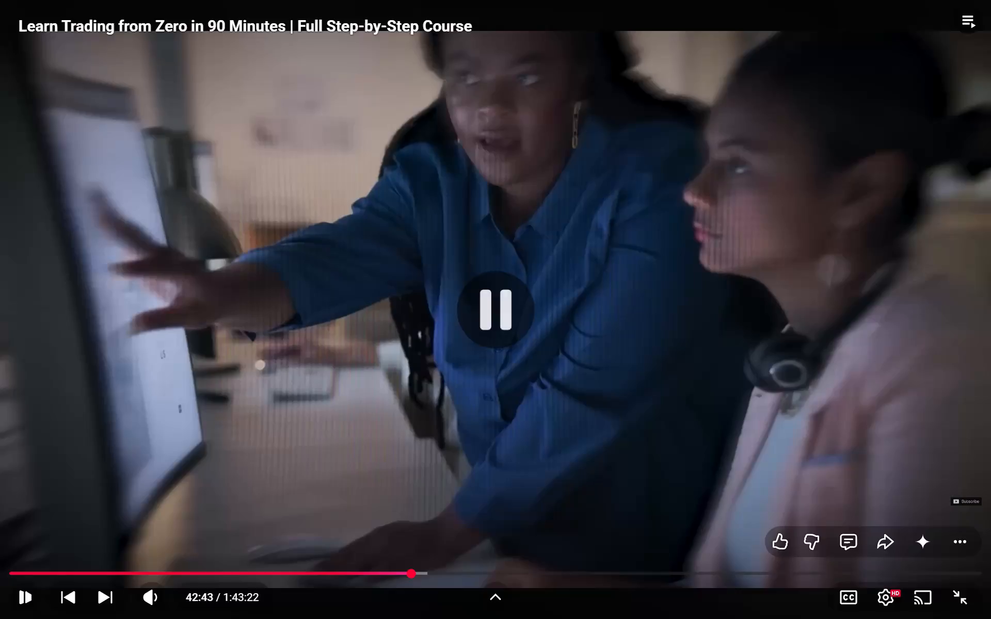
Switch from the full-screen trading course video to the Windows desktop, leaving no desktop icon selected.
key(super+d)
click(334, 287)
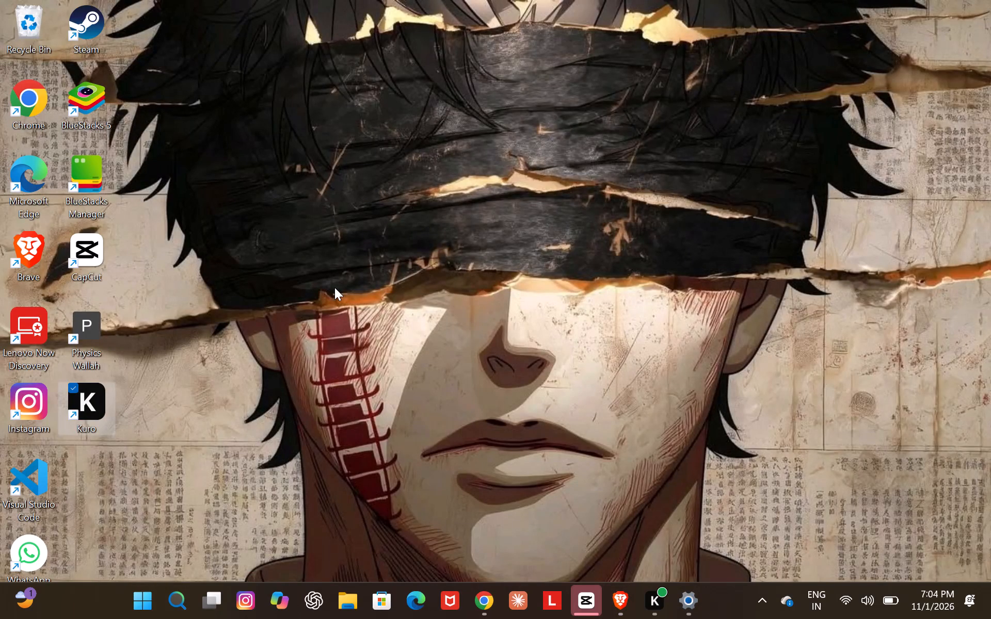
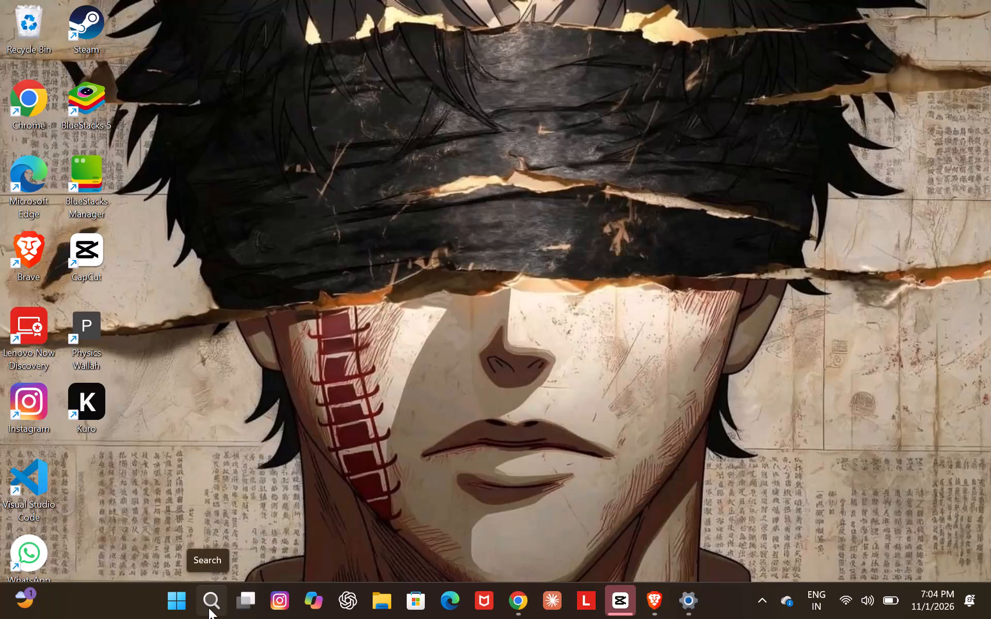
Find the TradingView desktop app with a Windows search for "tra" and launch it.
click(209, 608)
text(tra)
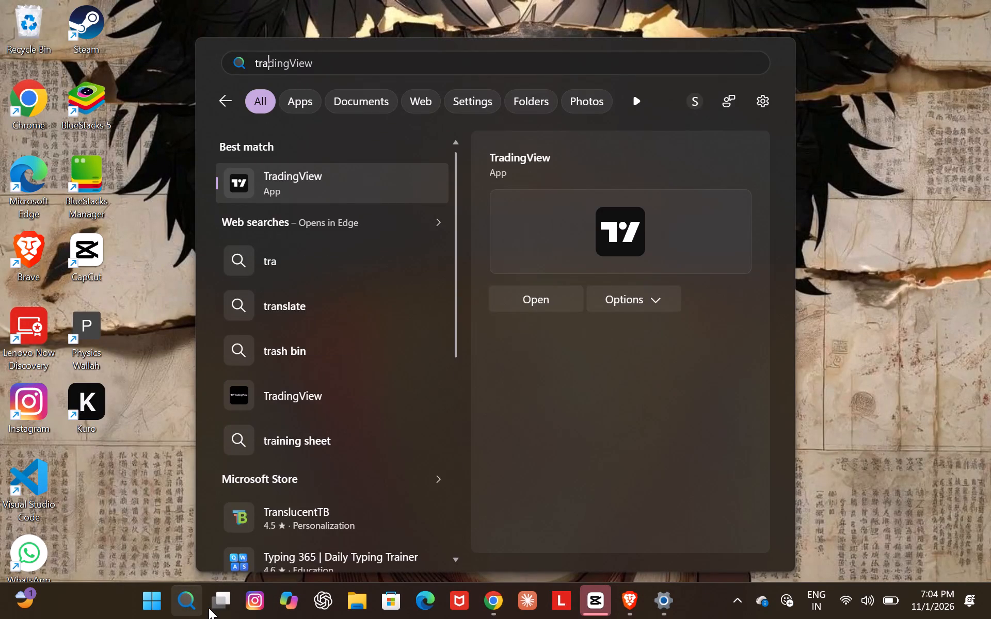
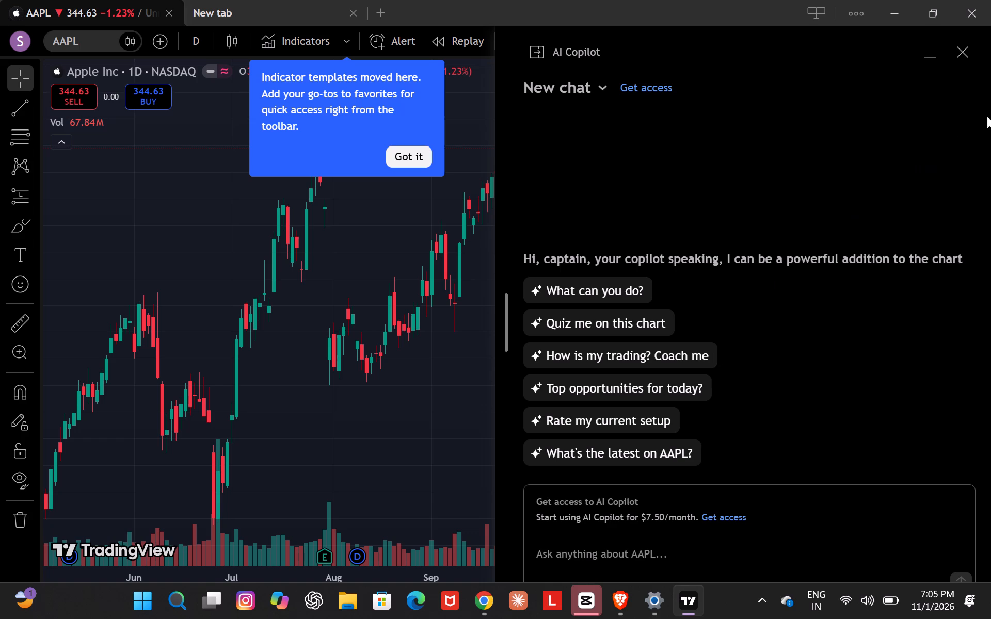
click(964, 55)
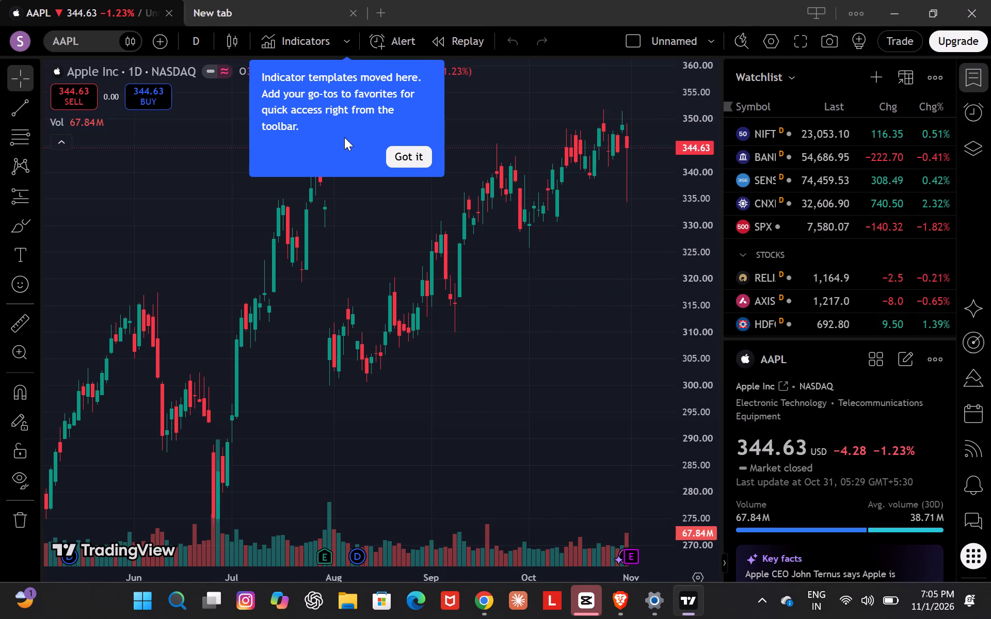
click(409, 159)
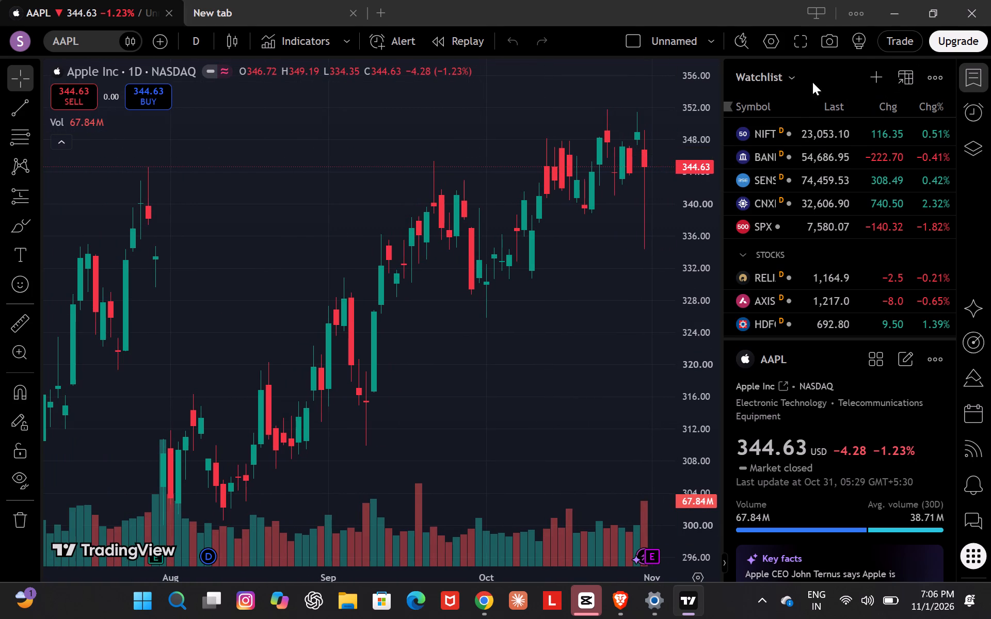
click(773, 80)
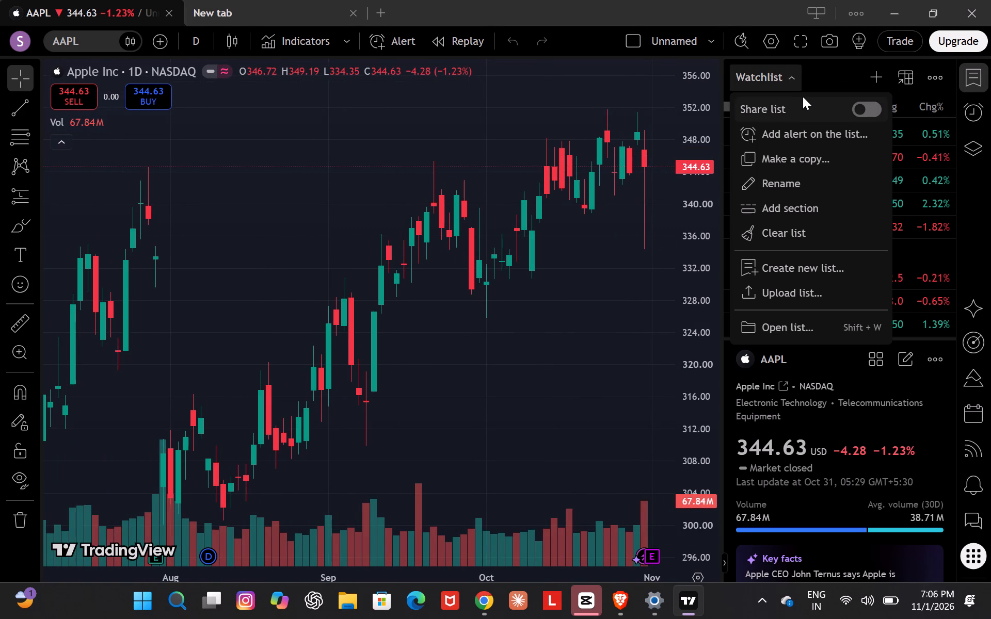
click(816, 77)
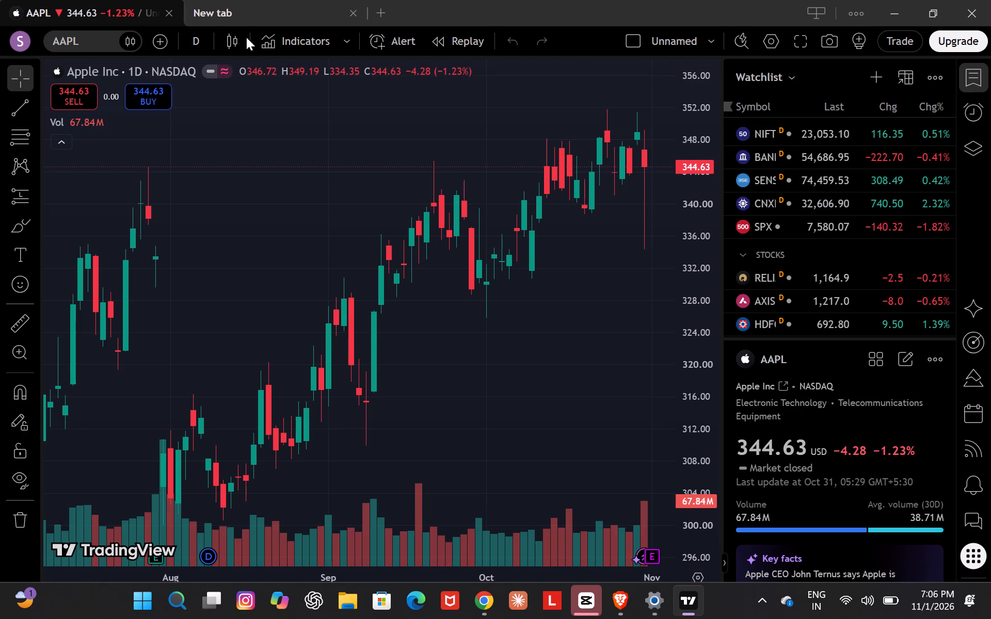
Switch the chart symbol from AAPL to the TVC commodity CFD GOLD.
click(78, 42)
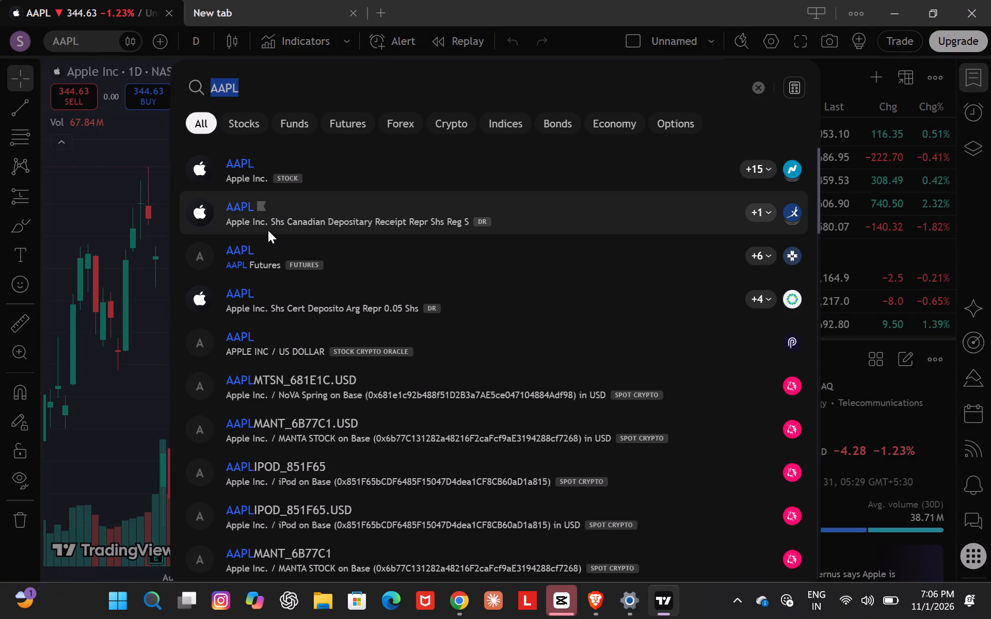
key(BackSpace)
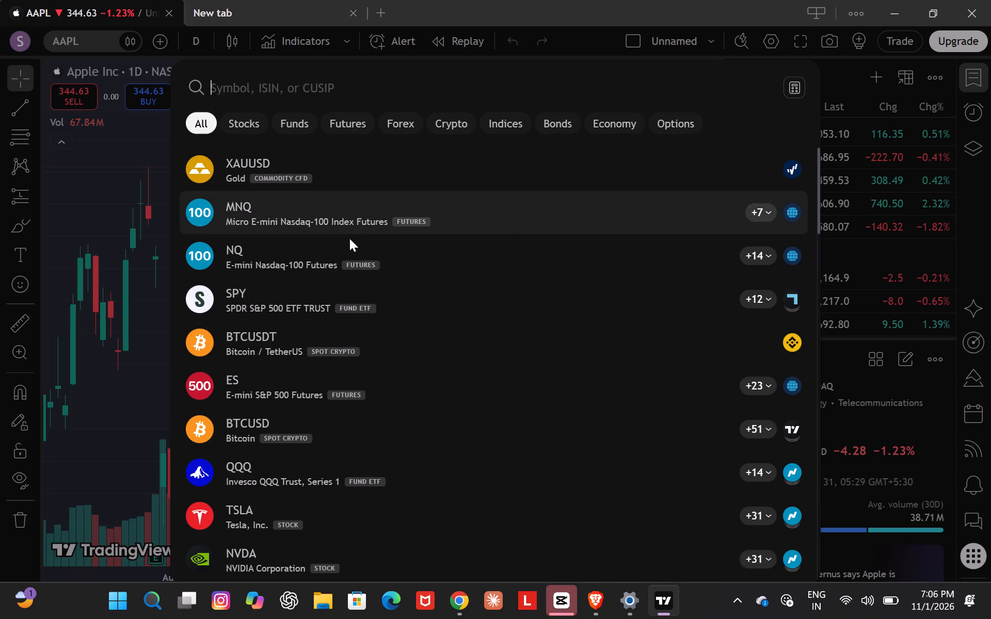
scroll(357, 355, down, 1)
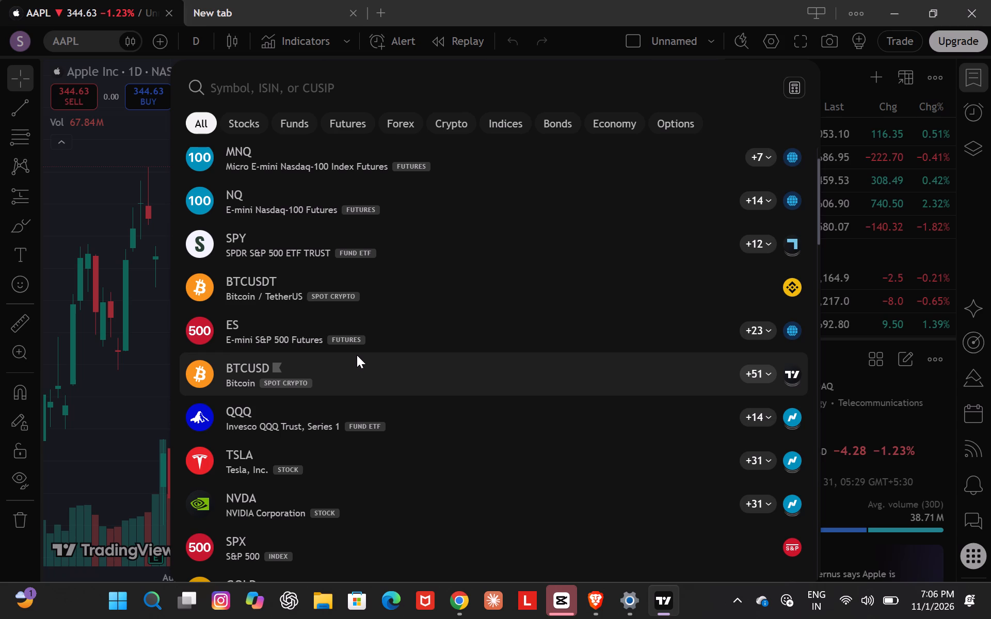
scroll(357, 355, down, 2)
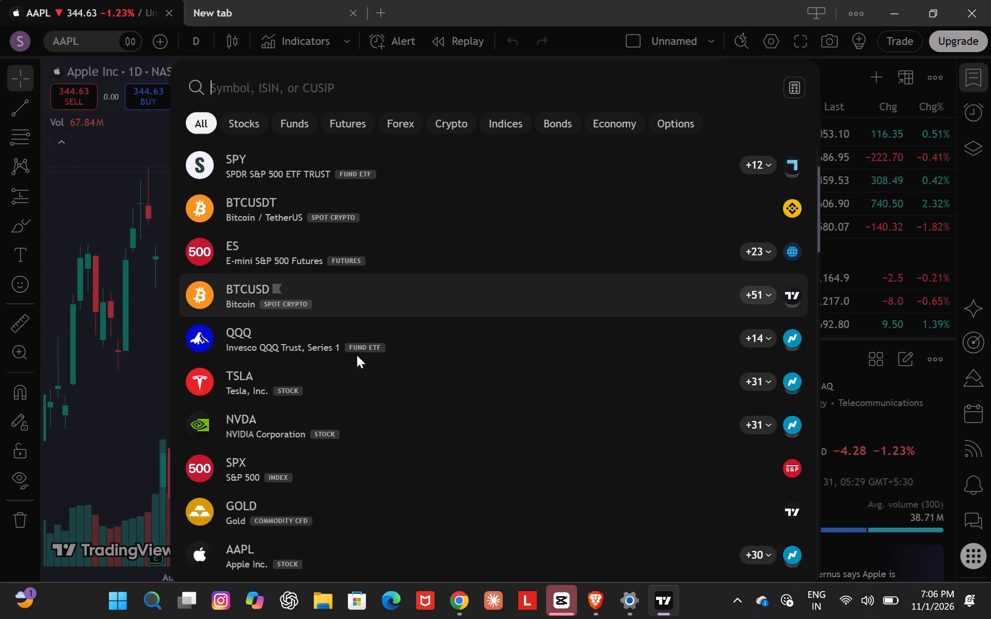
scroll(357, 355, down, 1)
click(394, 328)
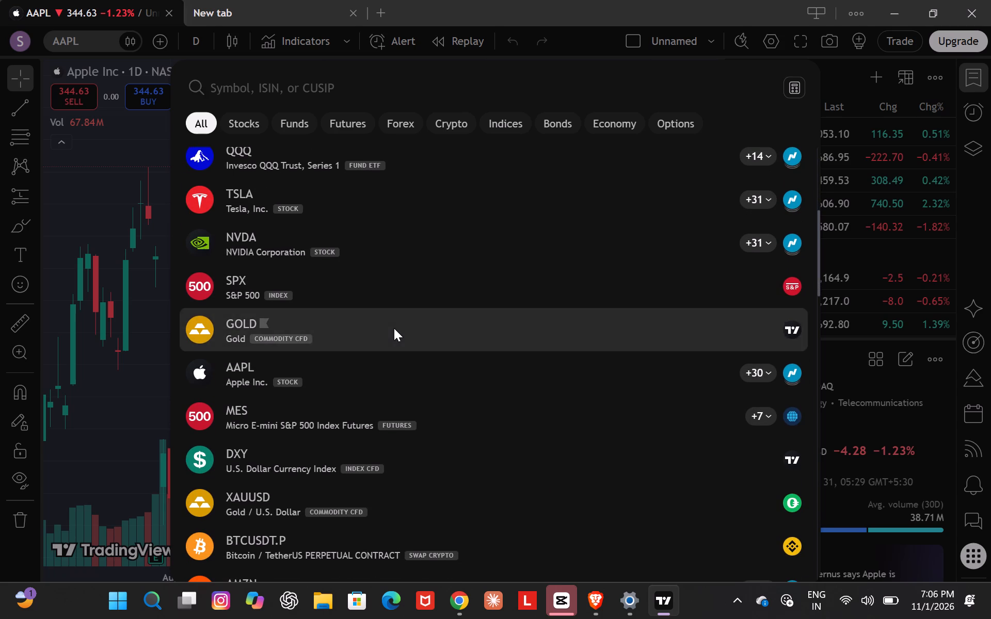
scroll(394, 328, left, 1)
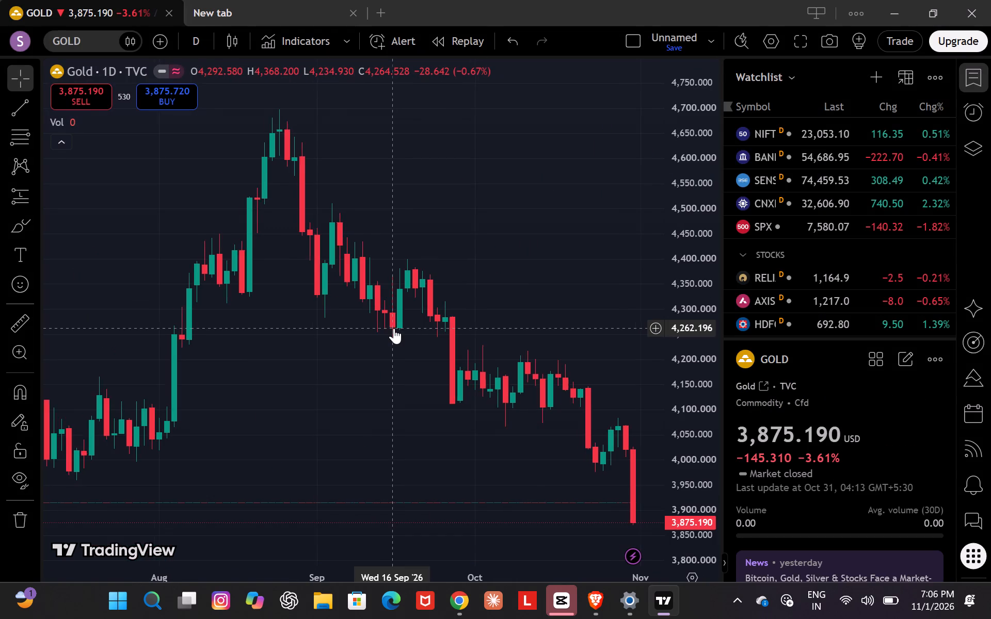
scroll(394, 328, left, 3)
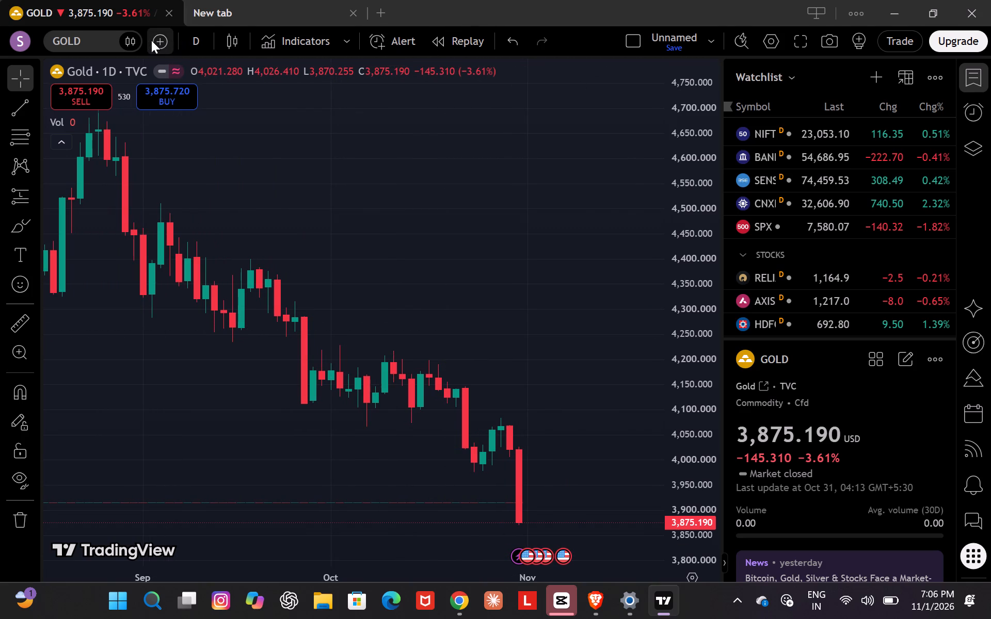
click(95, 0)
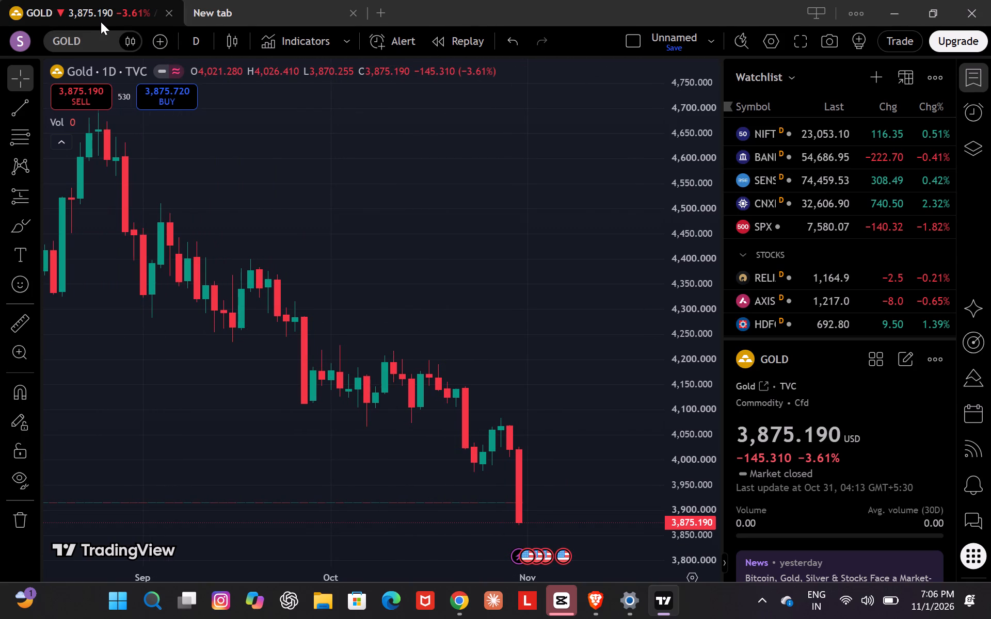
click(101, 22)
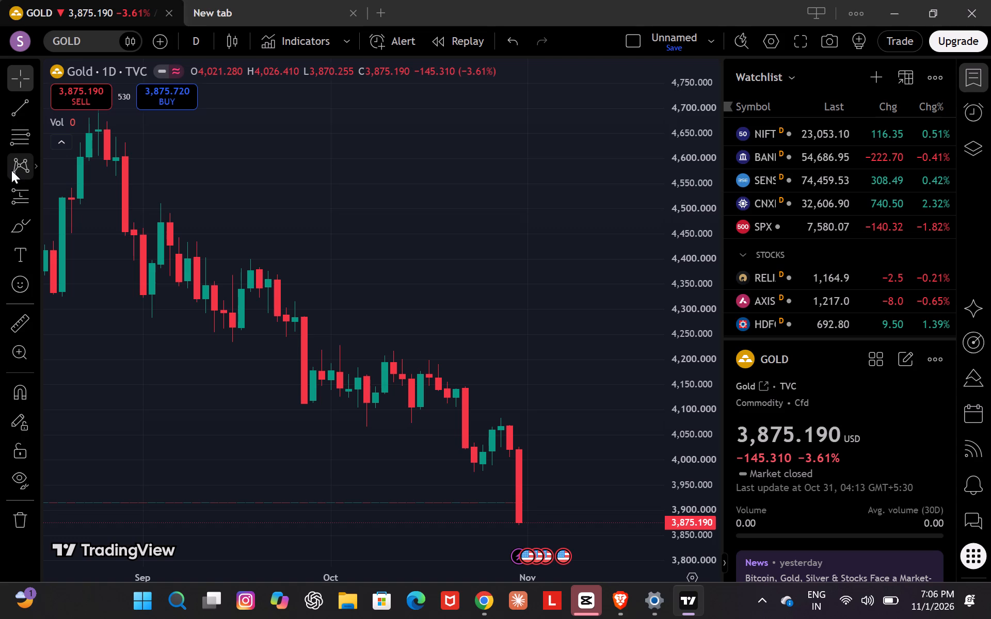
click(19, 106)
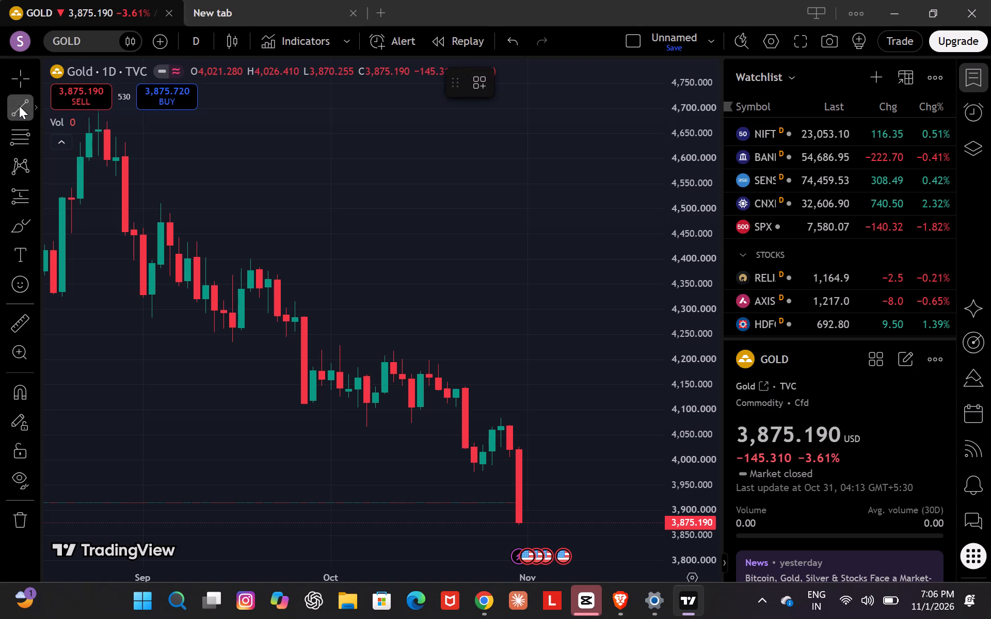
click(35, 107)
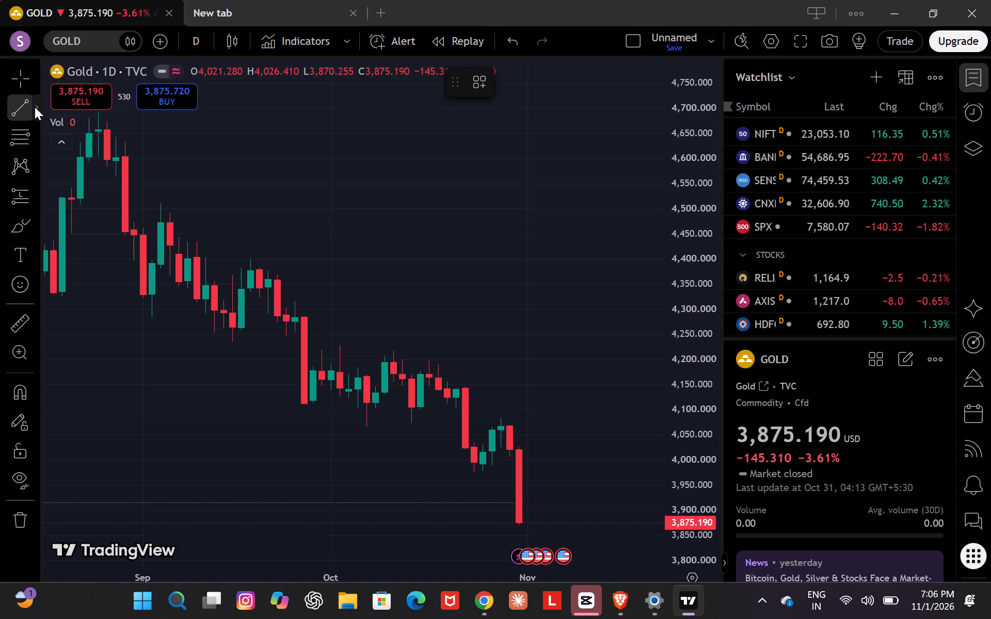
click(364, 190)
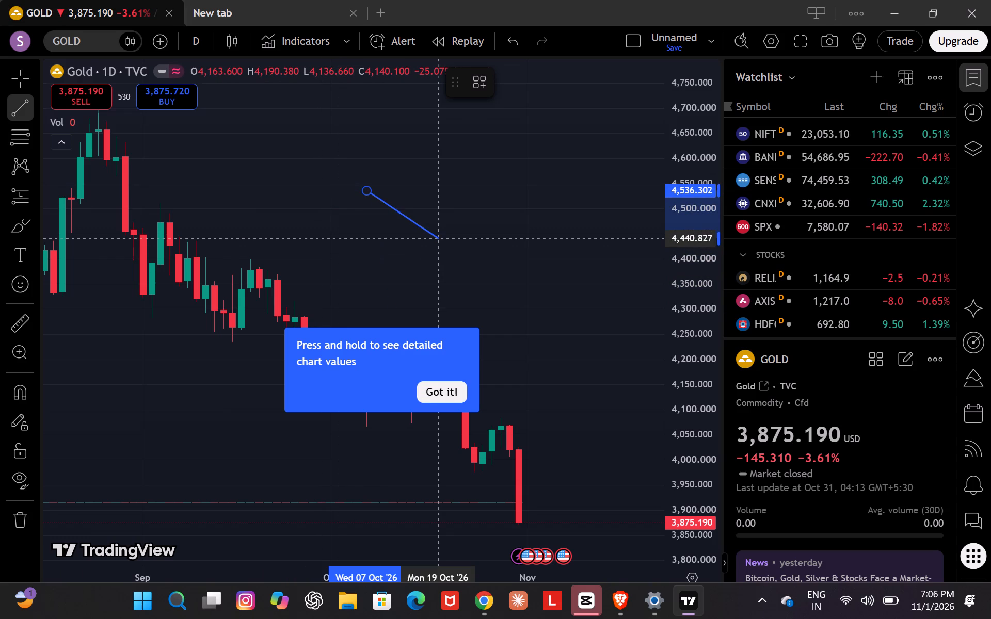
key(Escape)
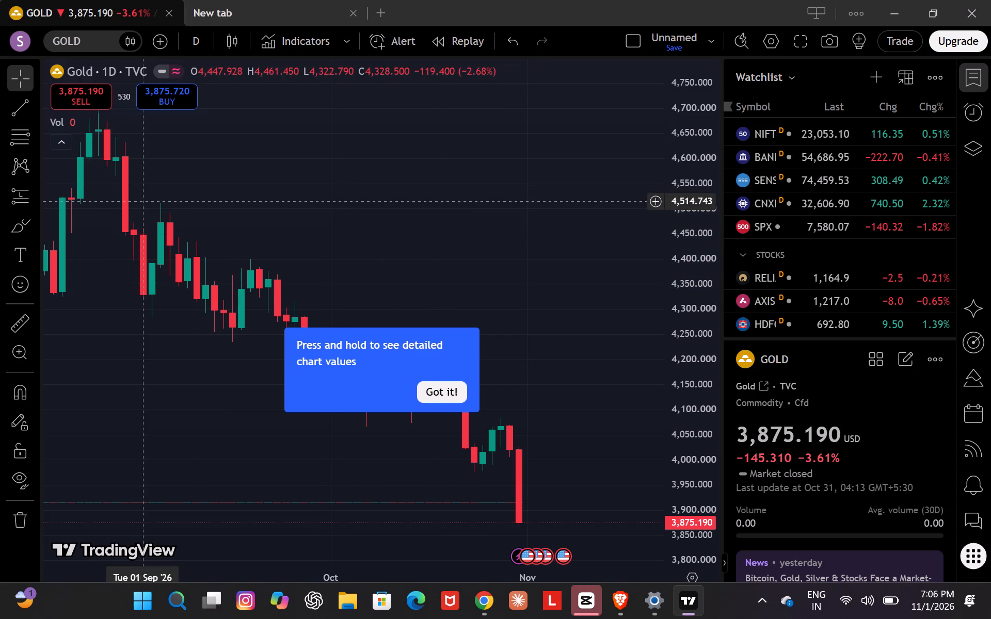
Set the chart interval to 1 minute and dismiss the tip about detailed chart values.
click(195, 41)
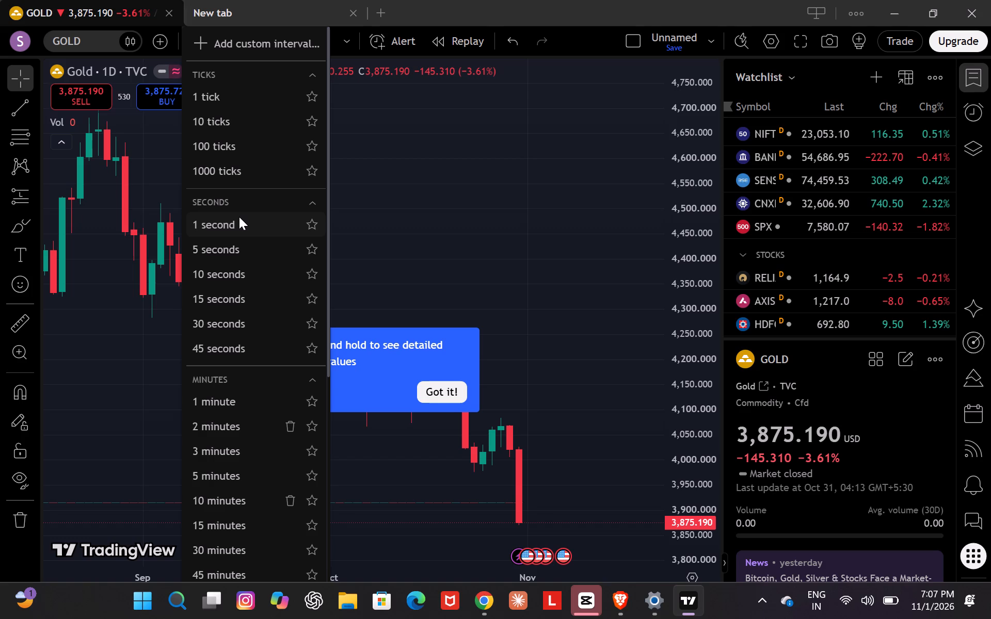
scroll(248, 301, down, 2)
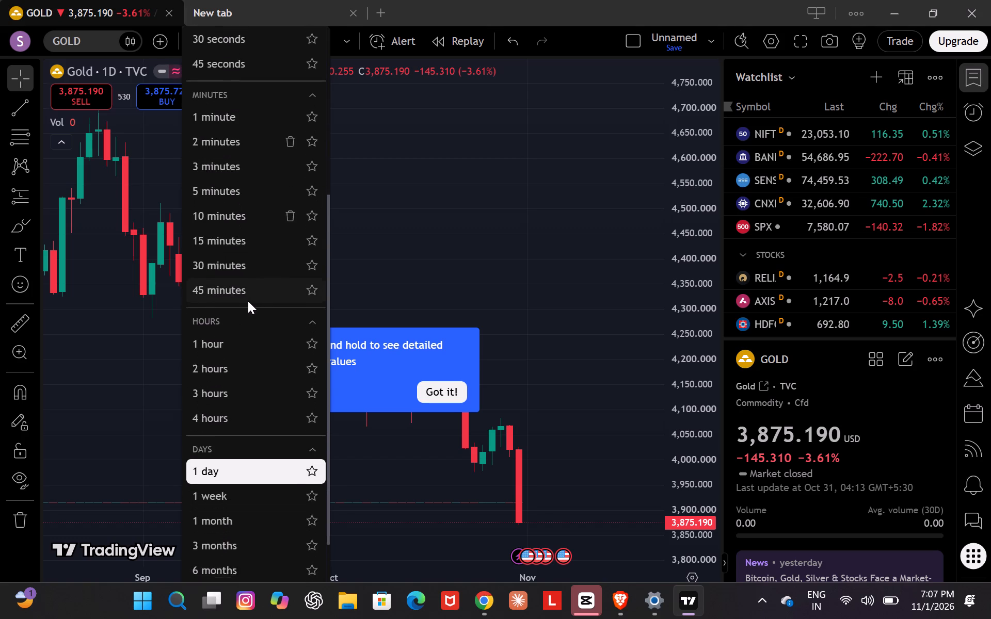
scroll(248, 301, up, 2)
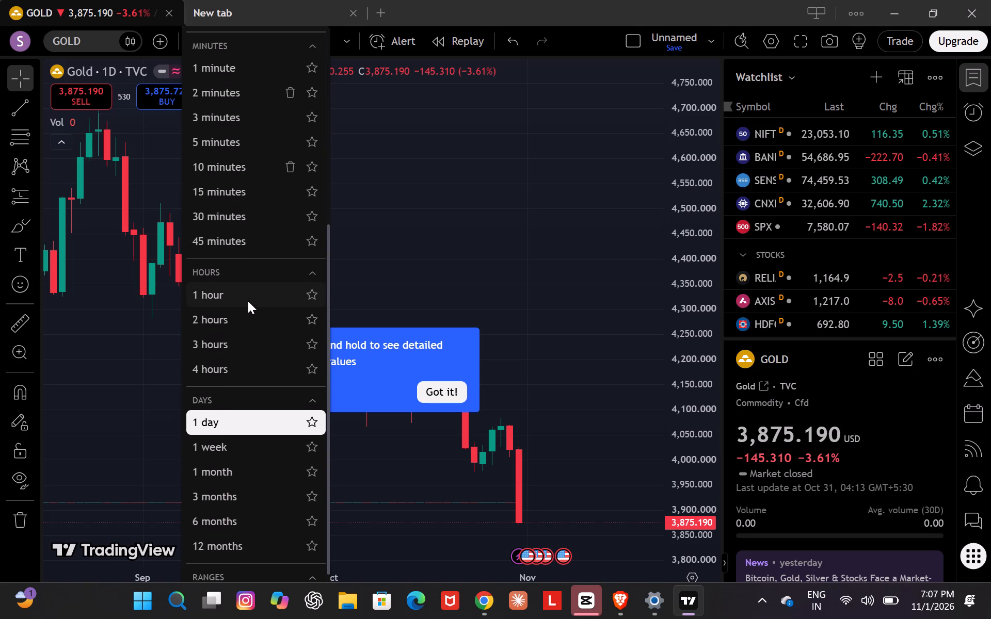
scroll(248, 301, up, 4)
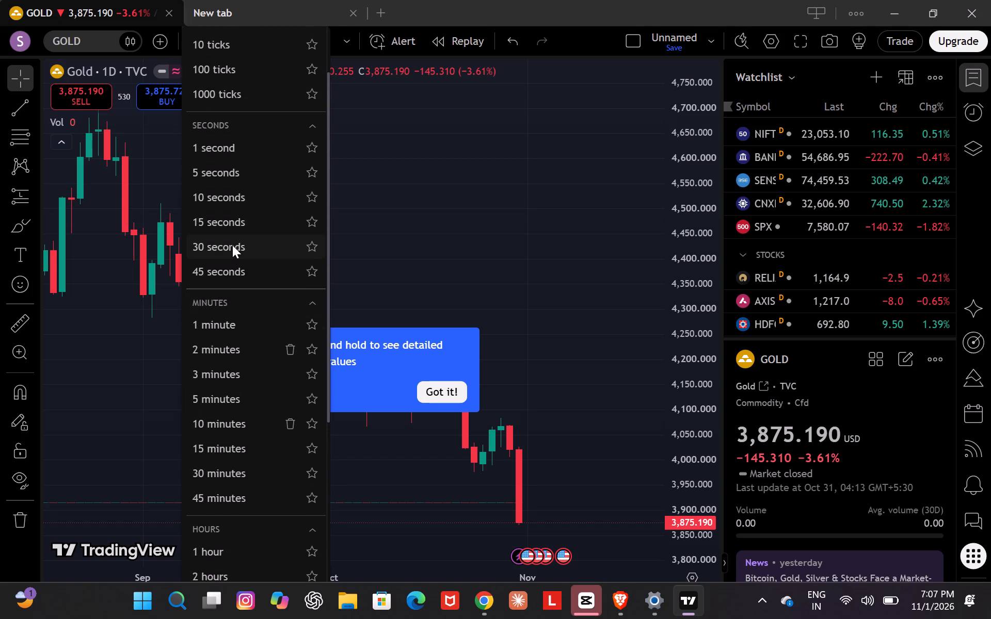
click(243, 323)
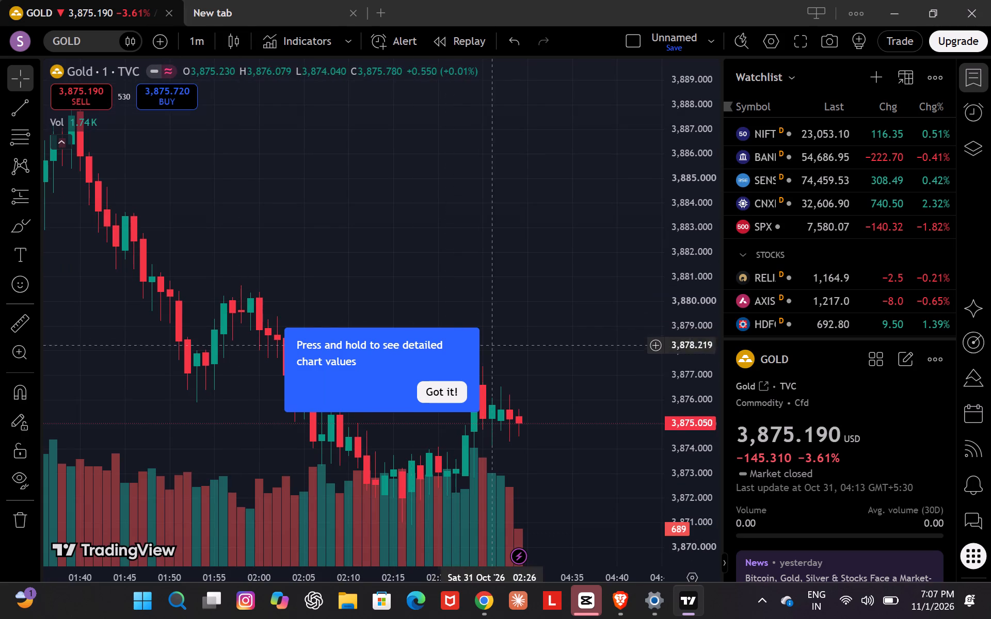
click(446, 397)
click(446, 397)
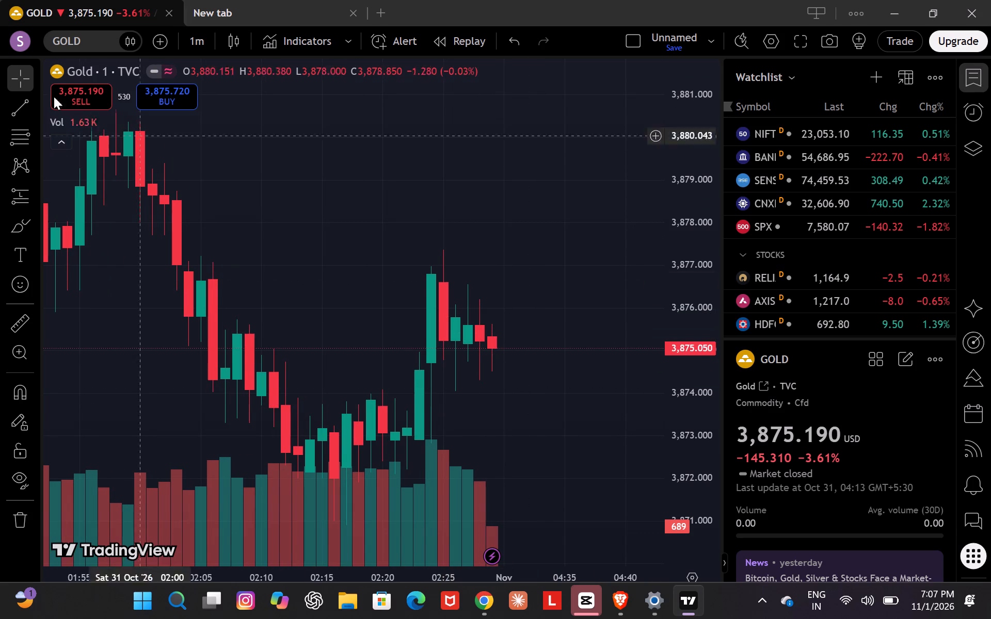
Filter the symbol search to Forex, clear the GOLD query, and switch the chart to EURUSD from ICE.
click(88, 46)
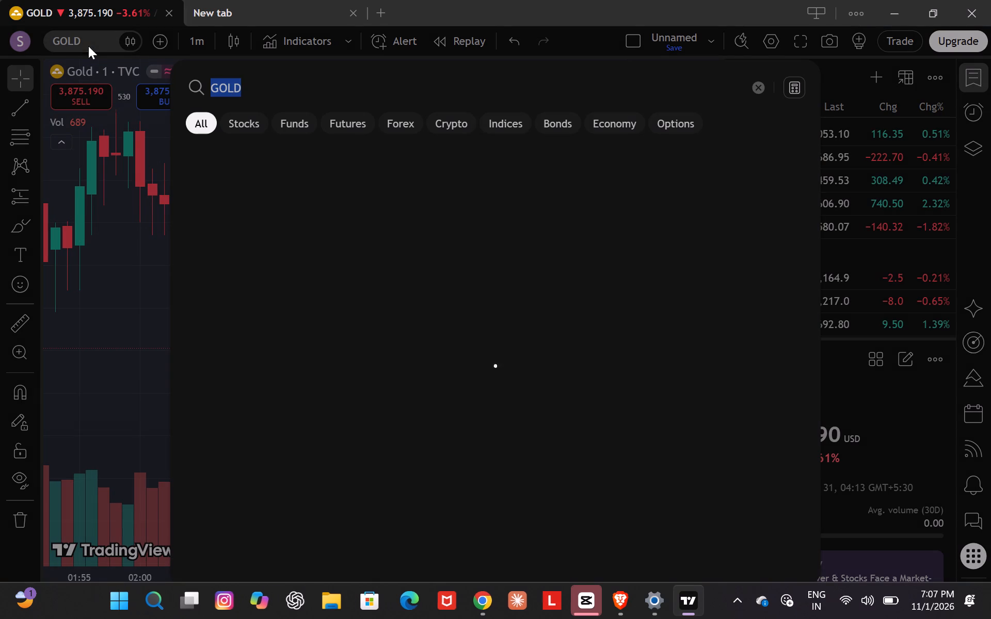
scroll(379, 357, down, 8)
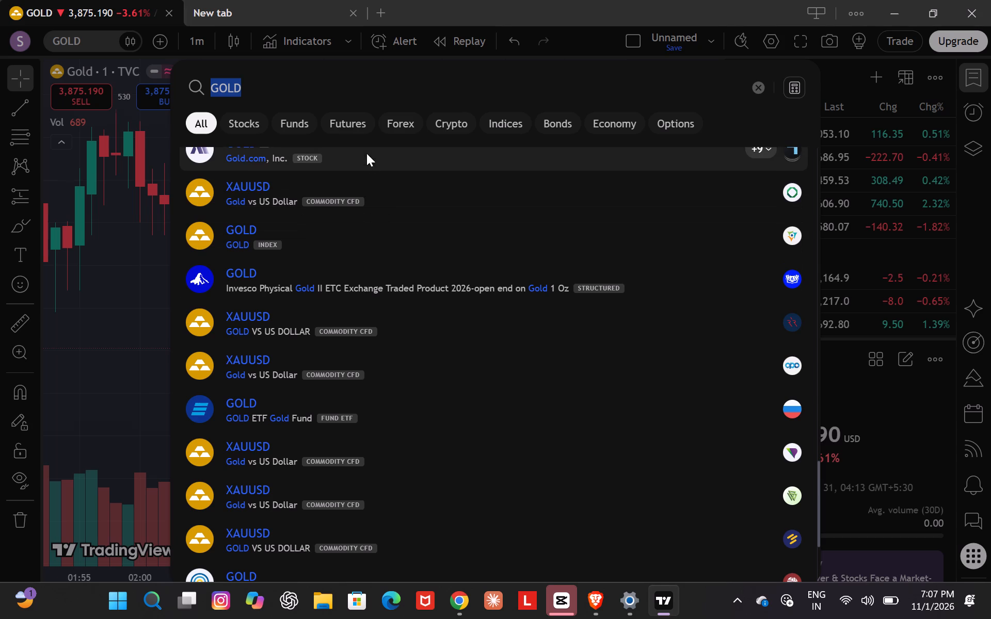
click(392, 121)
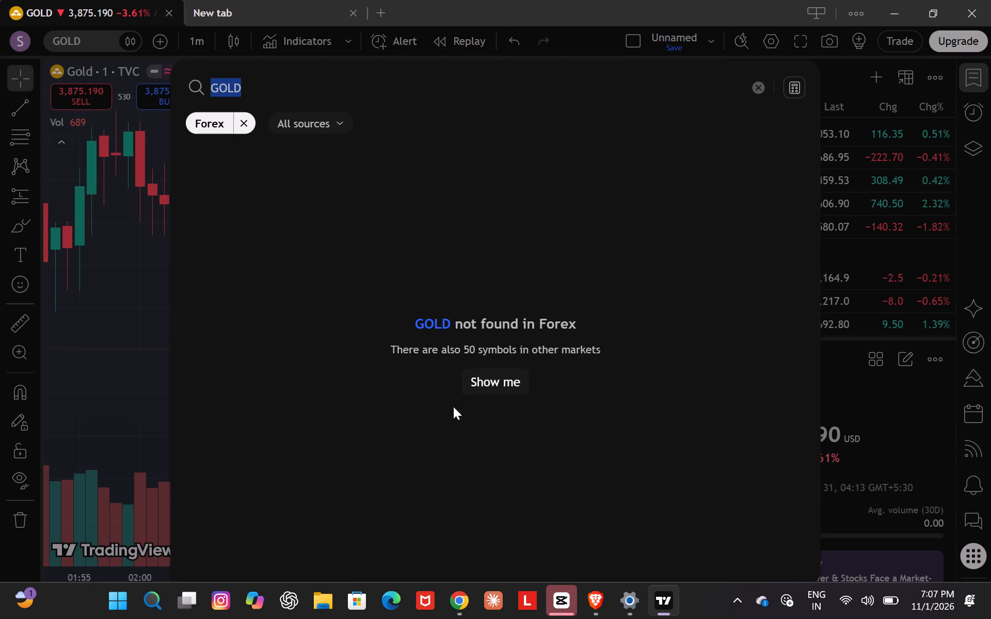
key(BackSpace)
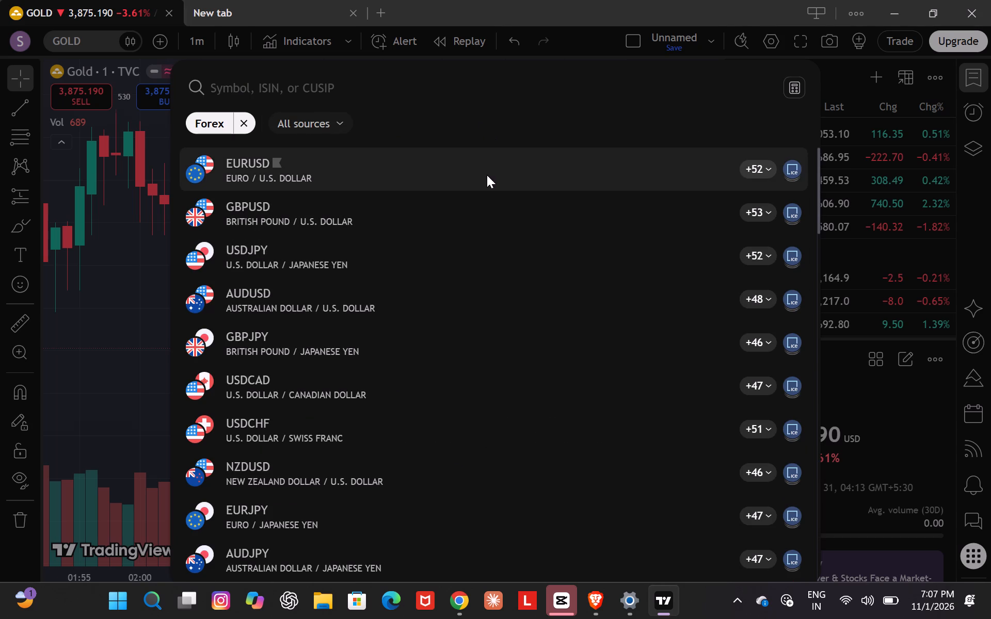
click(487, 175)
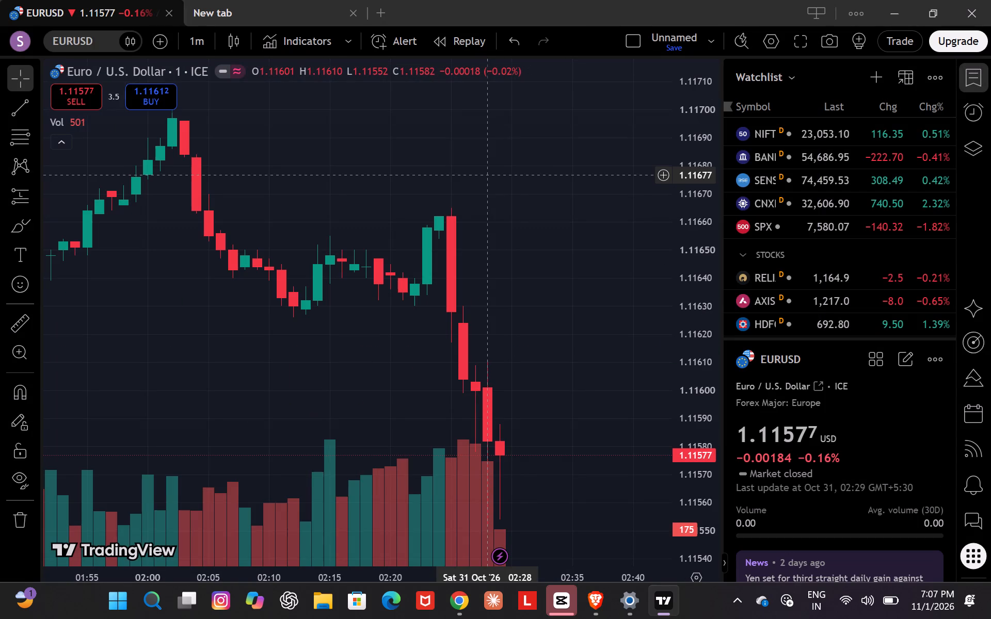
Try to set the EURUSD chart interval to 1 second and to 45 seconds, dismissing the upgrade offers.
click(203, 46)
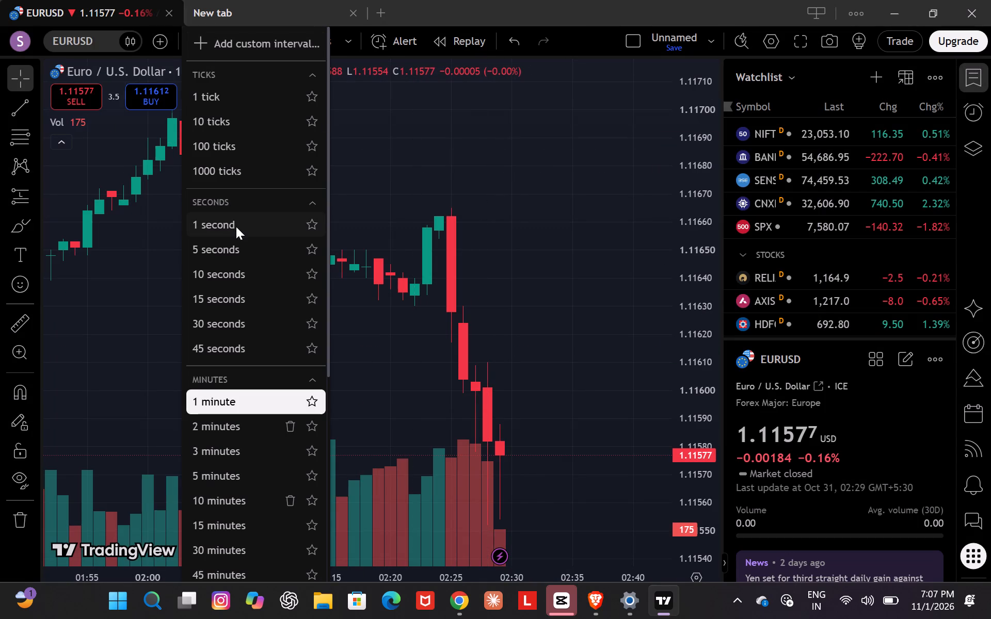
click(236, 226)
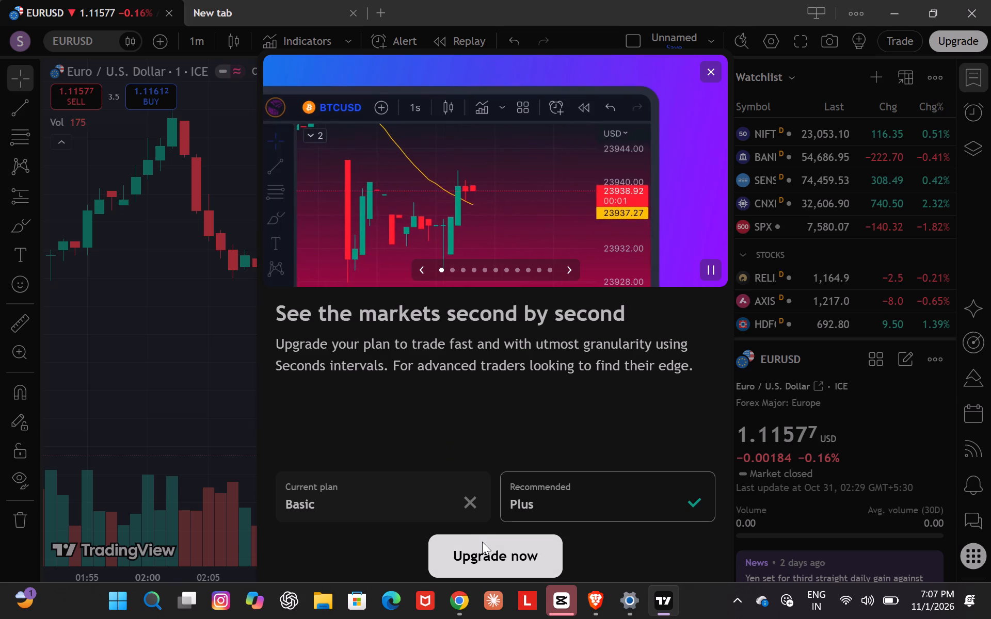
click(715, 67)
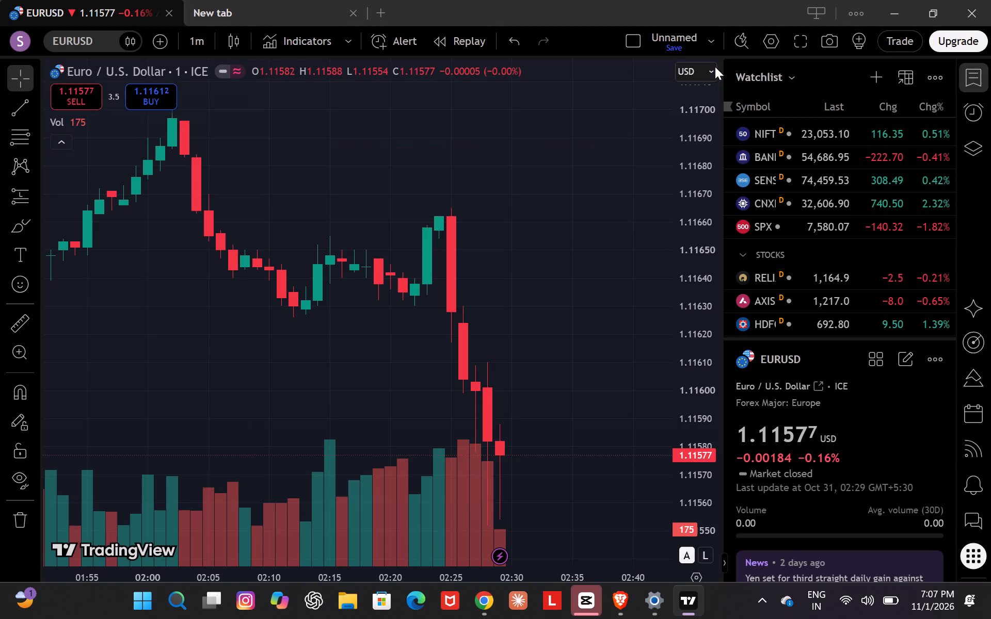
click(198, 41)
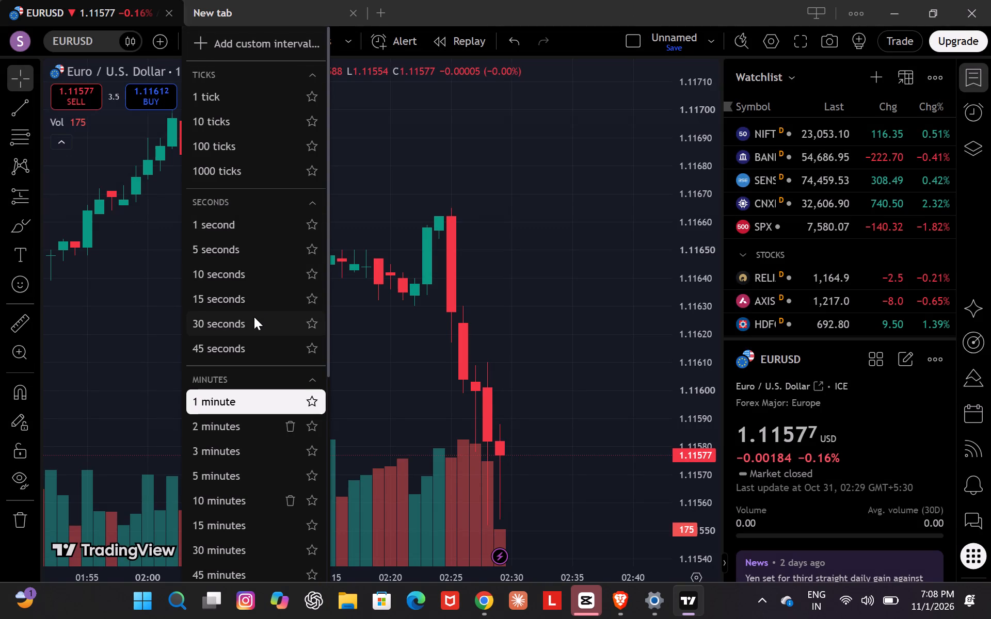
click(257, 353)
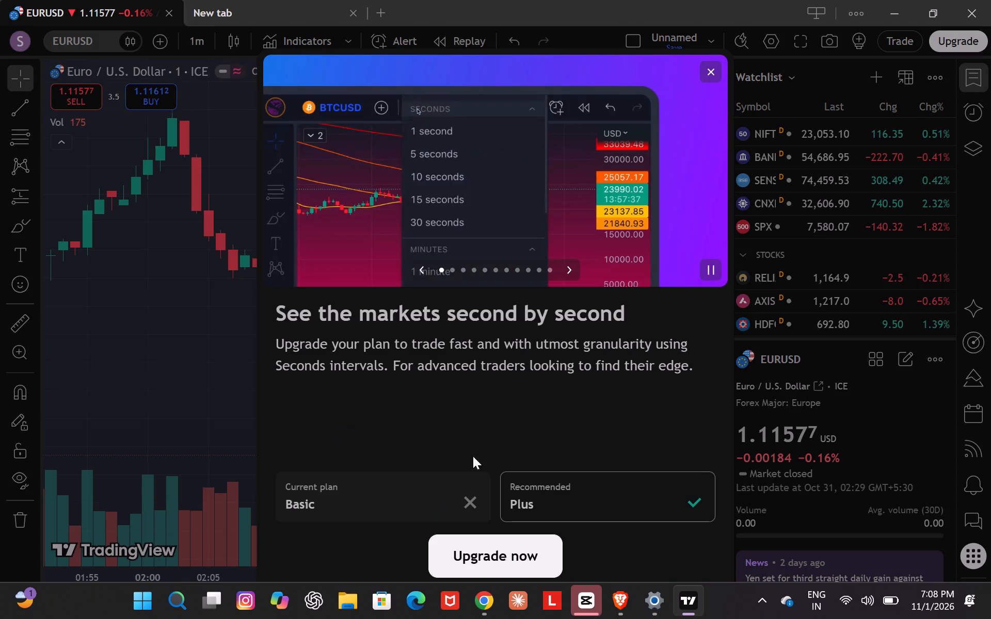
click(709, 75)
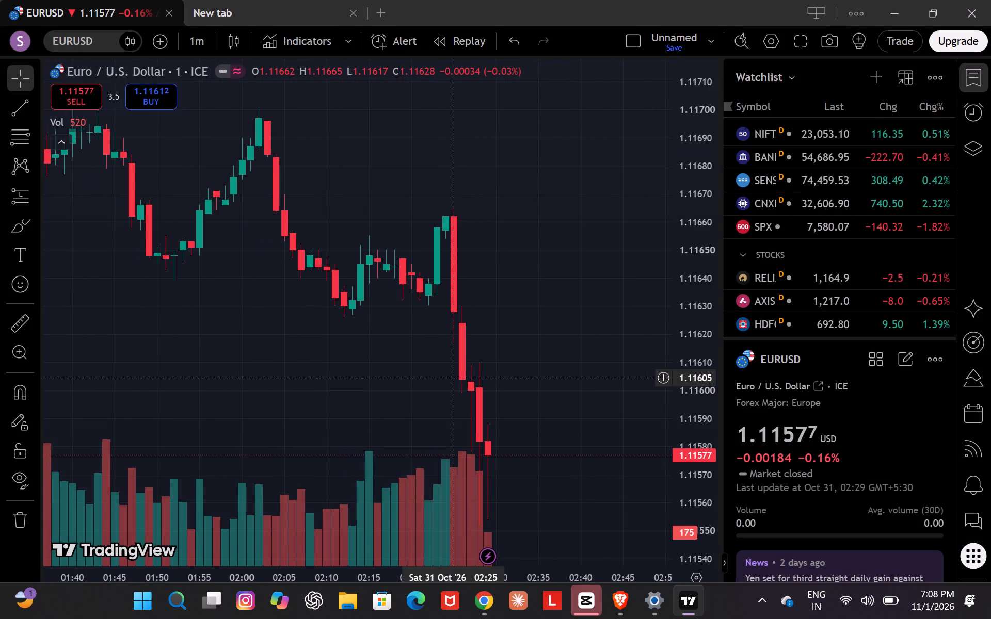
Remove the Forex filter and EURUSD query from the symbol search, and switch the chart to the TVC commodity CFD GOLD.
click(82, 39)
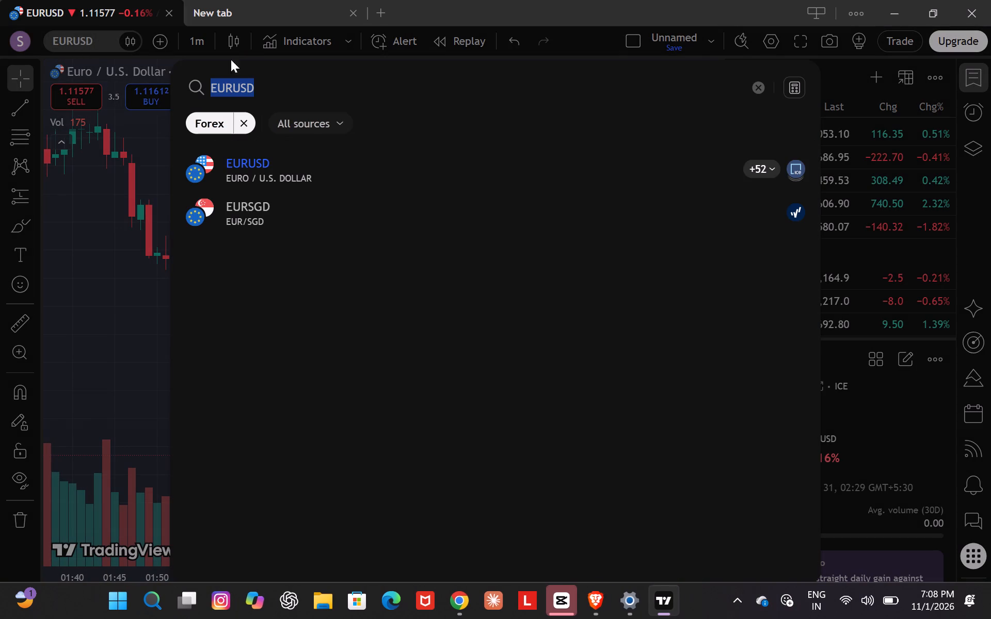
click(241, 121)
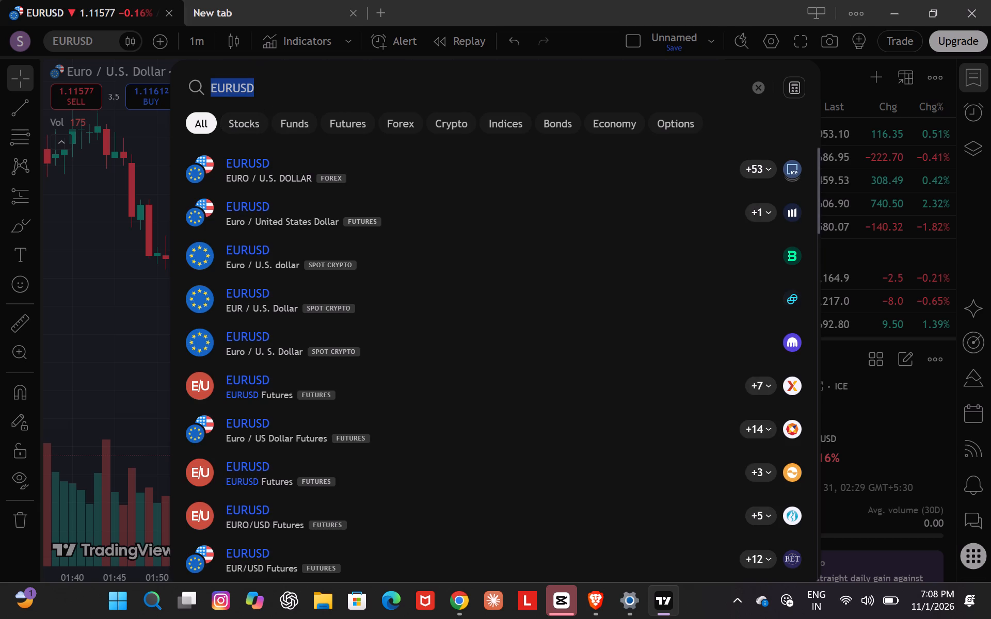
key(BackSpace)
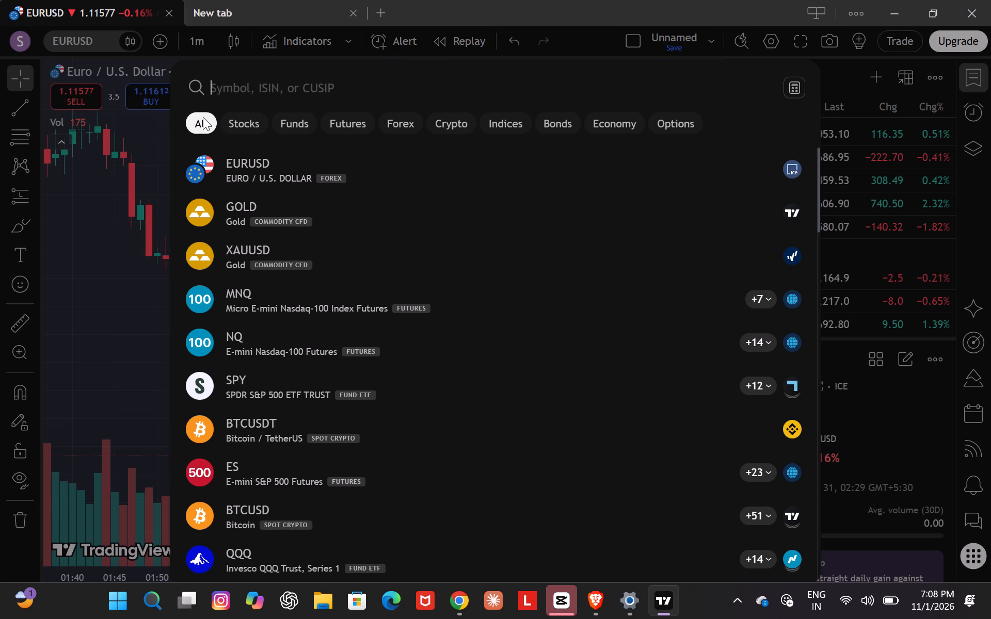
scroll(382, 425, down, 1)
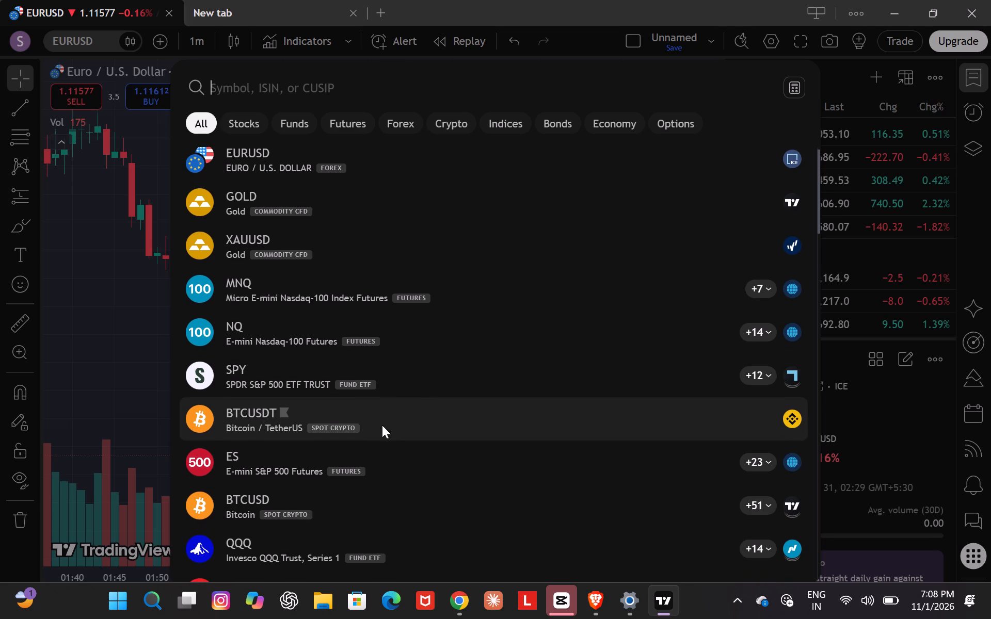
scroll(382, 425, down, 3)
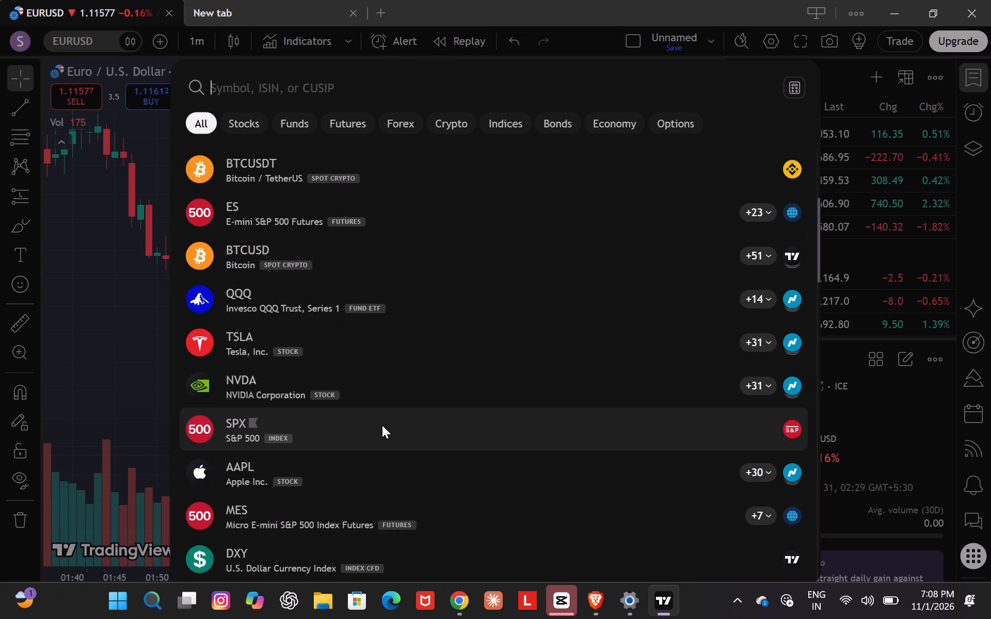
scroll(382, 425, up, 4)
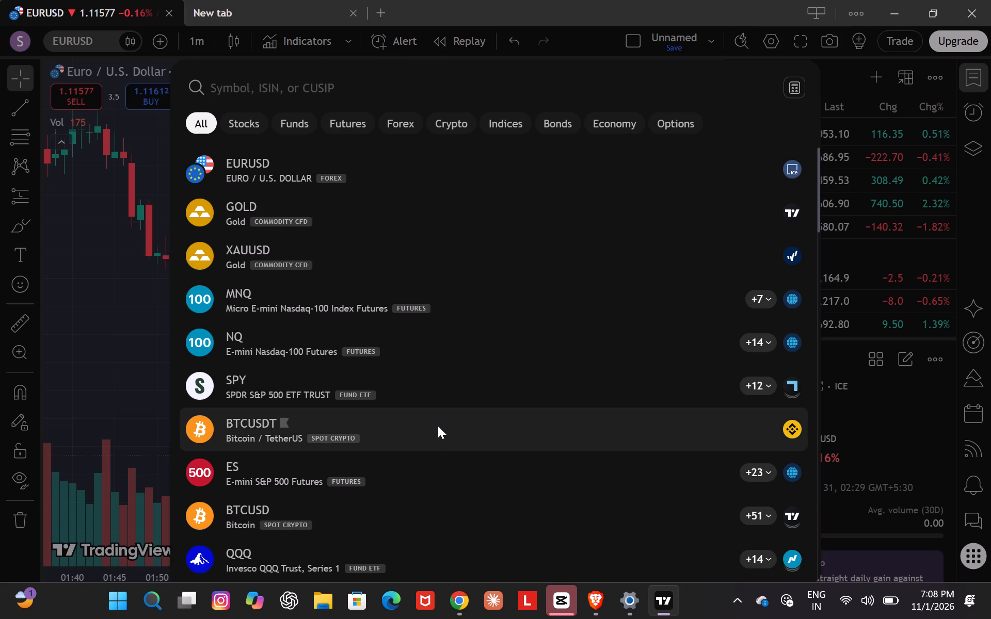
click(461, 214)
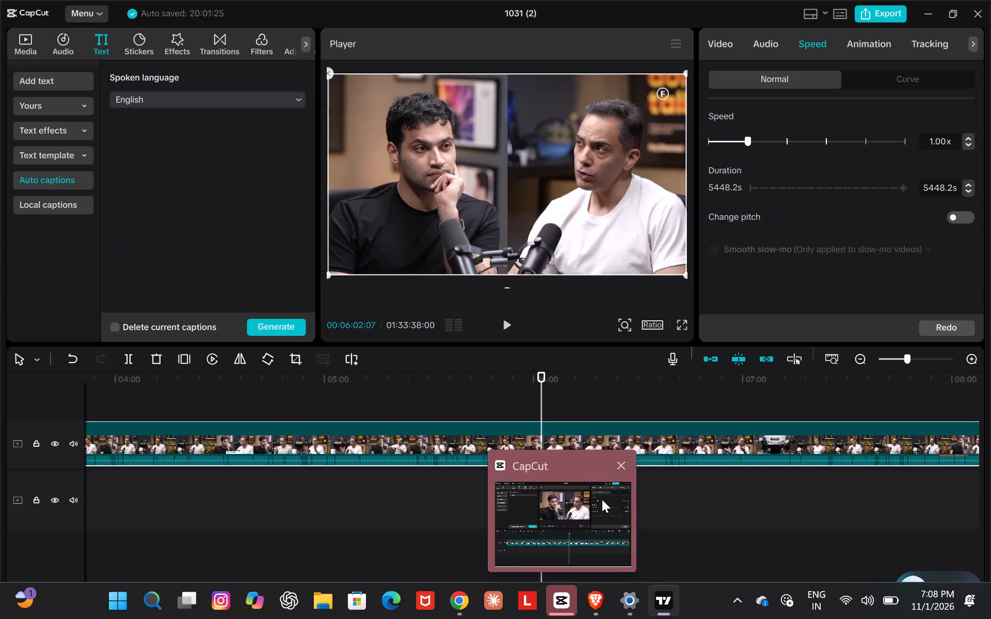
Switch to CapCut and look over the timeline of the 1031 (2) project.
click(602, 499)
click(475, 367)
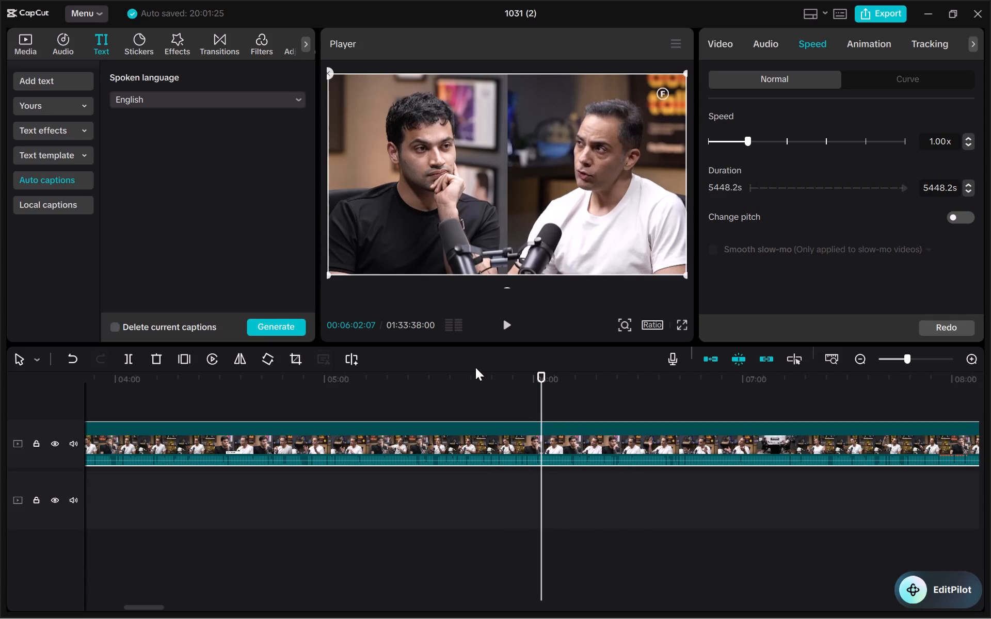
double_click(475, 367)
ctrl+scroll(475, 367, down, 5)
ctrl+scroll(466, 428, down, 8)
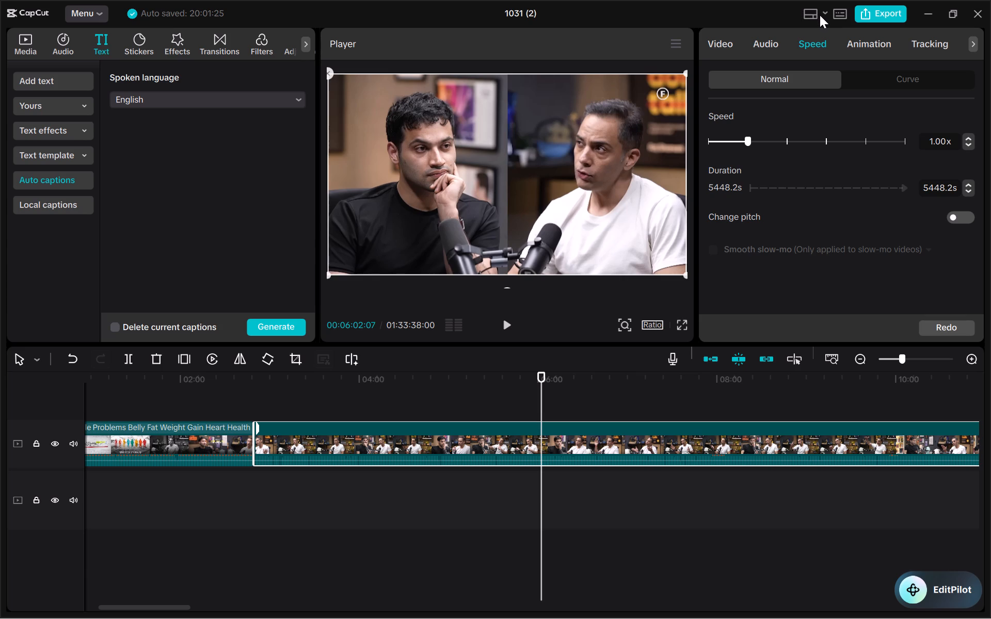
Check the workspace layout options and the keyboard shortcut list, closing both without changes.
click(820, 15)
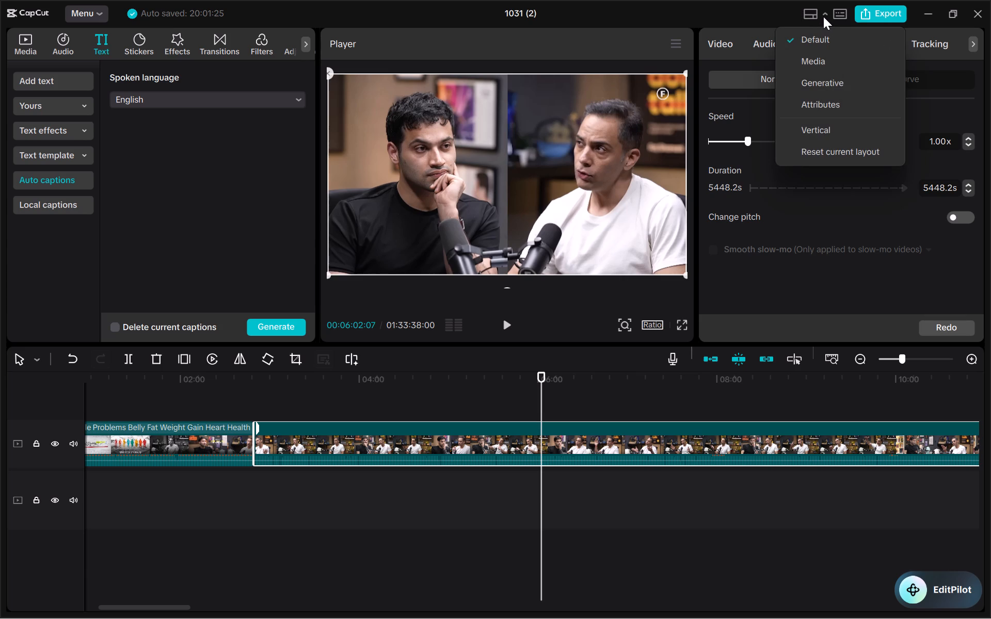
click(837, 17)
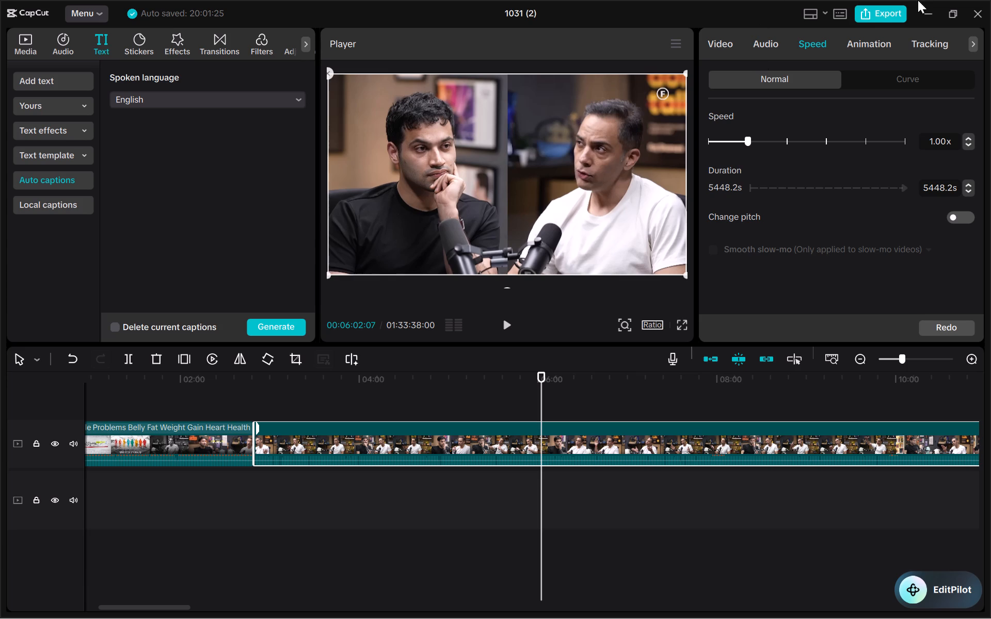
click(843, 11)
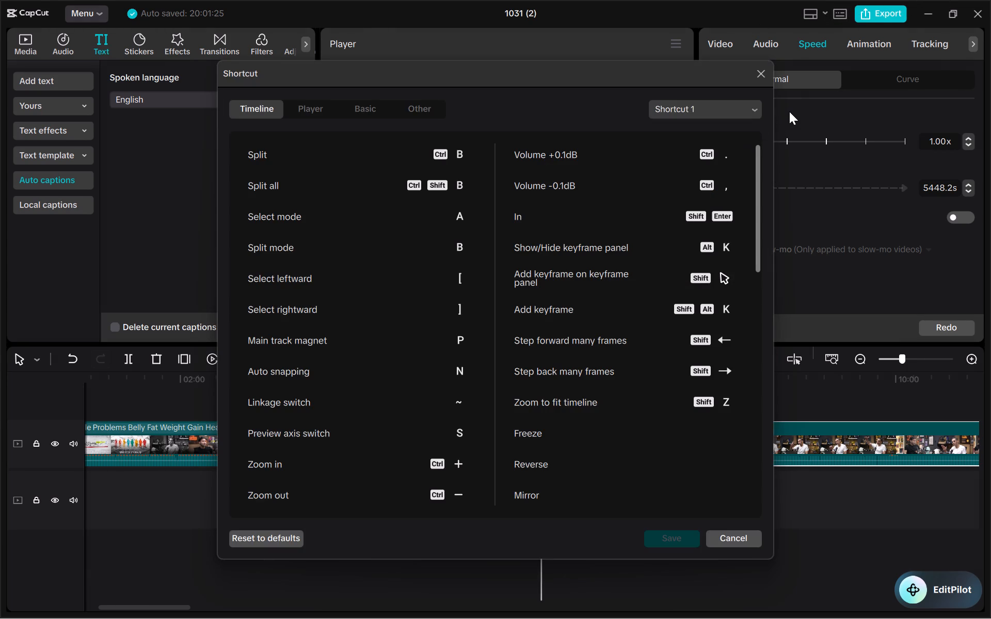
click(789, 111)
click(769, 80)
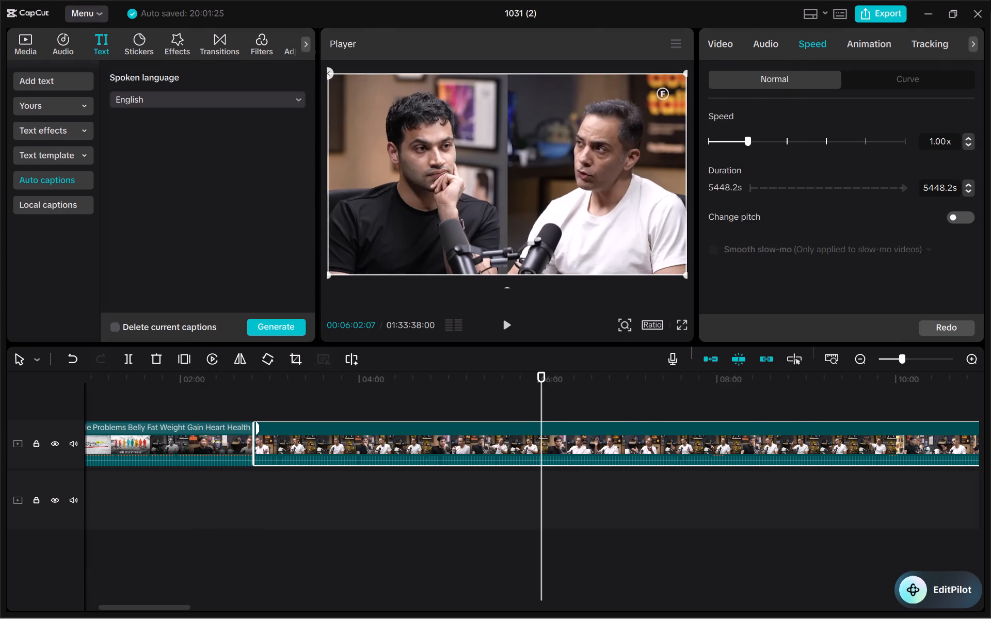
Close the 1031 (2) project and quit CapCut to get back to TradingView.
click(990, 0)
click(976, 22)
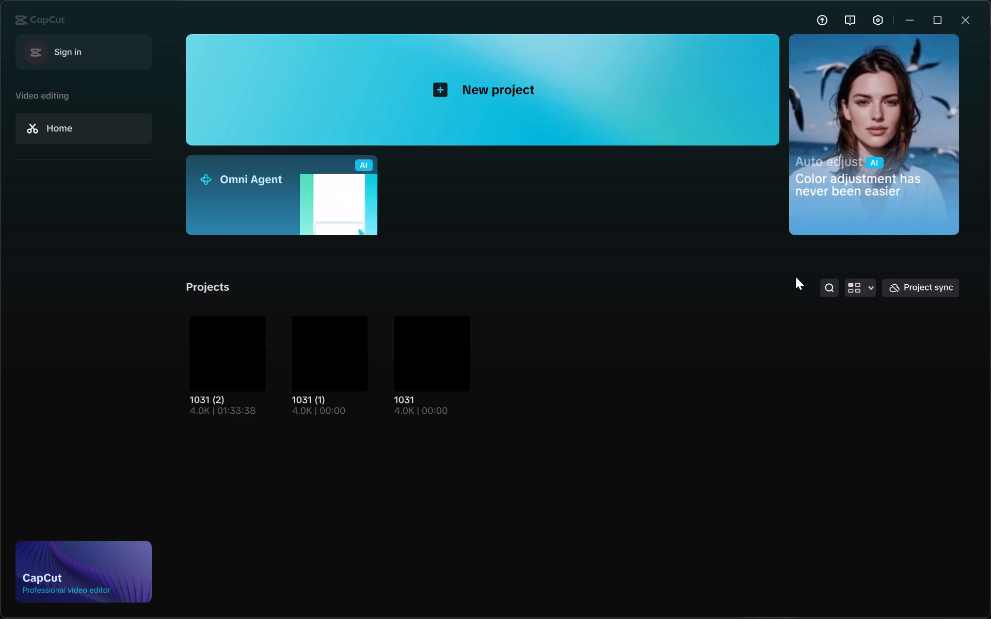
click(969, 15)
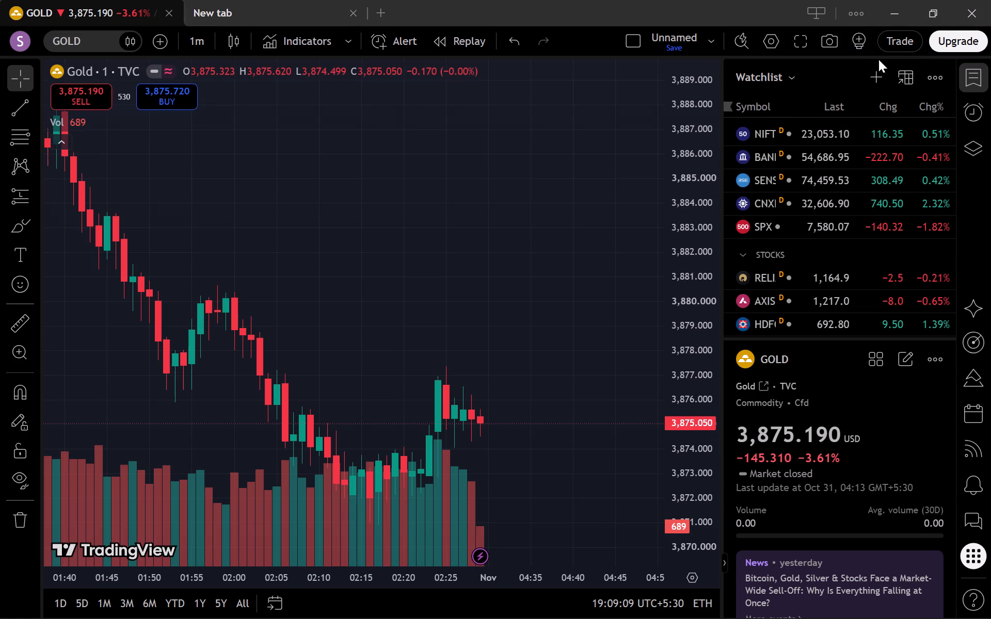
Hide the watchlist beside the GOLD chart and look through the full list of products and social tools.
click(973, 78)
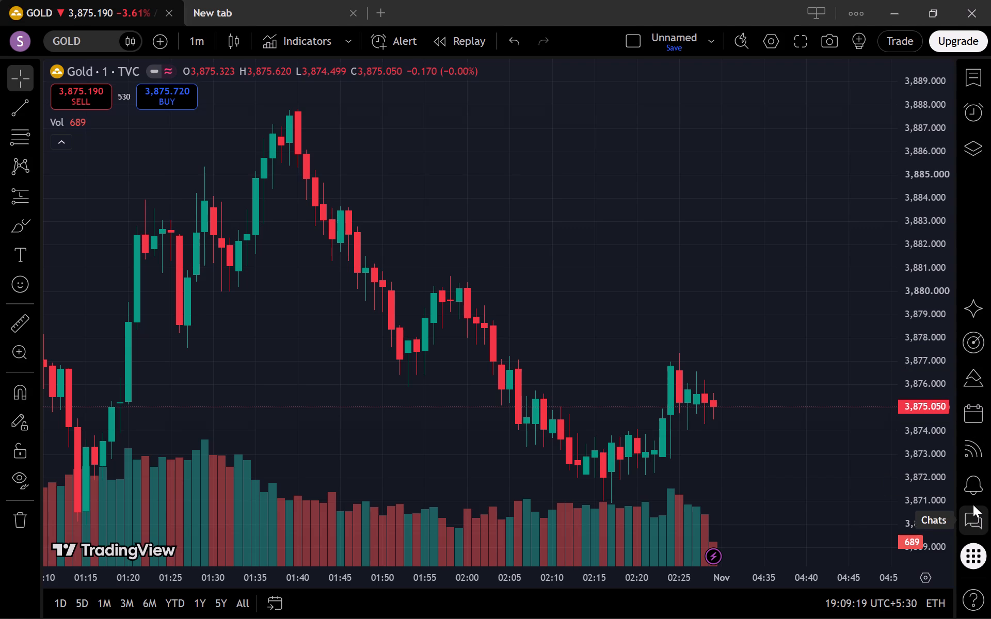
click(970, 545)
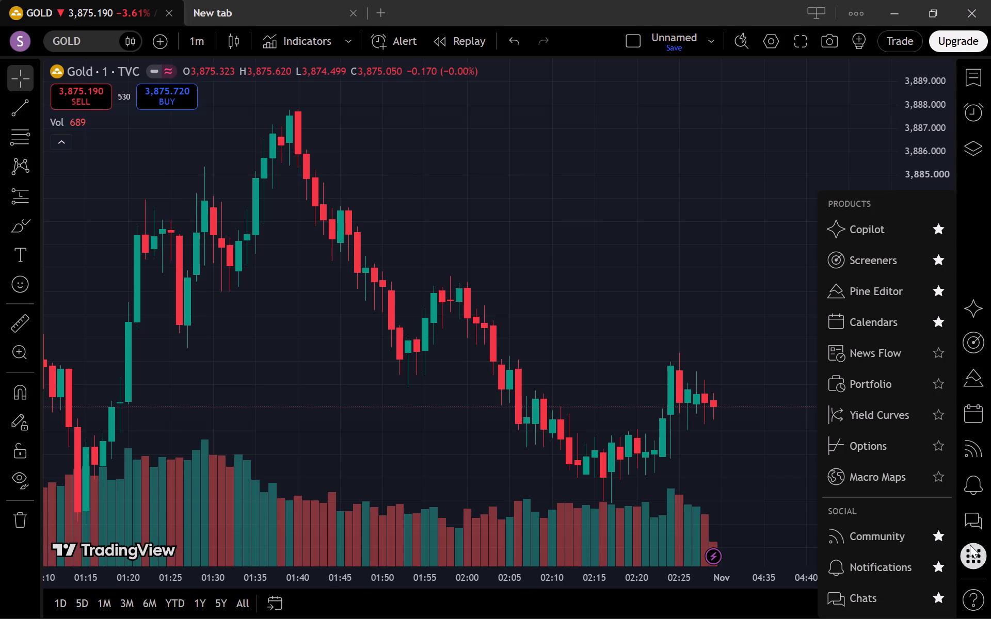
click(970, 545)
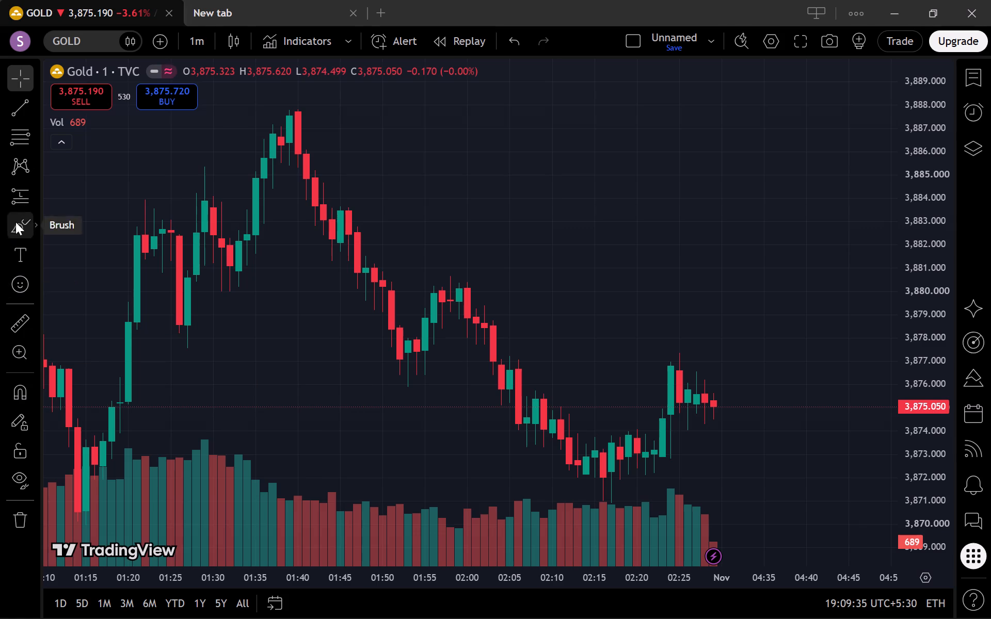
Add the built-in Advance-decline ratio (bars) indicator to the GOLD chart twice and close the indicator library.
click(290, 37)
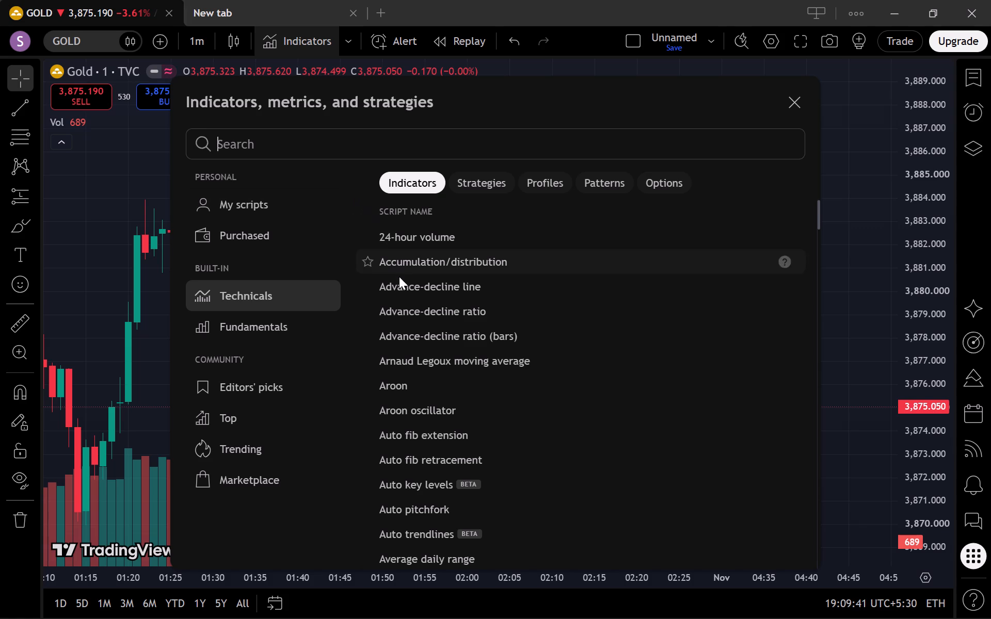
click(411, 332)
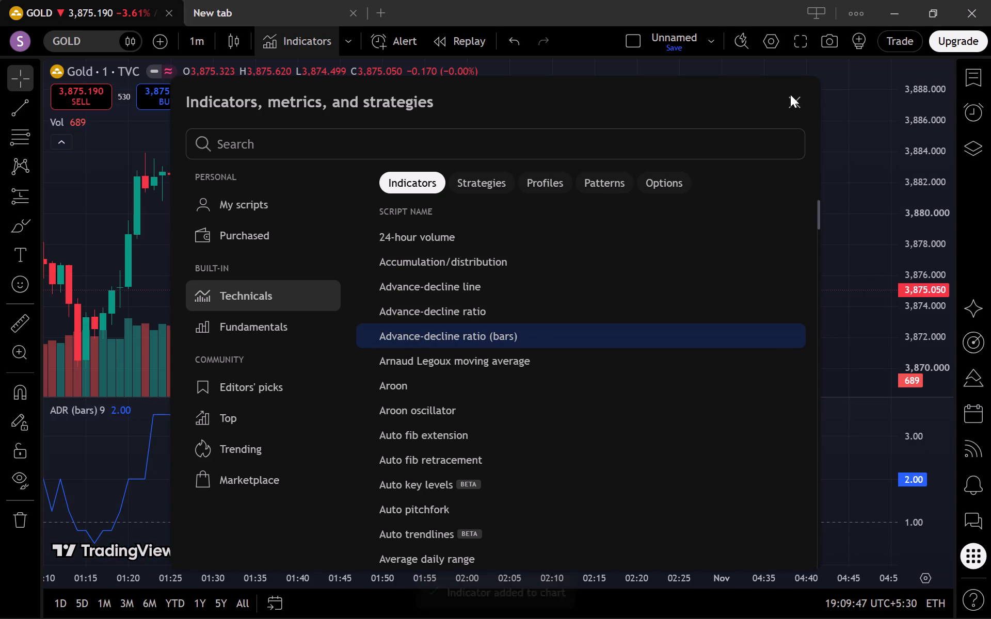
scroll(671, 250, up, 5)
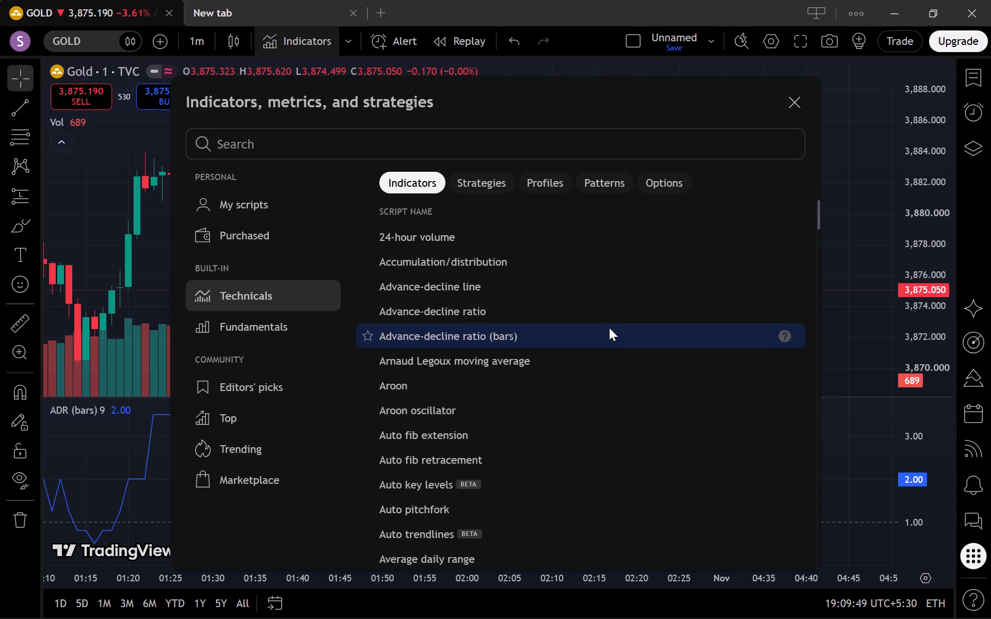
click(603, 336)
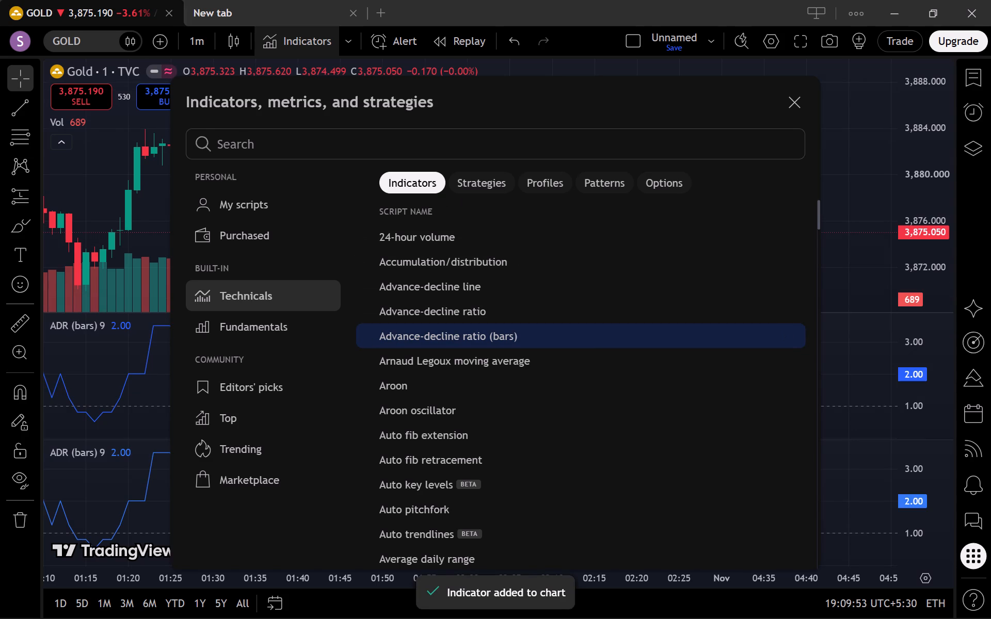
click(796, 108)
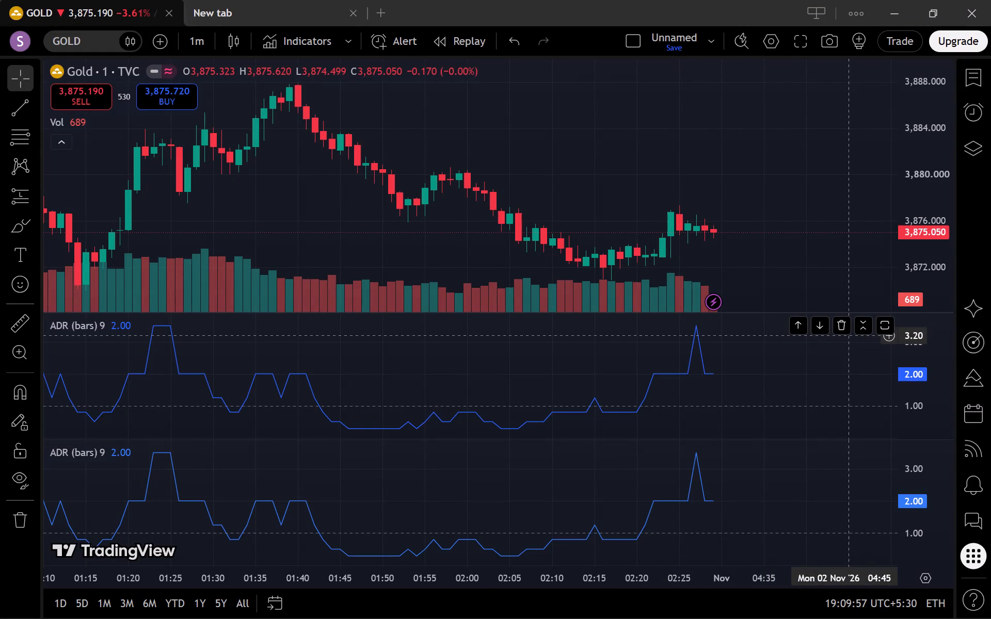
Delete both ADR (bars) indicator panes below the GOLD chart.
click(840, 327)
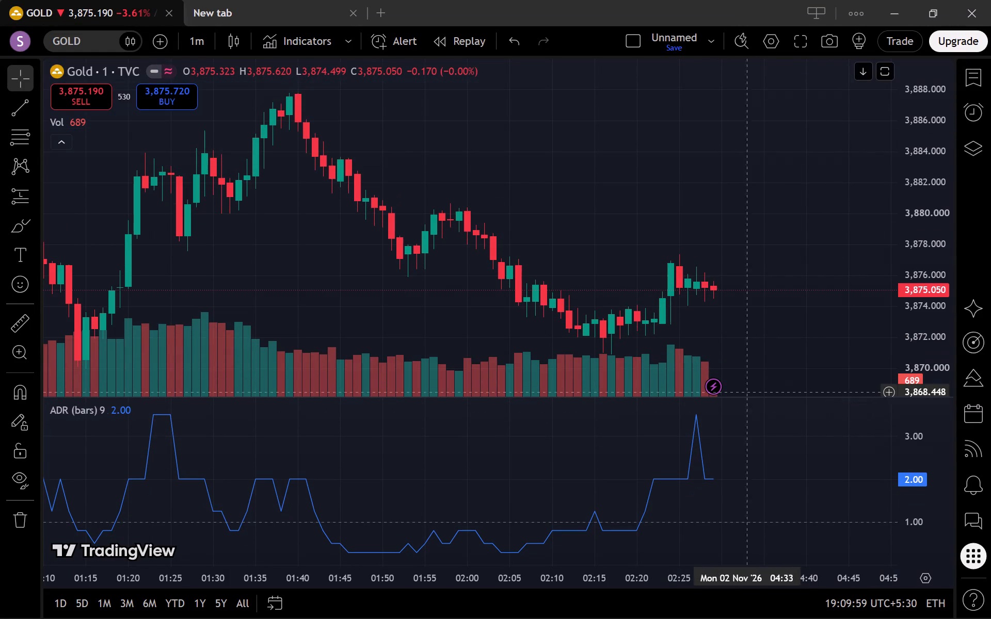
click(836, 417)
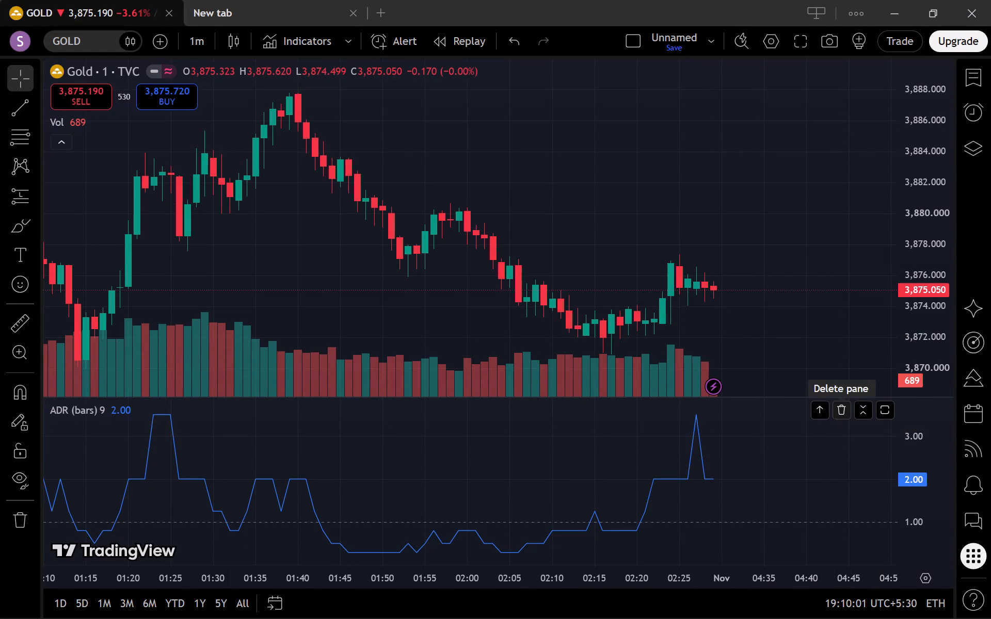
Examine the earlier GOLD price history on the 1-minute chart, back to 30 October.
scroll(599, 443, right, 7)
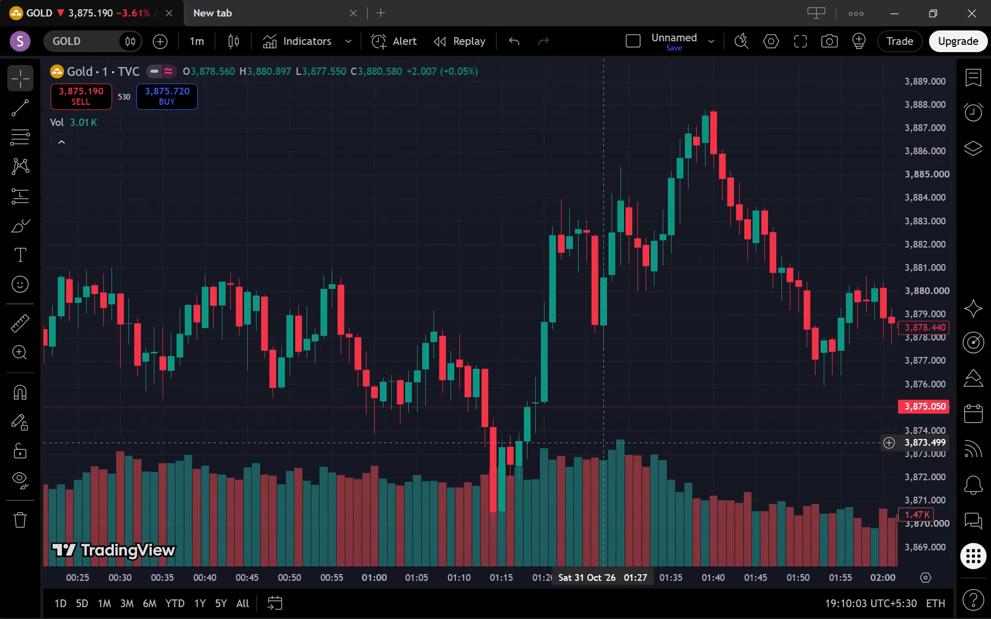
scroll(599, 443, down, 6)
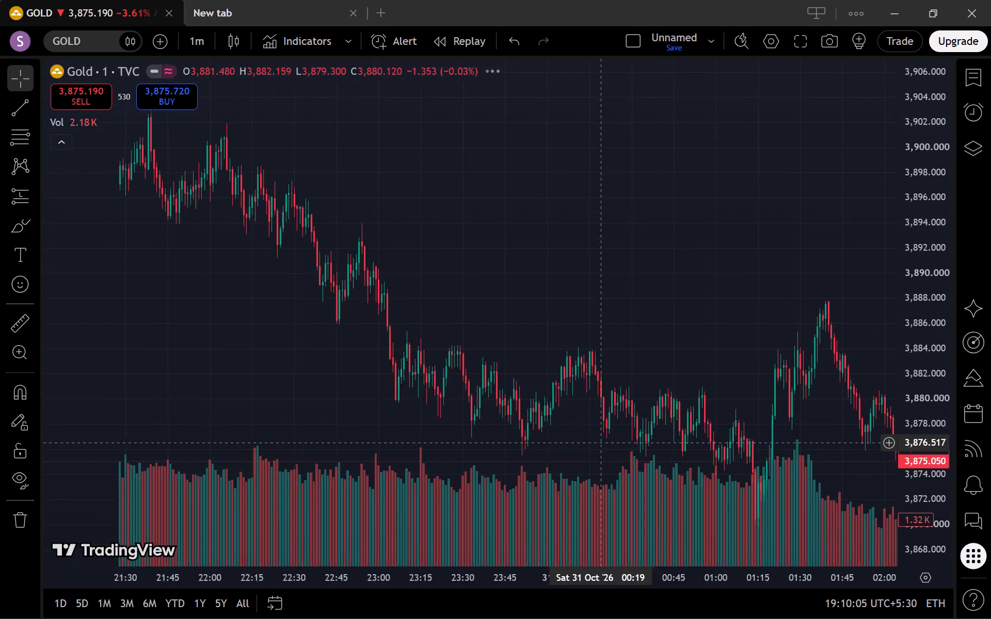
scroll(599, 443, down, 9)
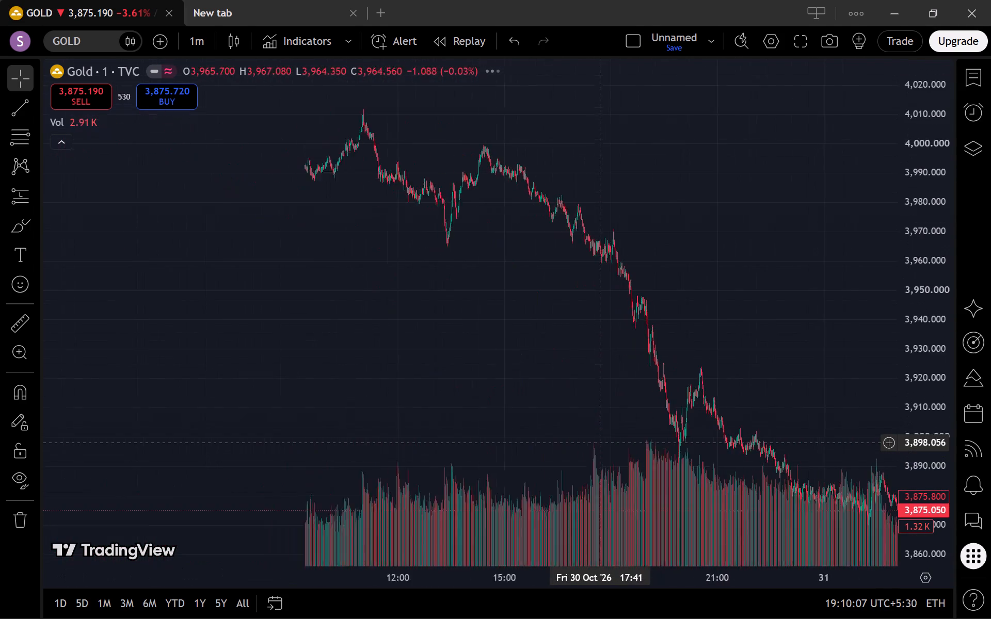
Examine the earlier GOLD price history on the 1-minute chart, back to 28 October.
scroll(599, 443, down, 11)
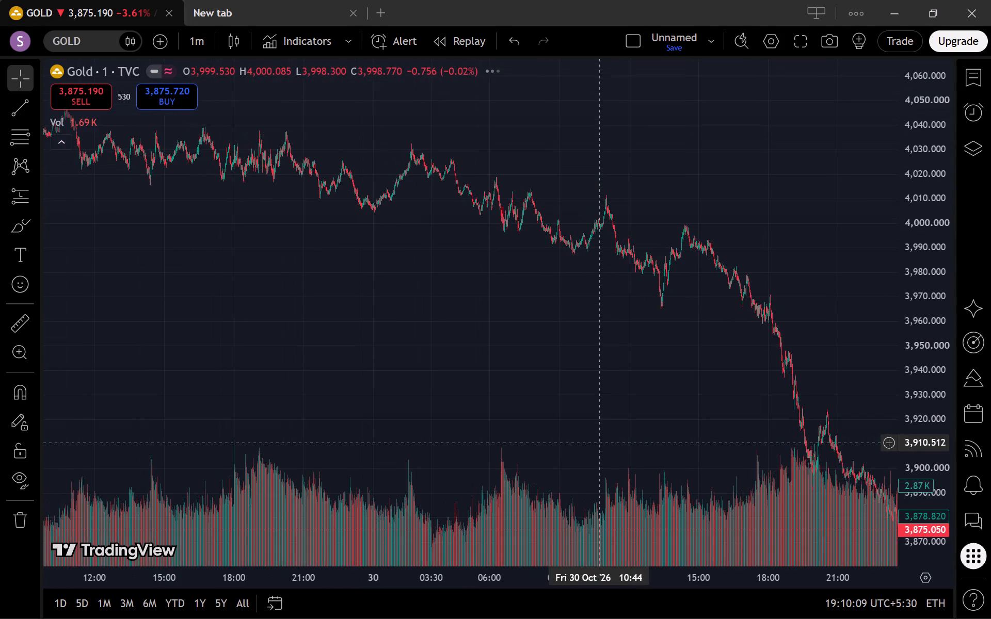
scroll(599, 443, down, 4)
scroll(599, 443, right, 8)
scroll(599, 443, left, 1)
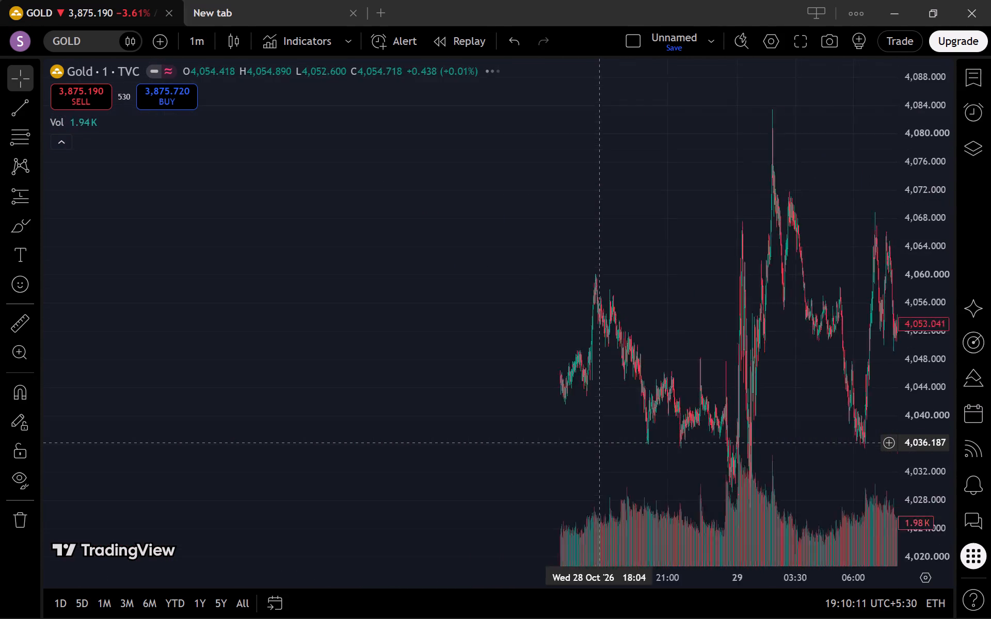
scroll(599, 443, left, 1)
scroll(599, 443, right, 2)
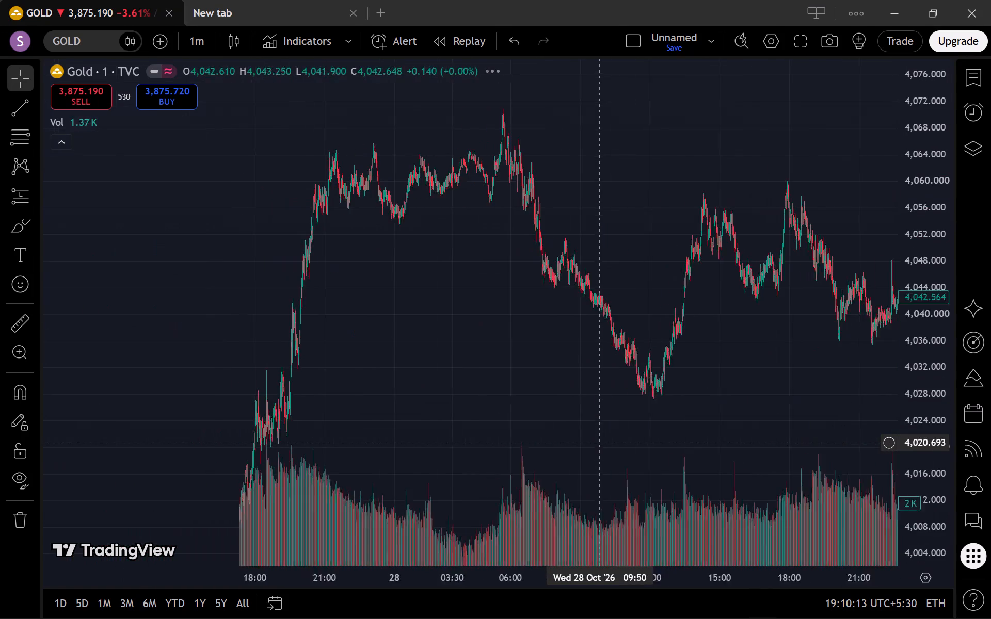
scroll(599, 443, left, 14)
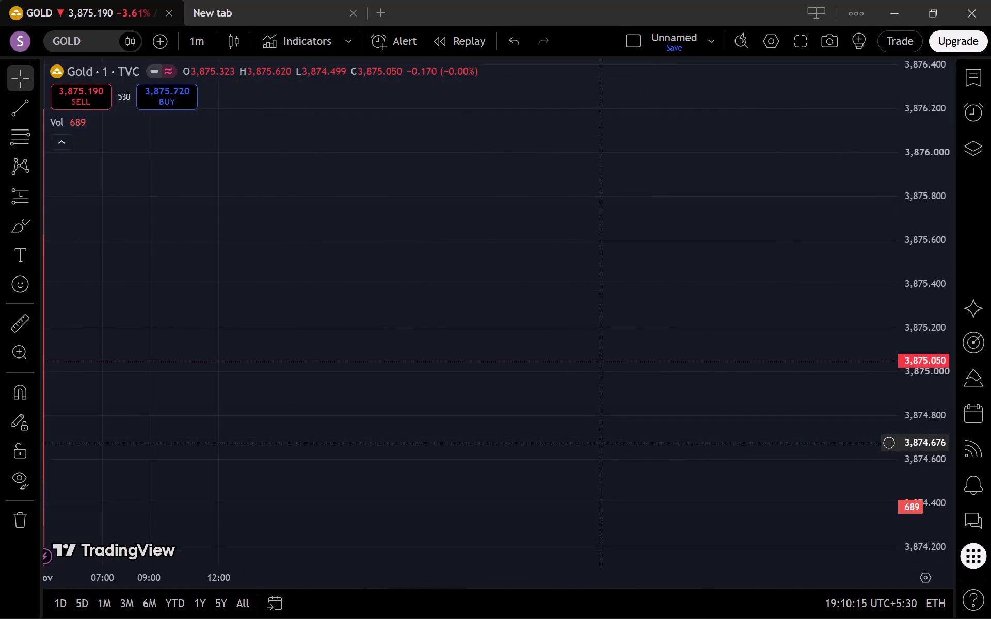
scroll(599, 443, right, 2)
scroll(599, 443, left, 9)
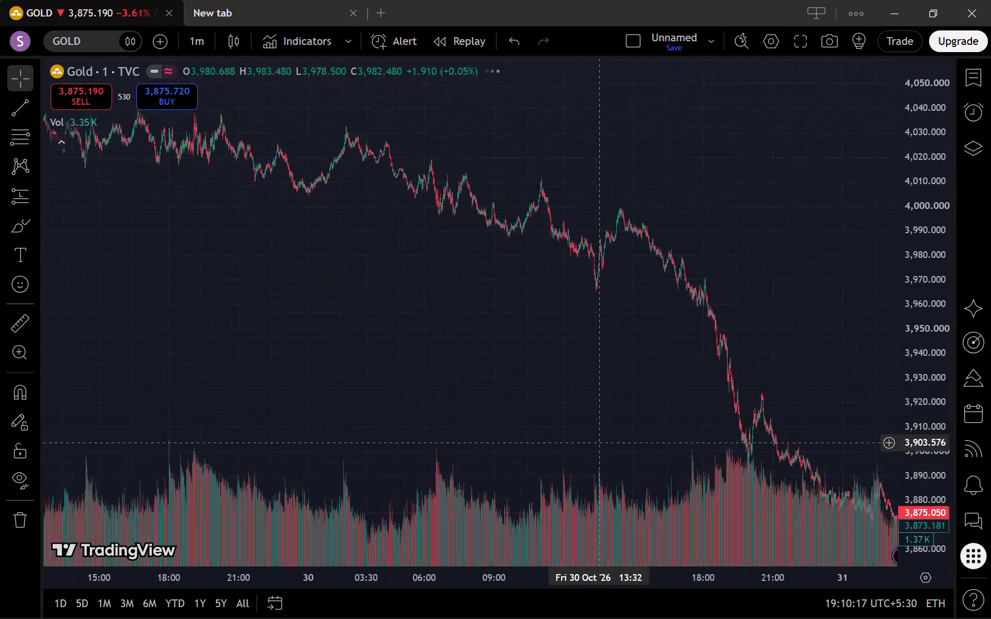
scroll(599, 443, left, 1)
scroll(599, 443, down, 2)
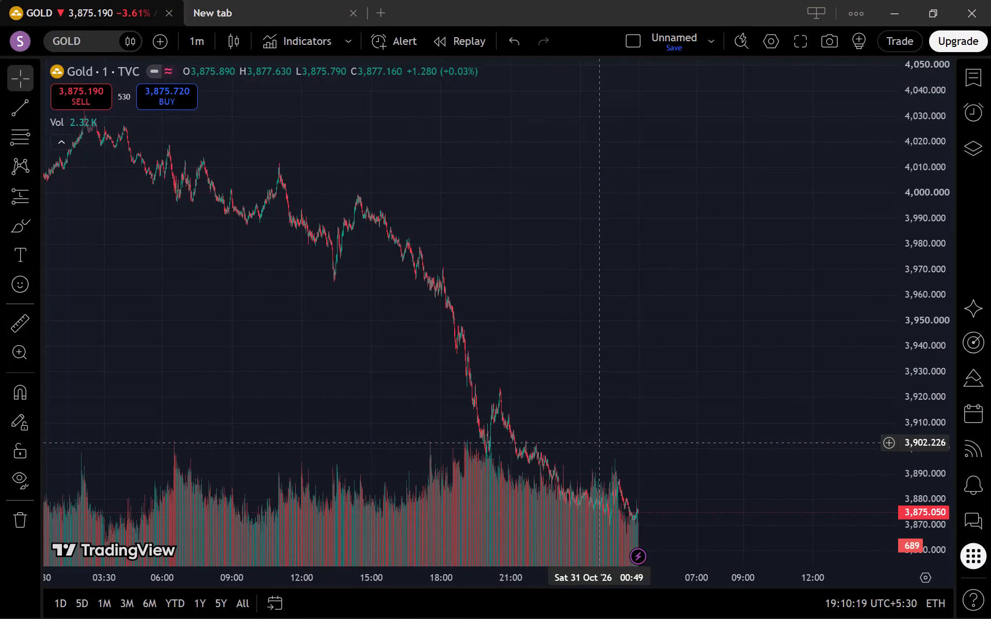
Examine the most recent 1-minute GOLD candles up close, at the end of 31 October.
scroll(599, 443, up, 10)
scroll(599, 443, right, 4)
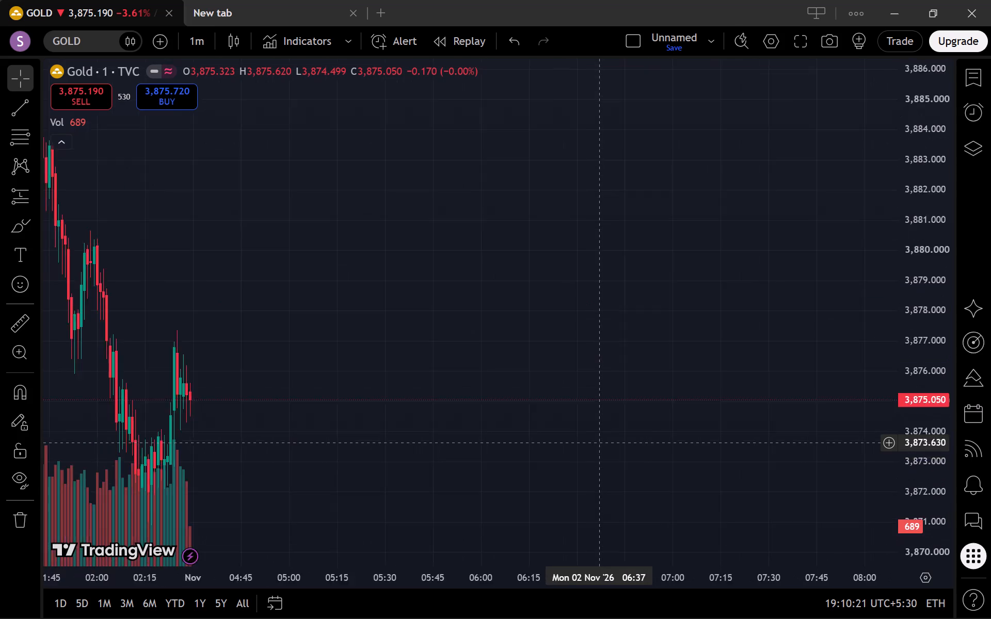
scroll(599, 443, right, 1)
scroll(599, 443, up, 7)
scroll(599, 443, right, 5)
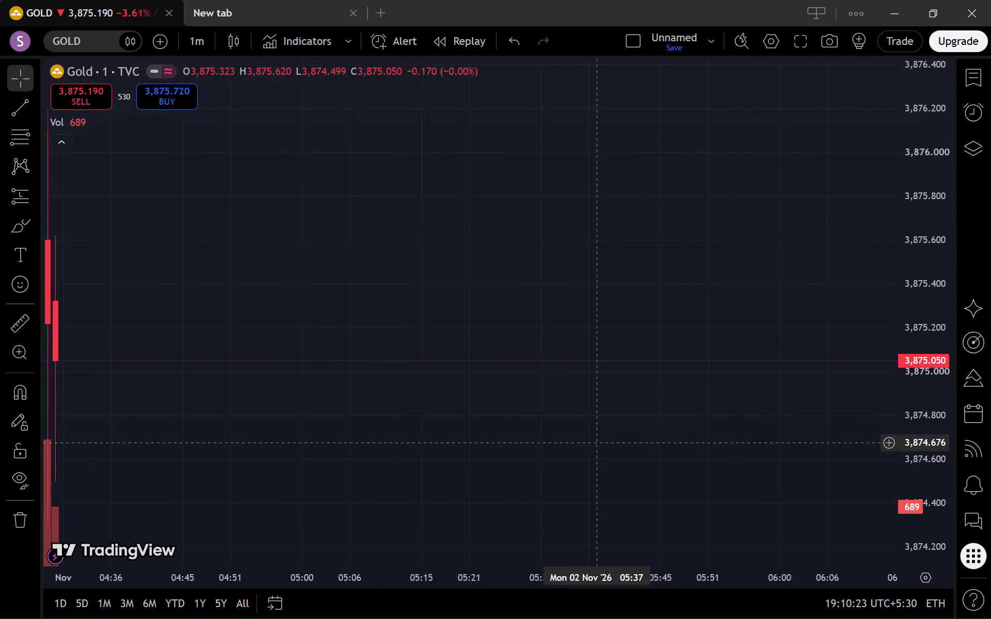
scroll(599, 443, right, 3)
scroll(599, 443, up, 3)
scroll(599, 443, right, 2)
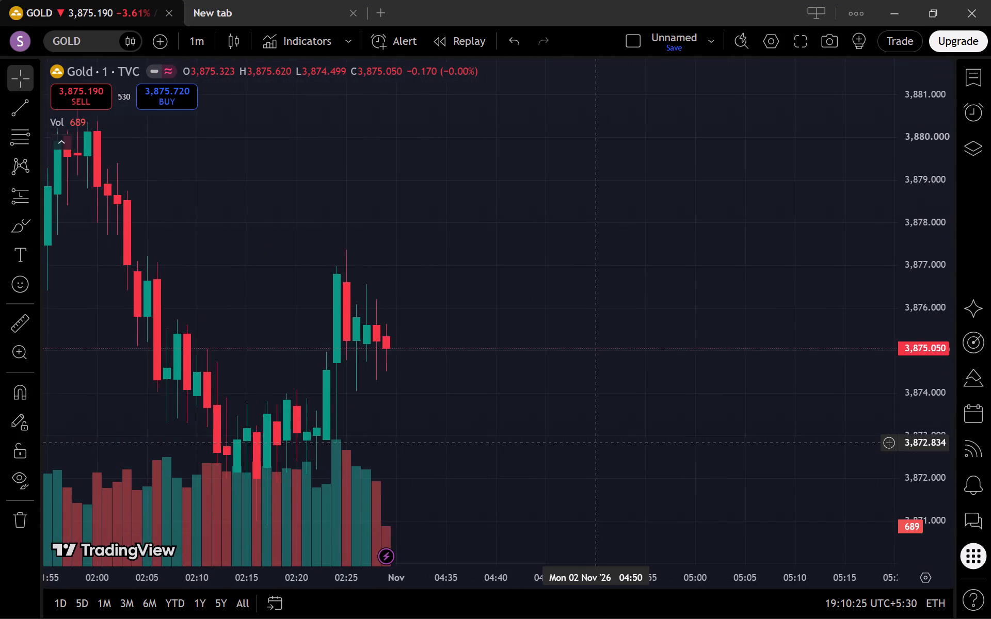
scroll(599, 443, up, 2)
scroll(599, 443, right, 4)
scroll(599, 443, up, 3)
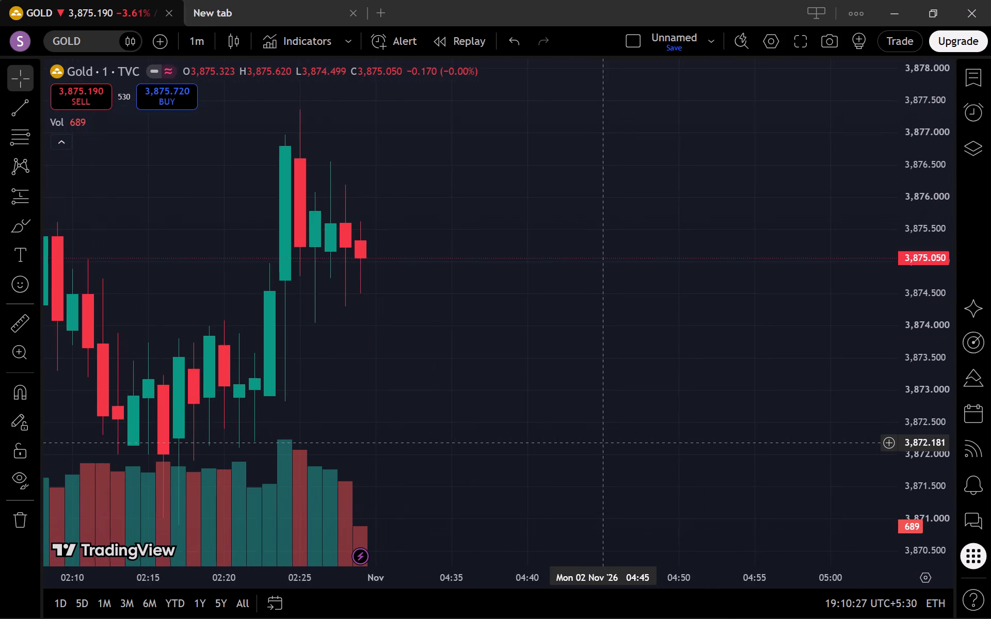
scroll(599, 443, right, 2)
scroll(599, 443, up, 2)
scroll(599, 443, right, 2)
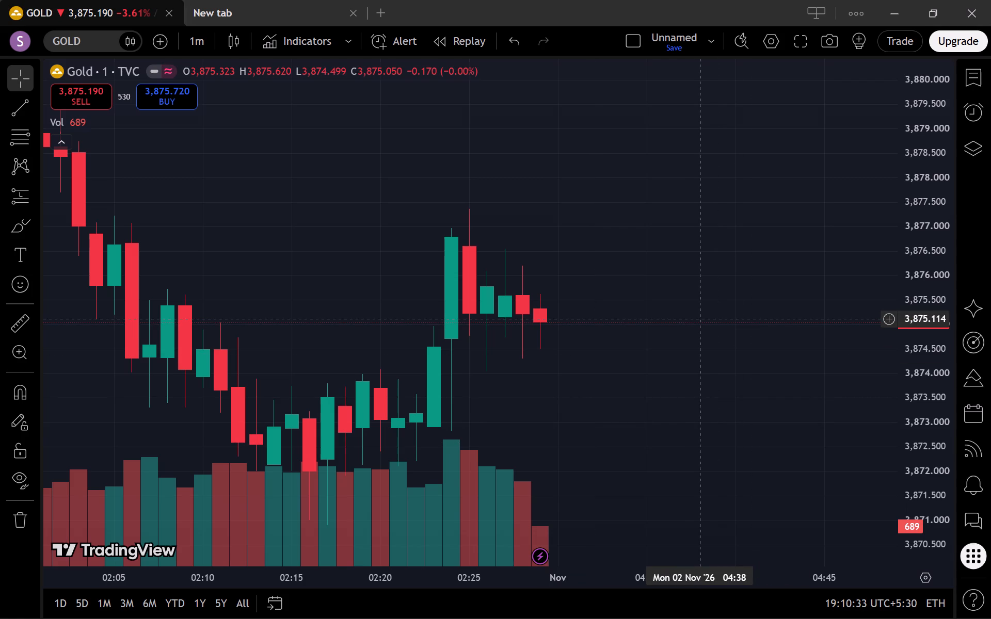
Look through the brokers offered for trading and close the list.
click(886, 46)
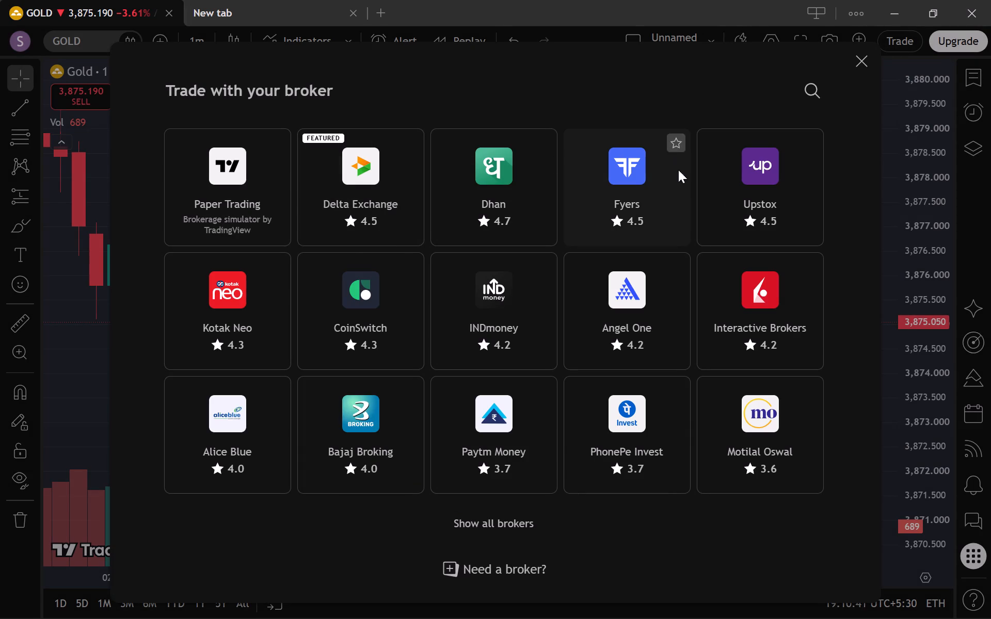
scroll(626, 383, down, 3)
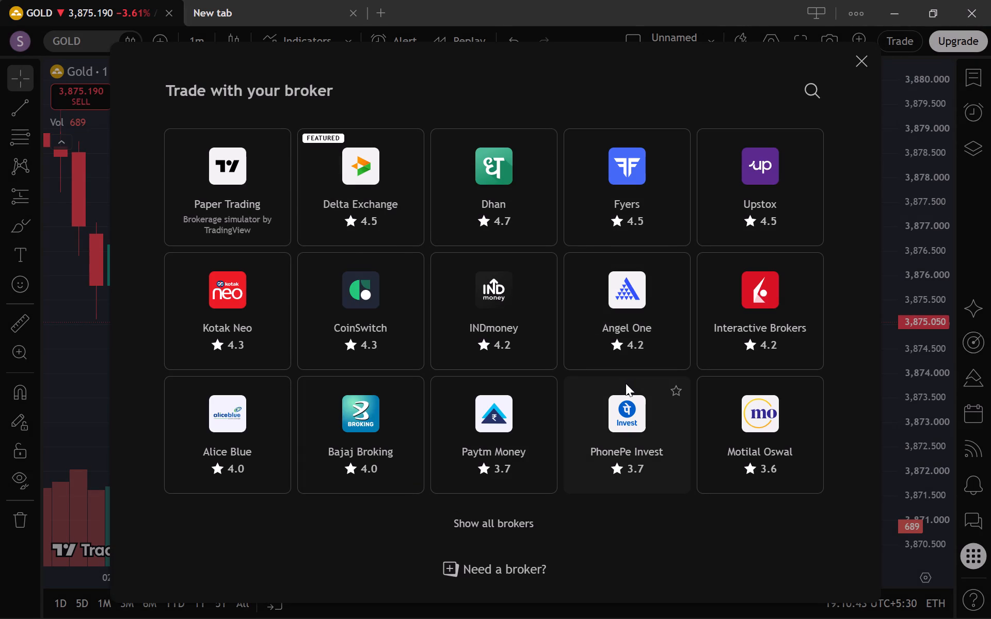
click(856, 56)
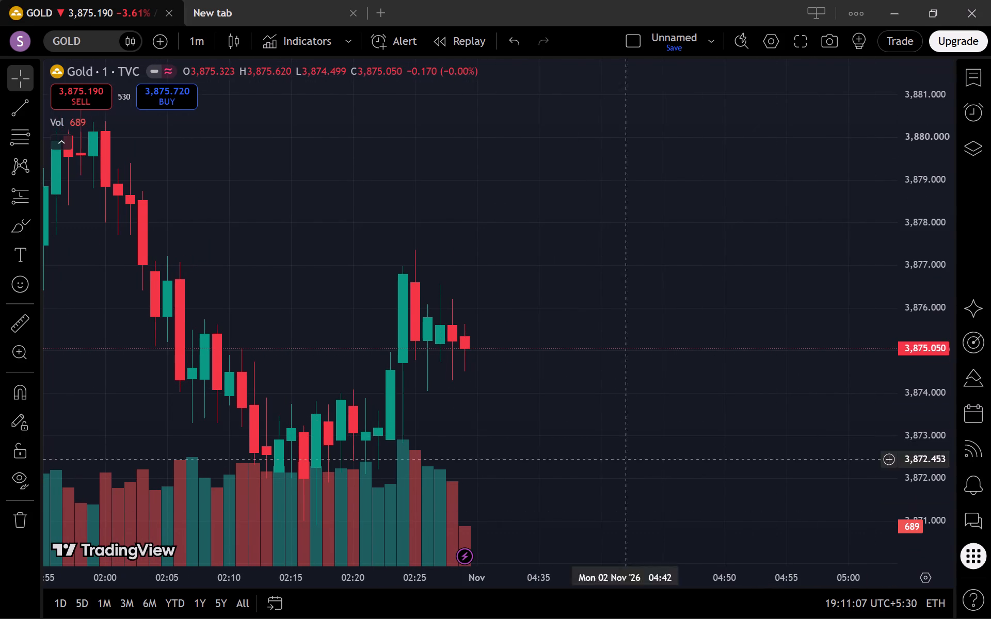
Look through the drawing tools for chart patterns, forecasting and volume, and Fibonacci and Gann.
click(32, 160)
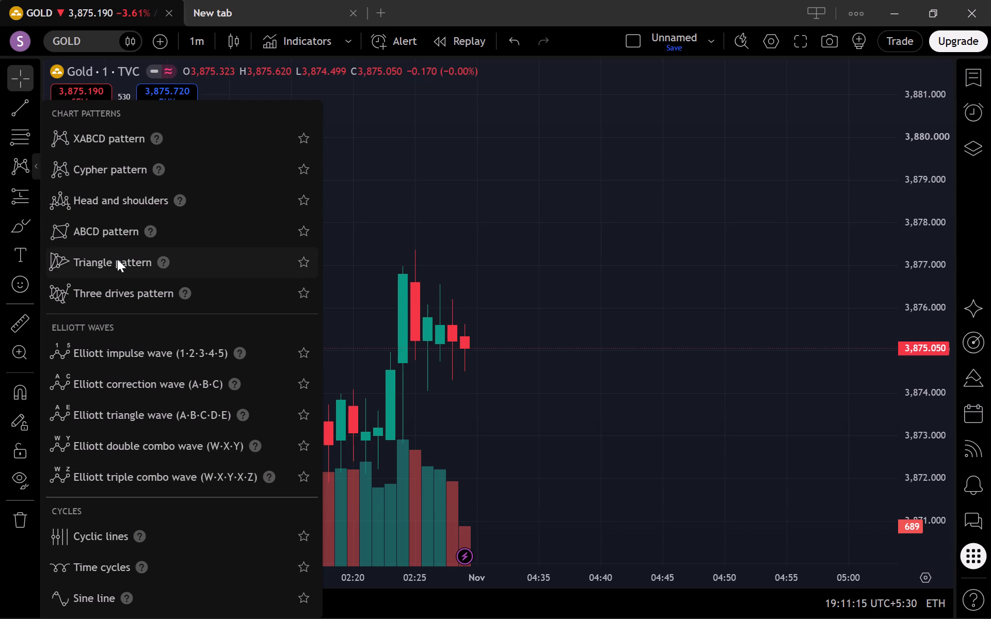
scroll(117, 259, down, 5)
click(21, 209)
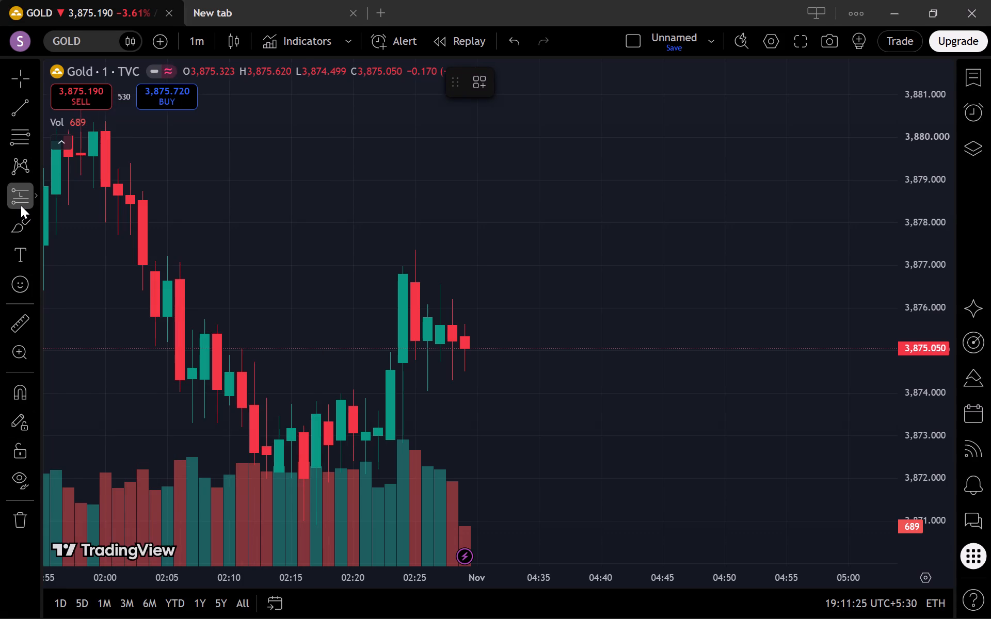
click(21, 205)
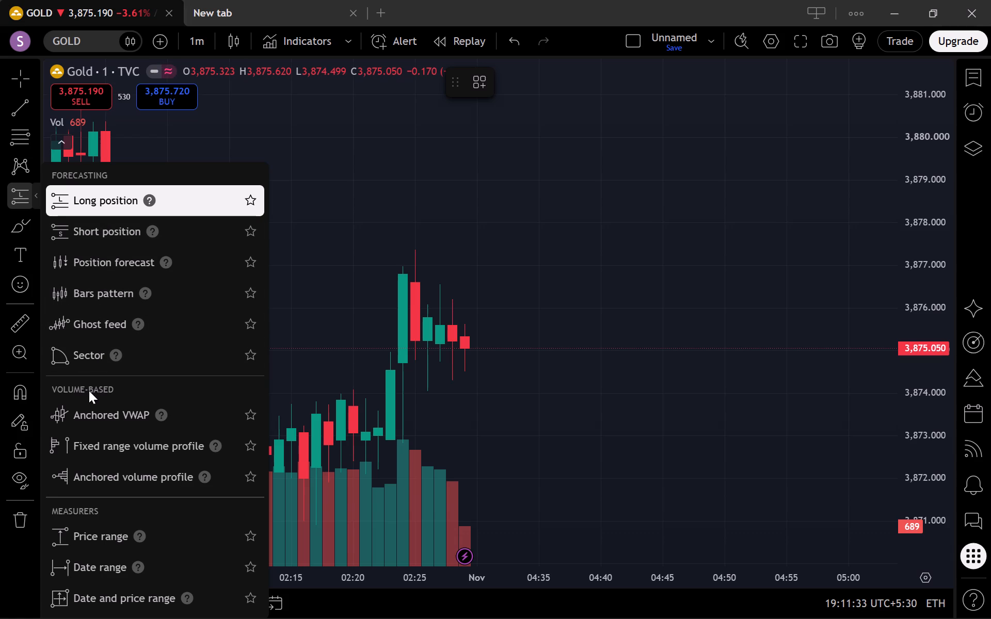
scroll(102, 472, down, 2)
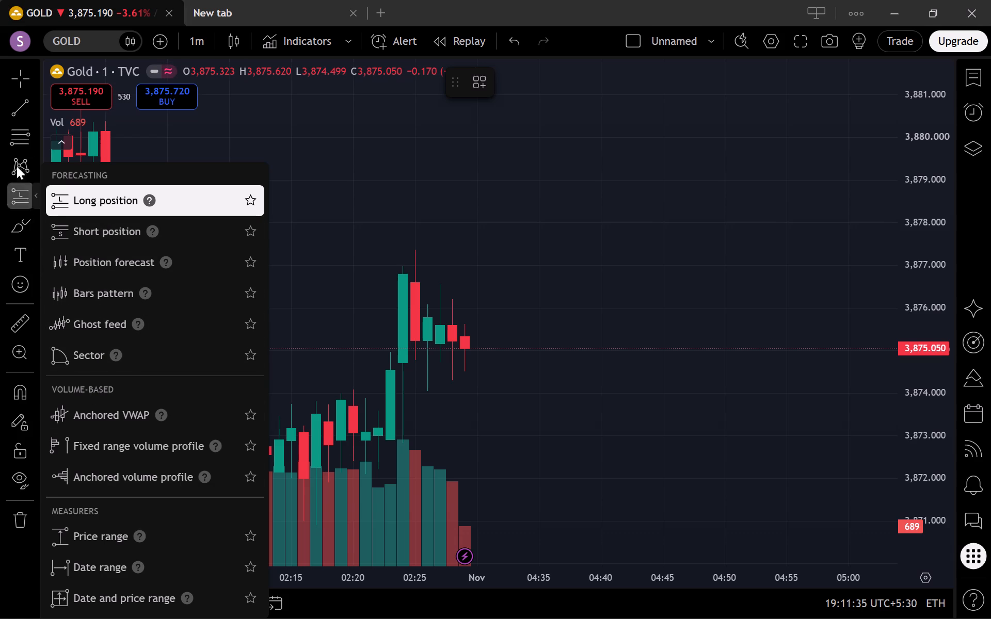
click(12, 143)
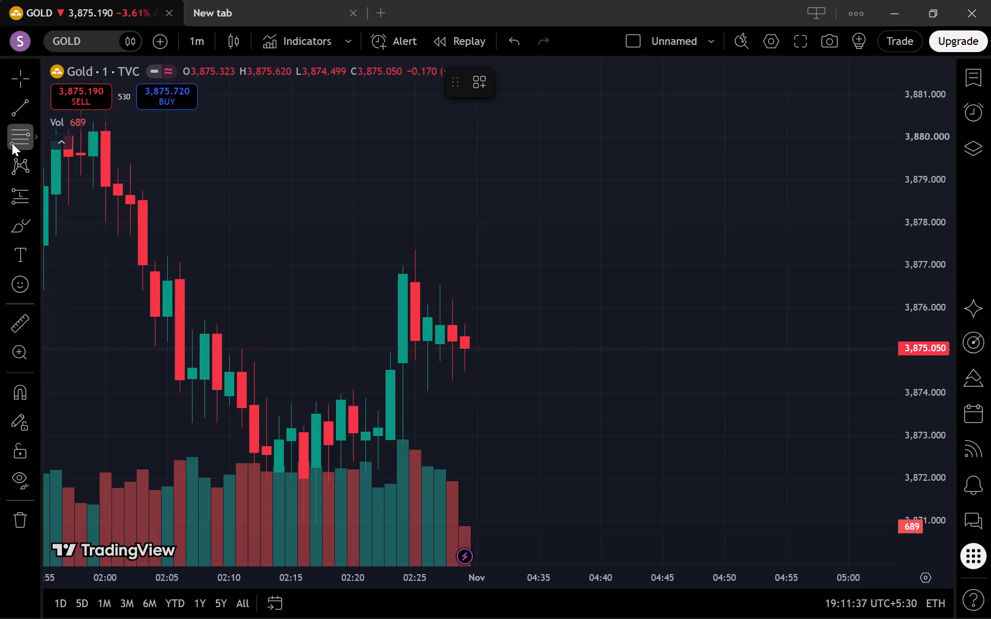
click(12, 143)
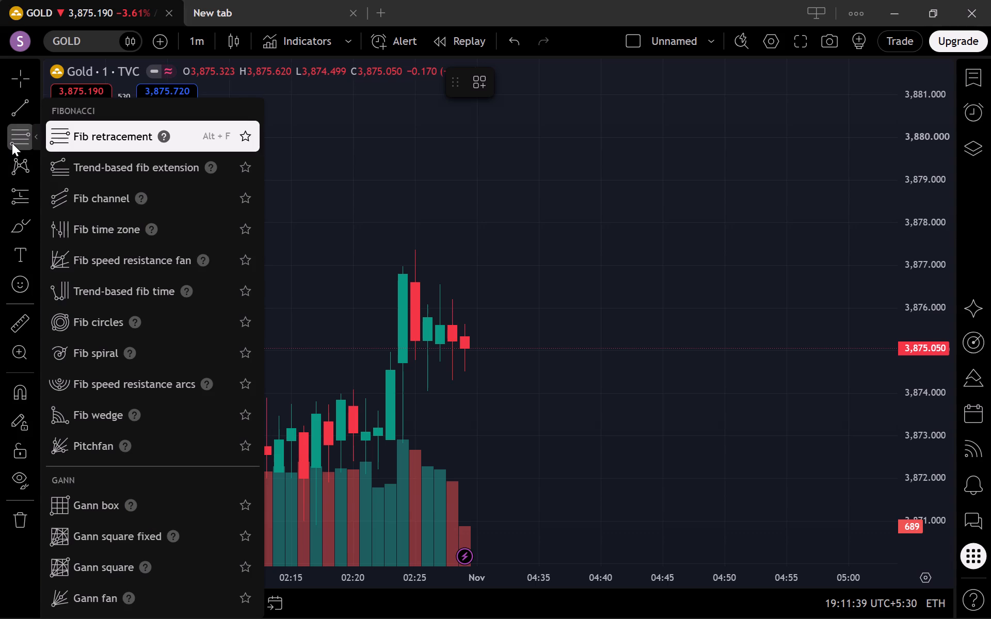
click(20, 105)
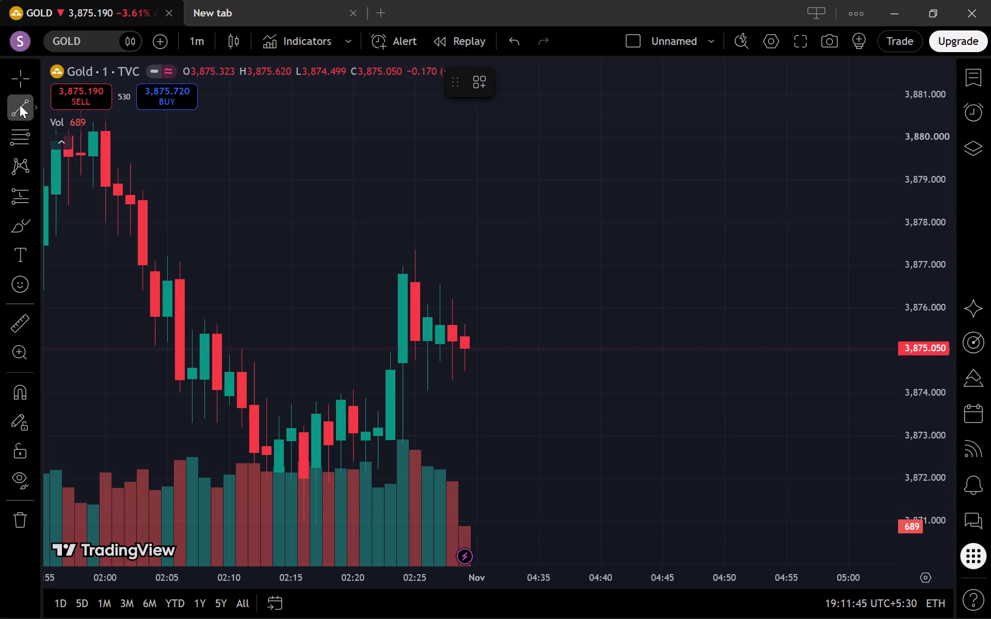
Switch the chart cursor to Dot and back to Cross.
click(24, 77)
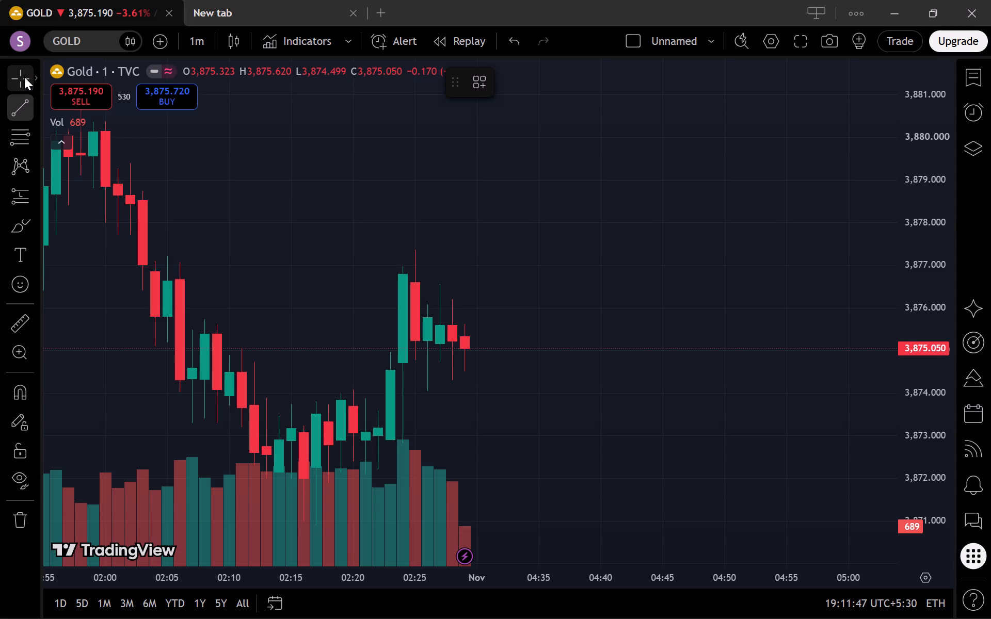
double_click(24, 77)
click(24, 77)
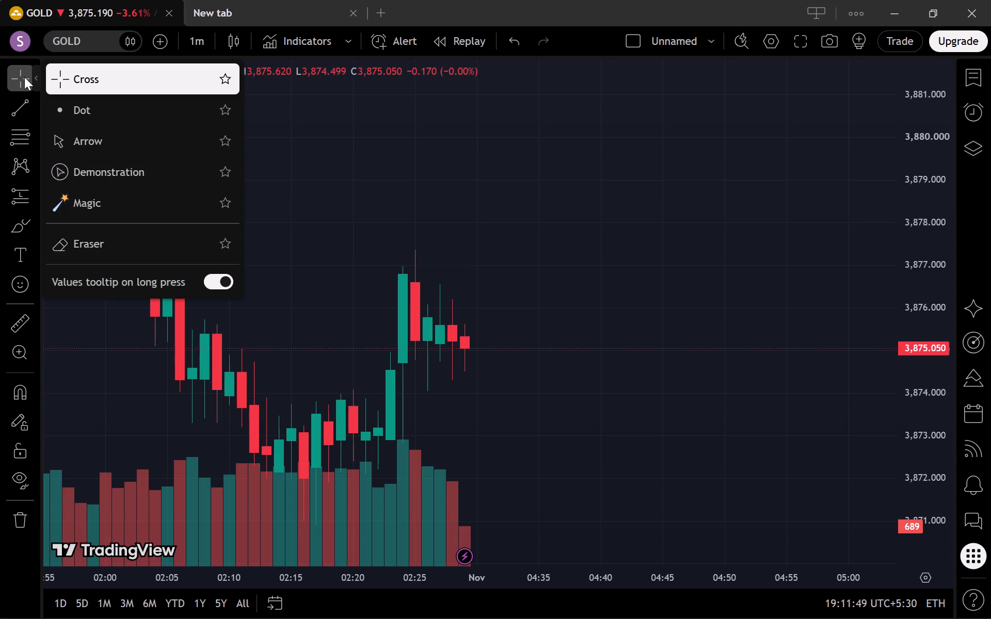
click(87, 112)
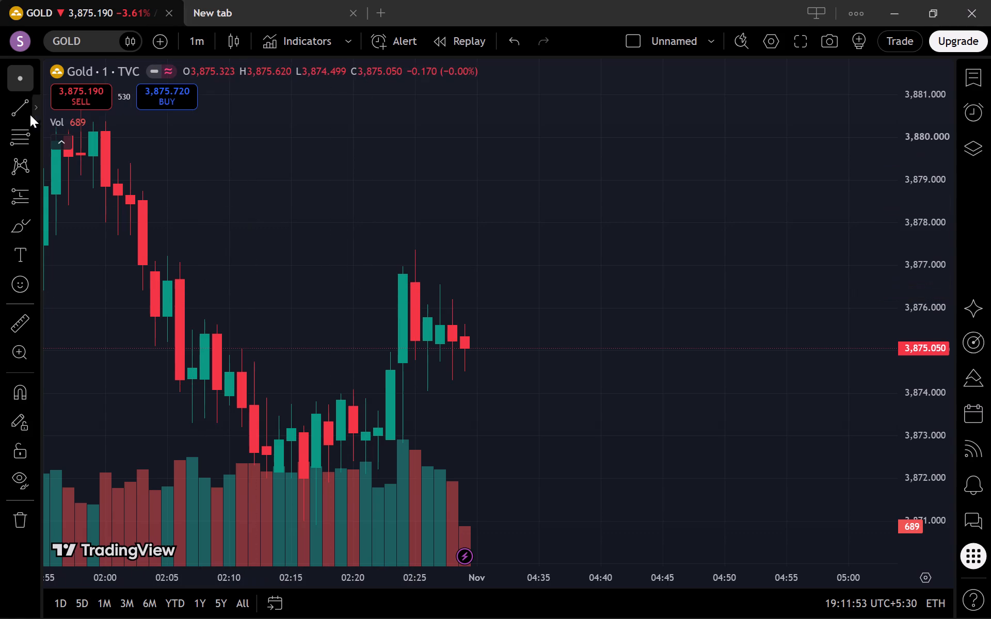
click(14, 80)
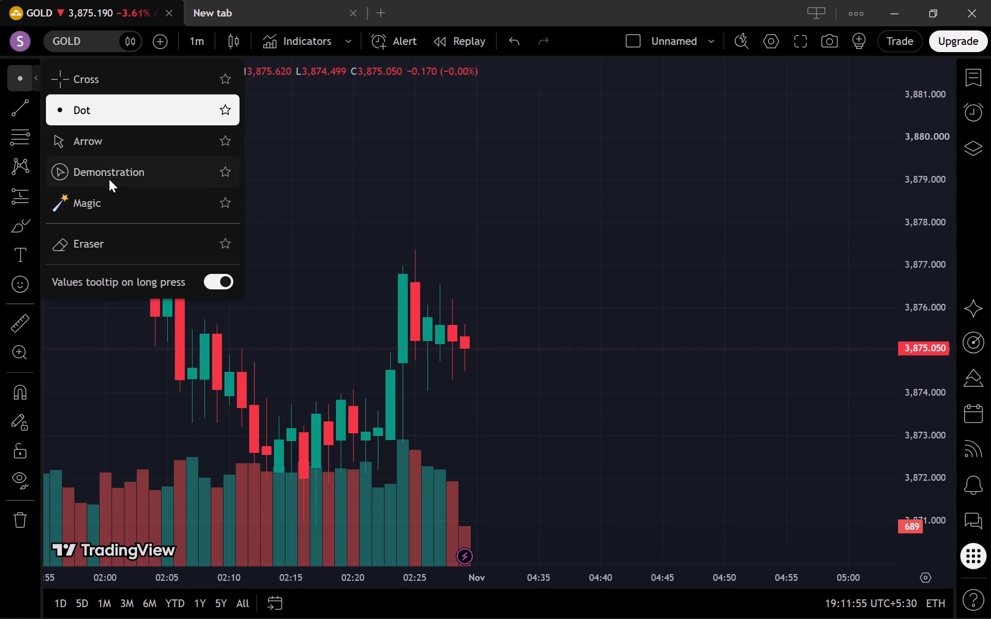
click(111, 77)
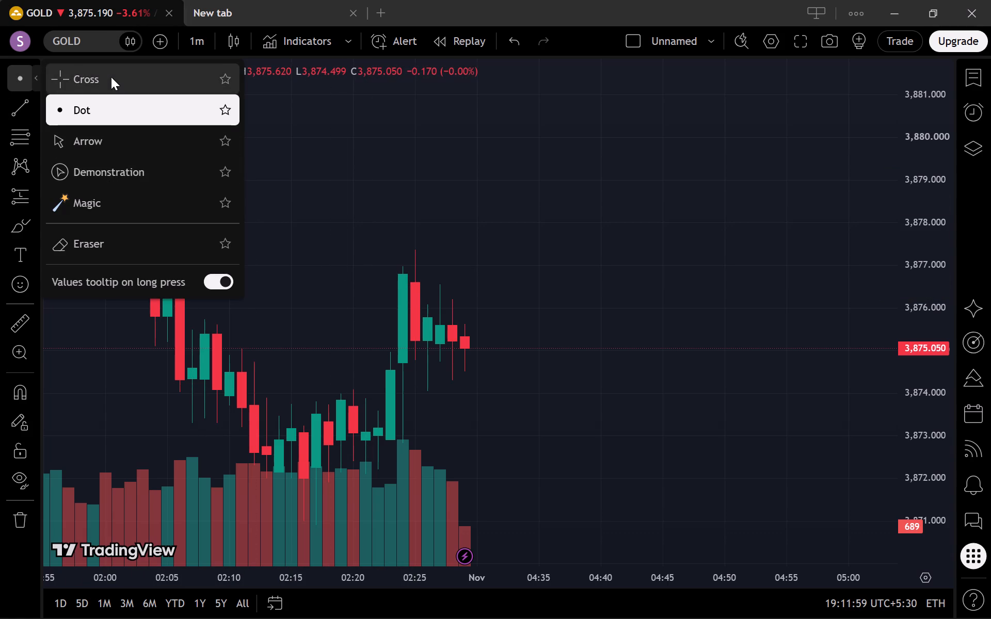
Draw a horizontal ray on the GOLD chart at about 3,876.8, starting from the 02:05 candle on 31 October.
click(17, 109)
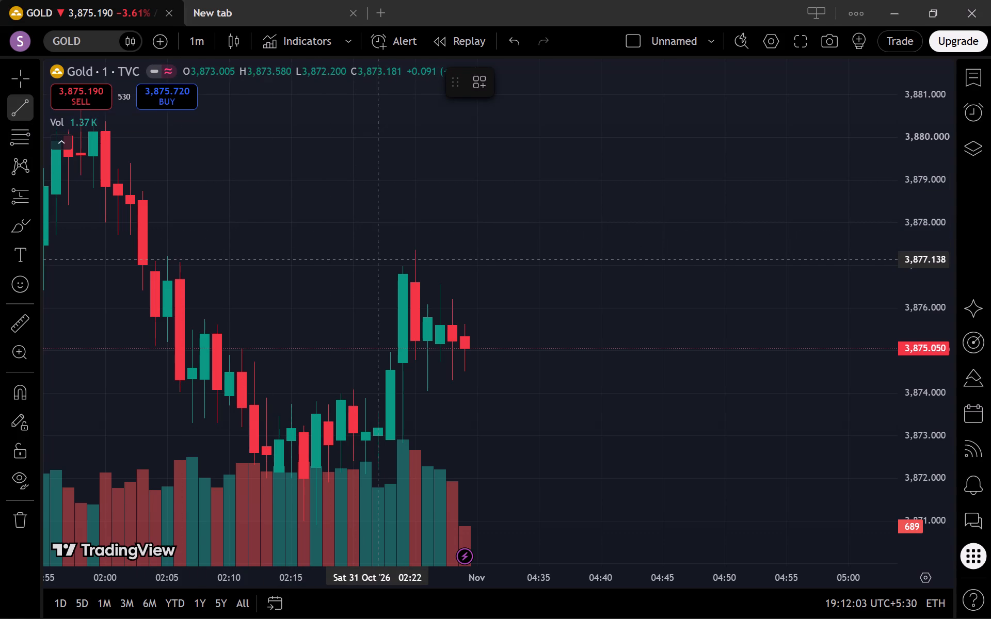
double_click(28, 109)
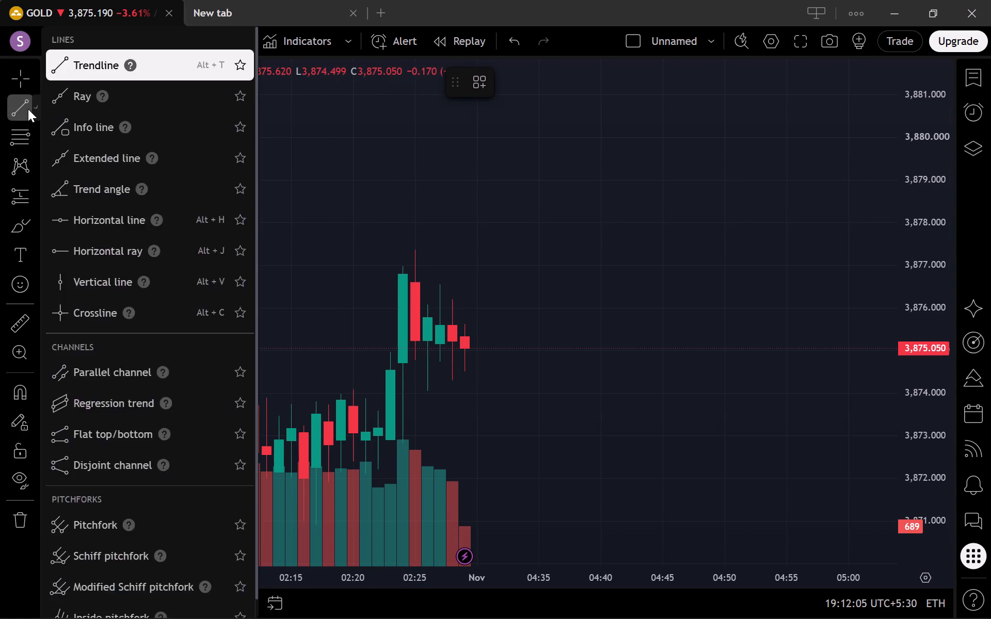
click(28, 109)
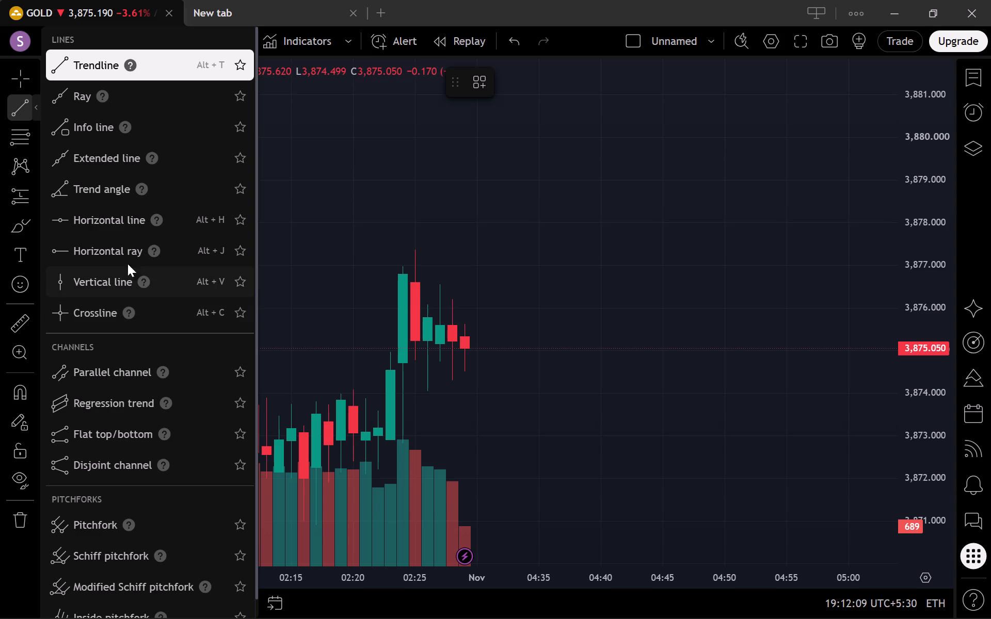
click(110, 250)
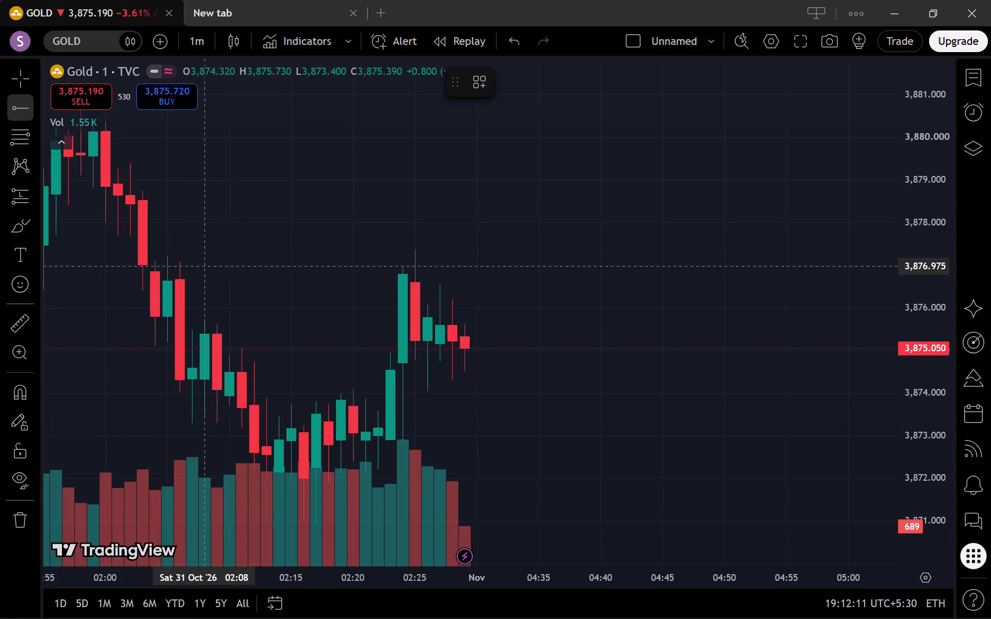
drag(168, 274, 286, 253)
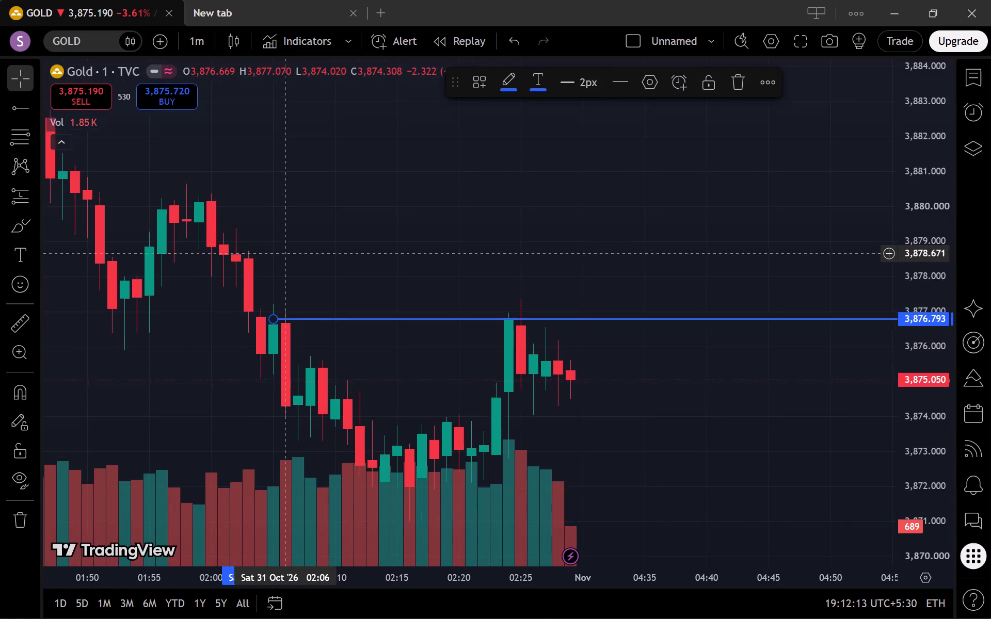
drag(286, 253, 236, 168)
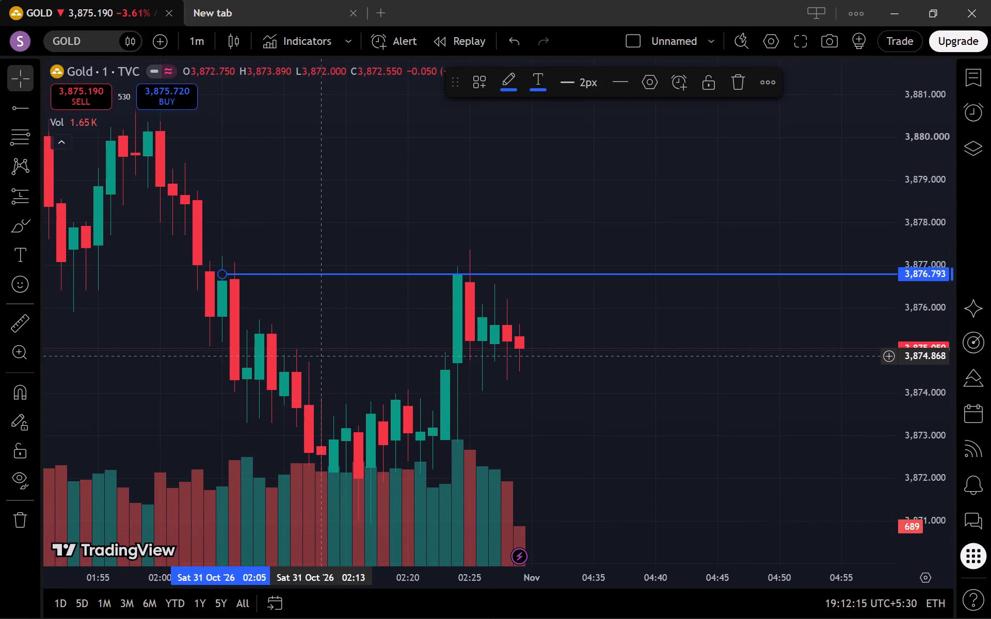
click(317, 356)
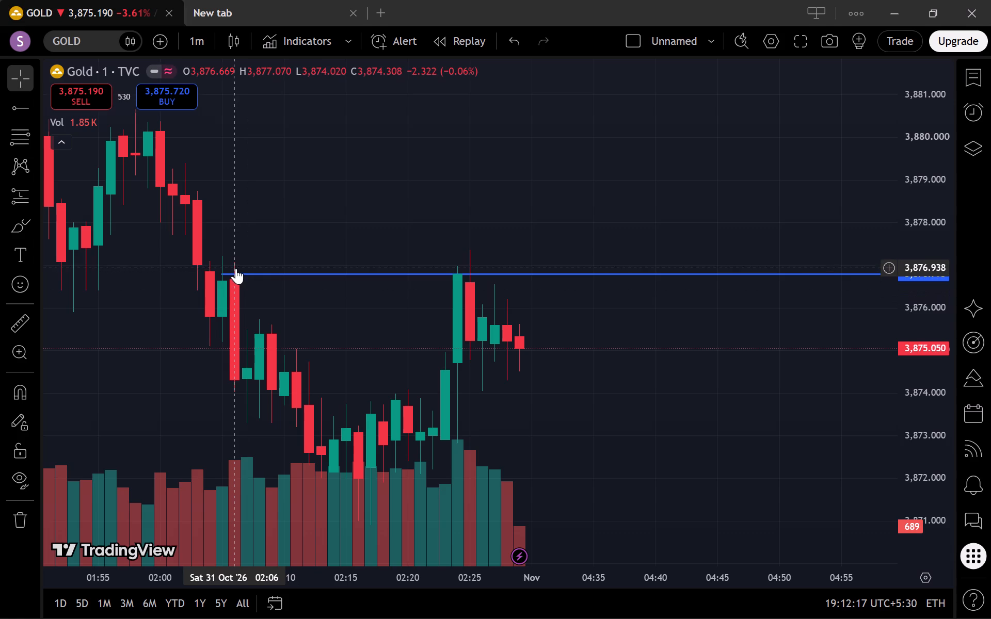
drag(236, 268, 276, 271)
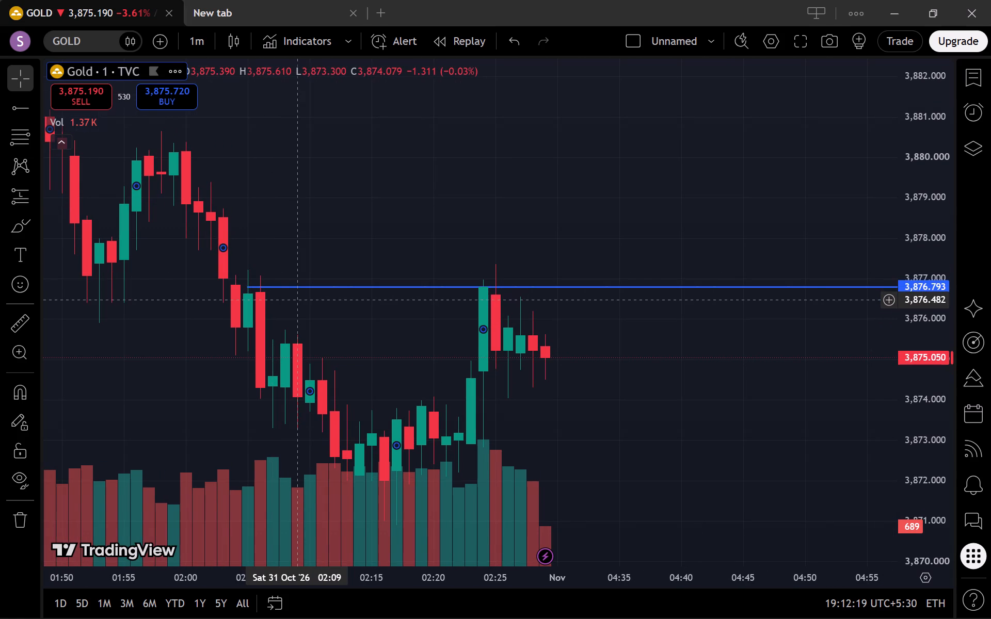
Move the horizontal ray to the 02:07 candle at about 3,875.4 and delete it from the GOLD chart.
drag(289, 288, 290, 296)
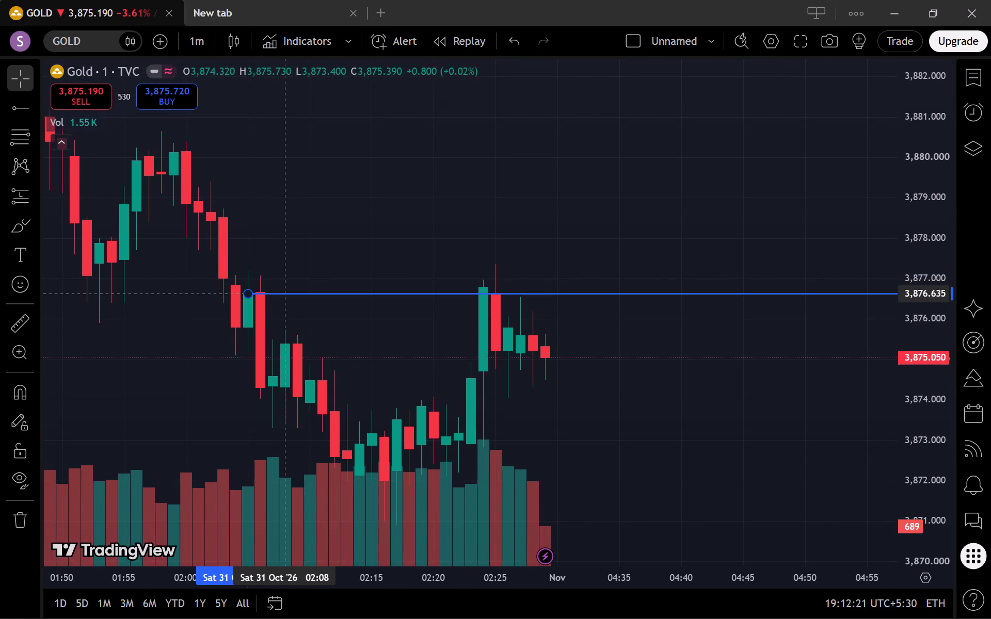
drag(290, 296, 305, 343)
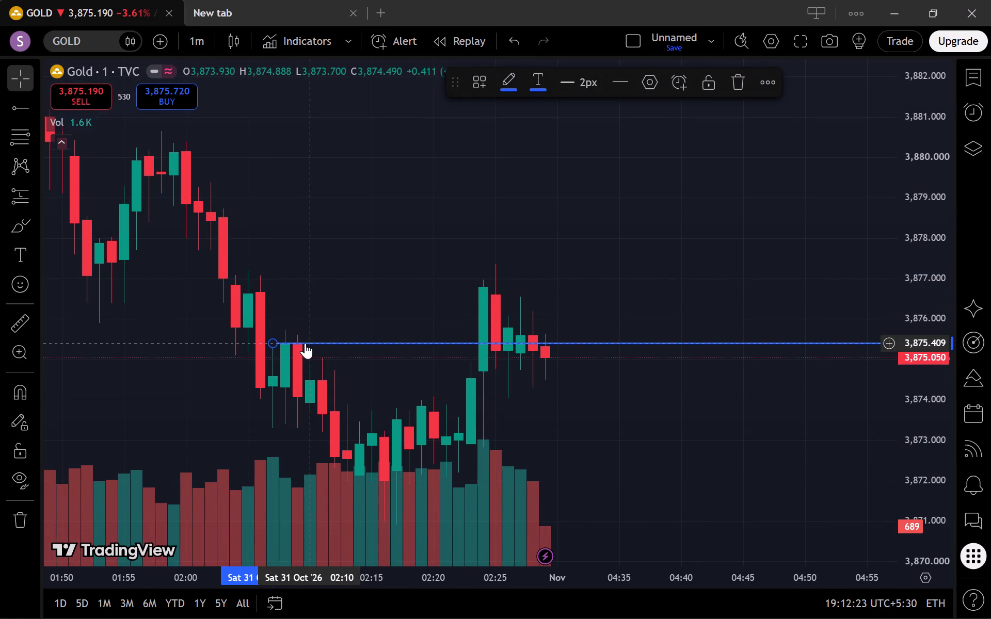
click(745, 76)
Examine the most recent one-minute GOLD candles at different positions and zoom levels.
drag(368, 268, 447, 315)
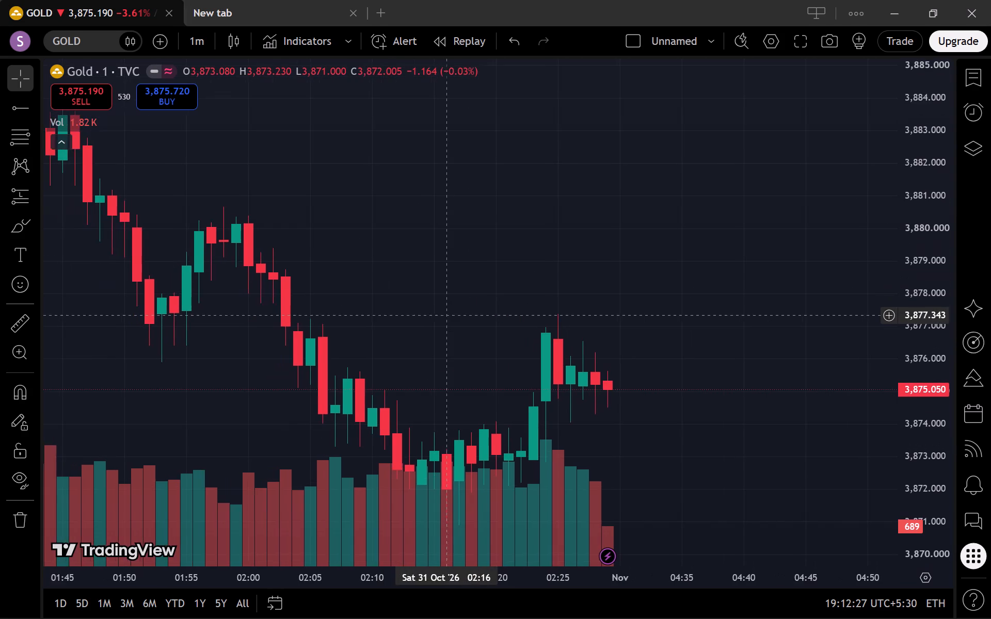
drag(447, 315, 287, 169)
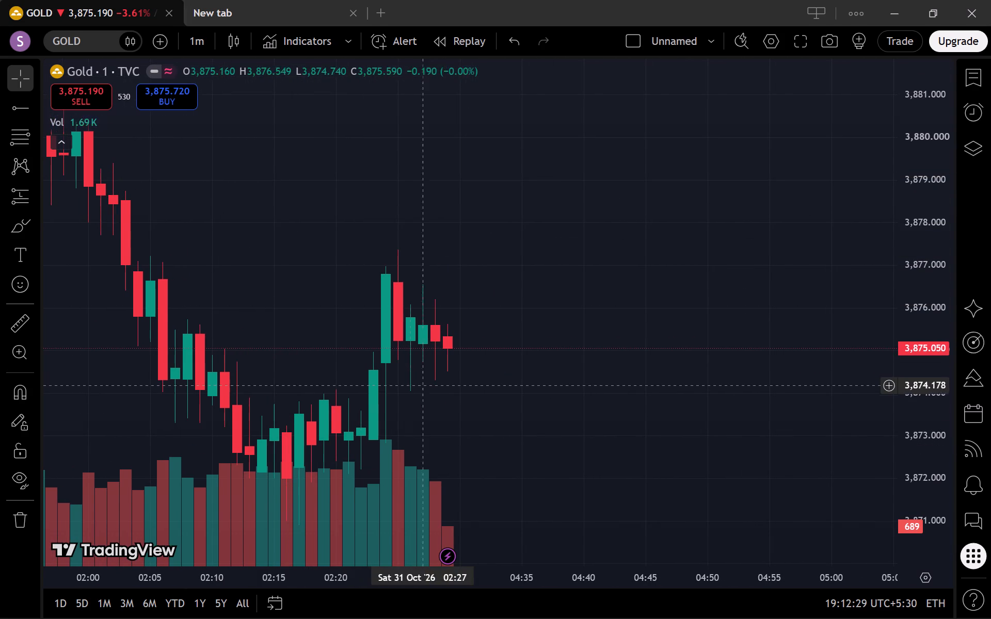
scroll(514, 417, left, 1)
scroll(514, 417, down, 2)
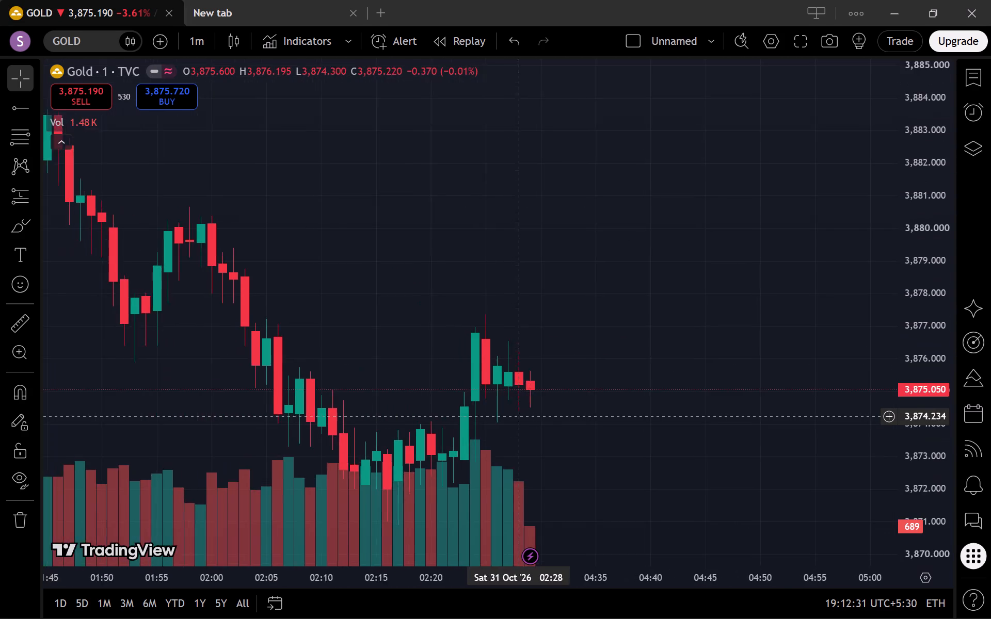
scroll(514, 417, up, 9)
scroll(514, 417, right, 6)
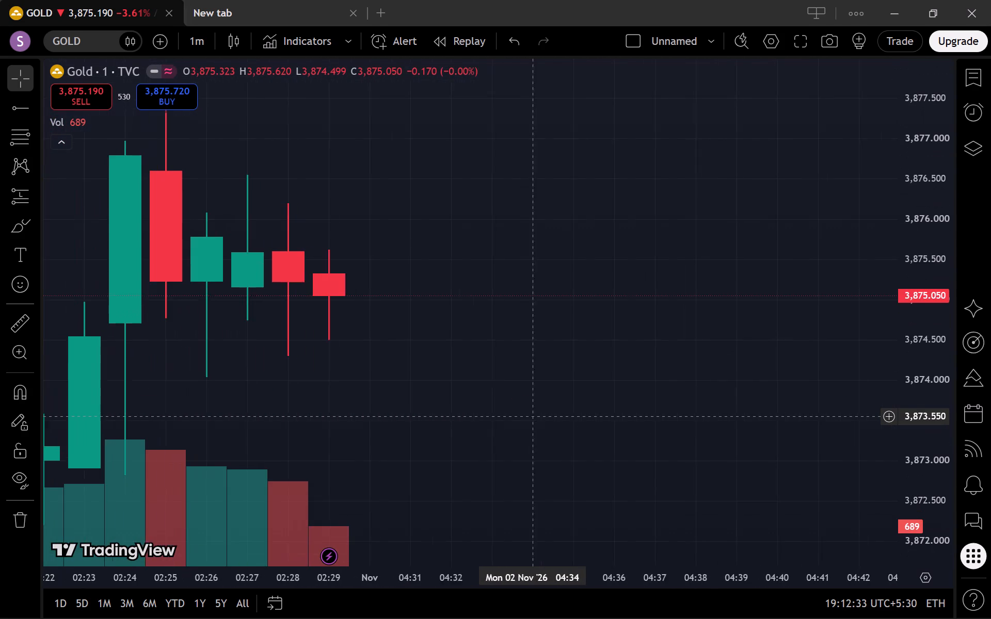
scroll(514, 417, right, 1)
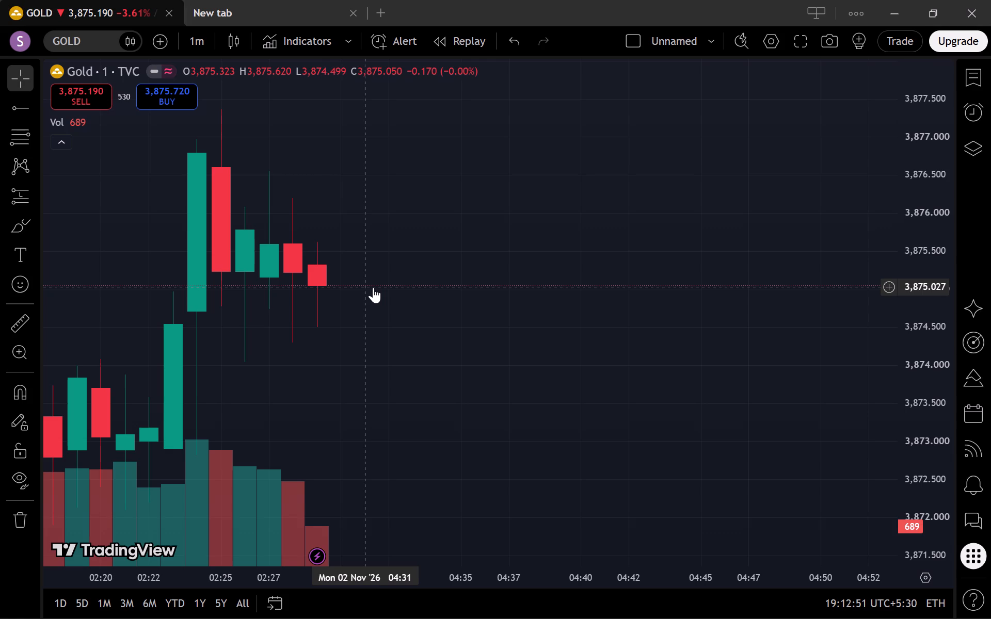
Check the market status and data update details for GOLD.
click(170, 70)
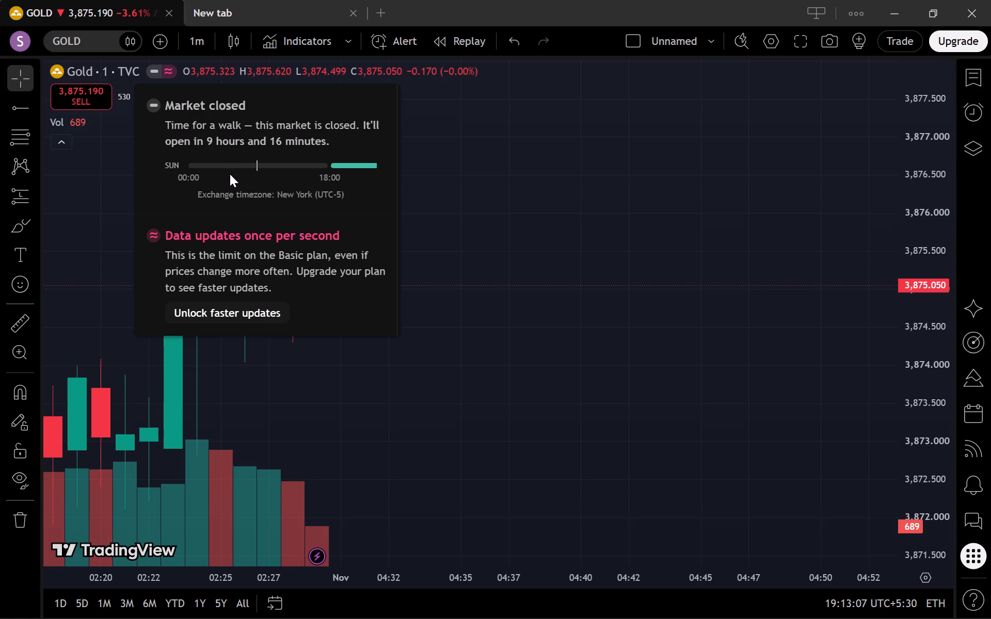
Clear the symbol search and look through the available Forex pairs.
click(88, 37)
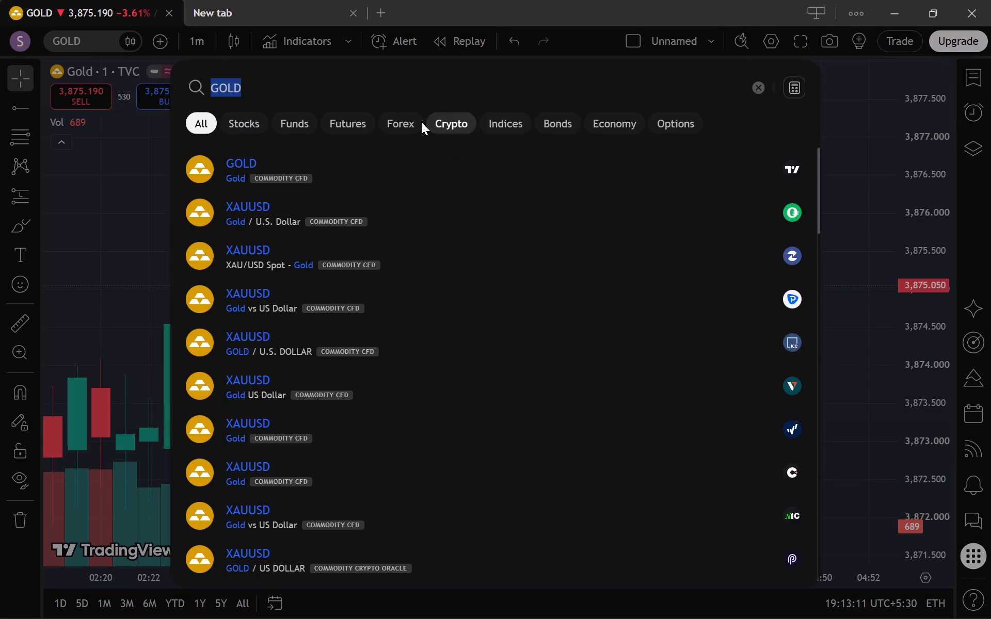
key(BackSpace)
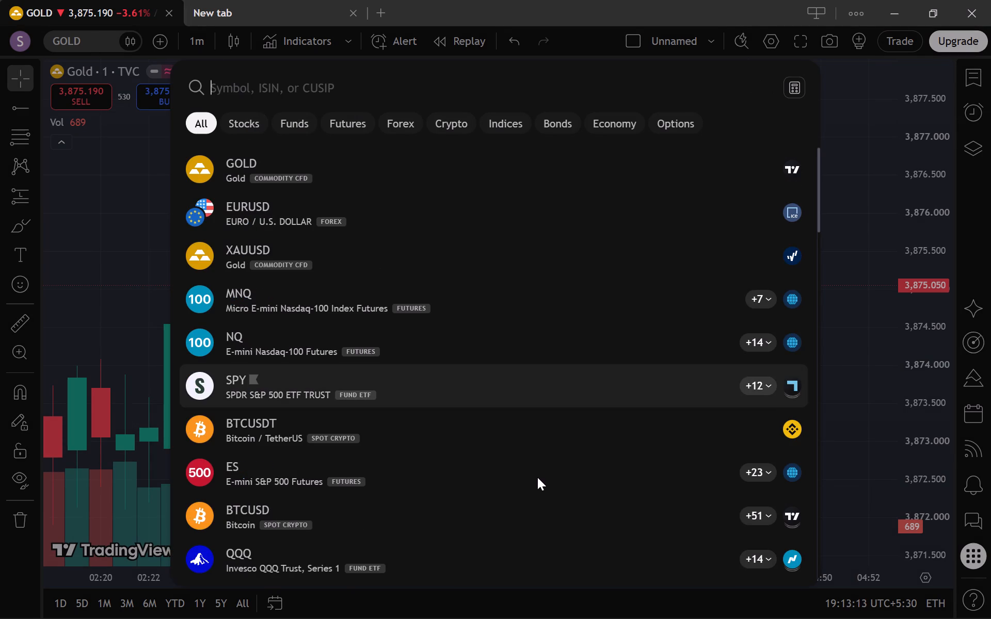
scroll(537, 477, right, 1)
click(797, 93)
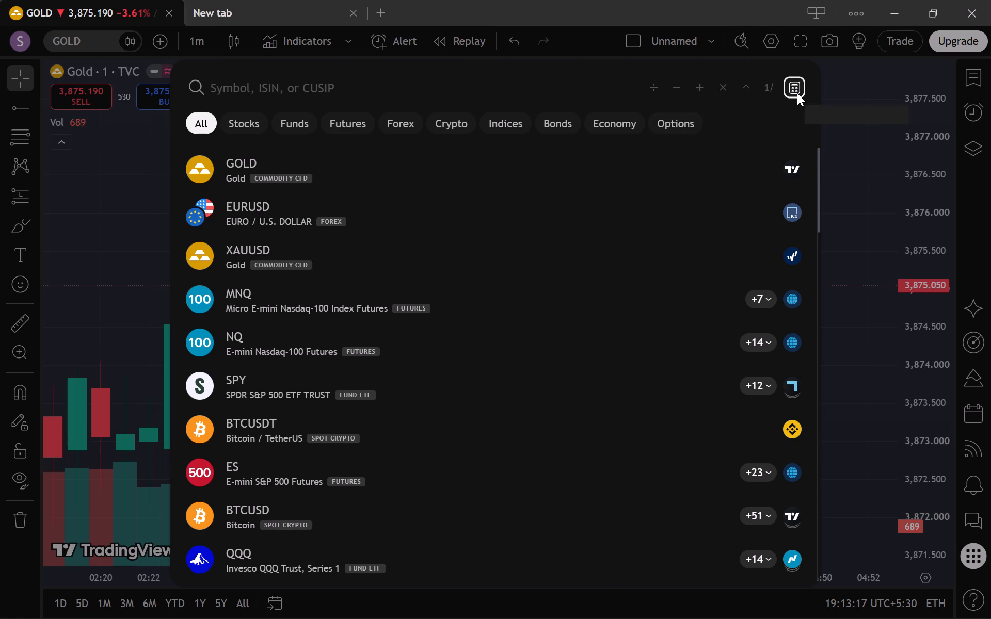
click(797, 93)
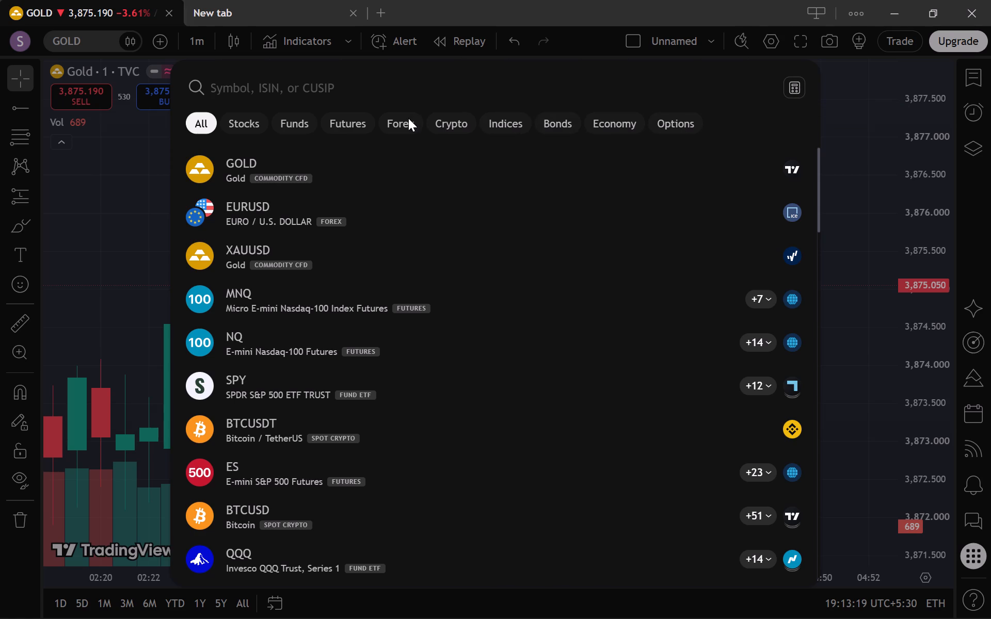
click(408, 118)
scroll(345, 220, down, 1)
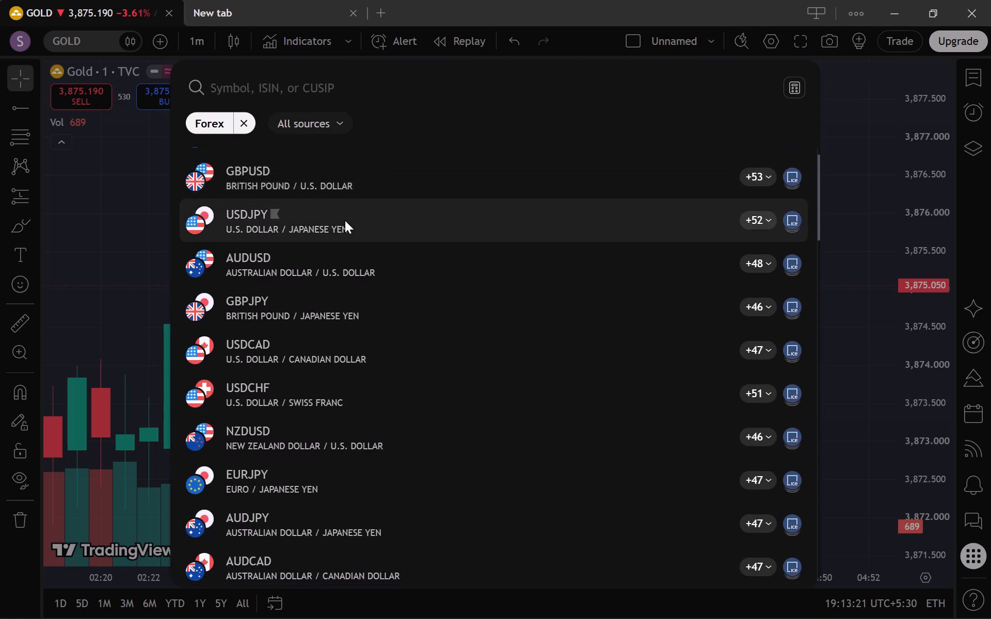
scroll(345, 220, down, 9)
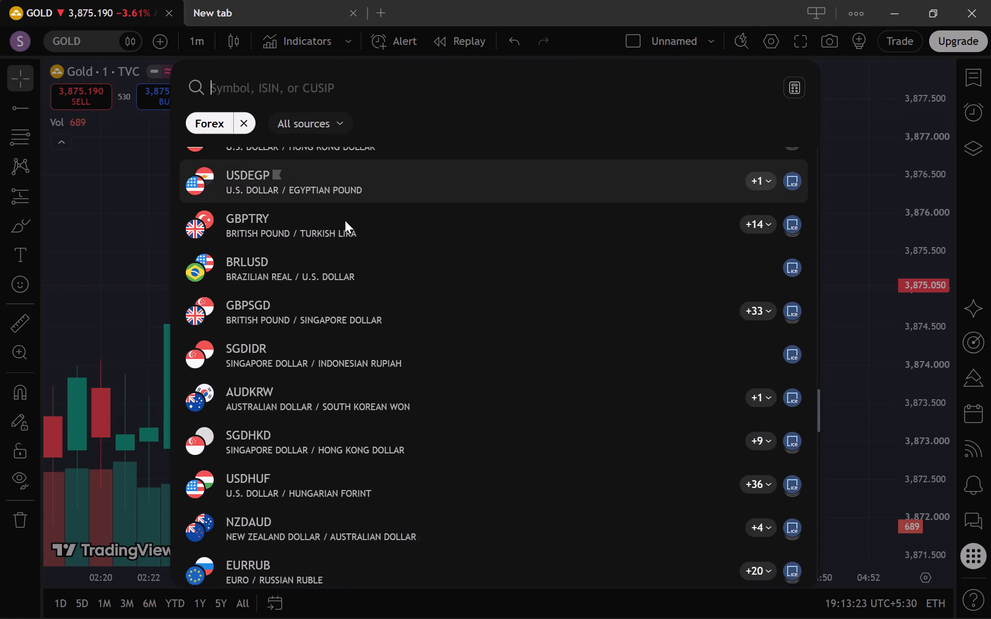
scroll(345, 220, up, 4)
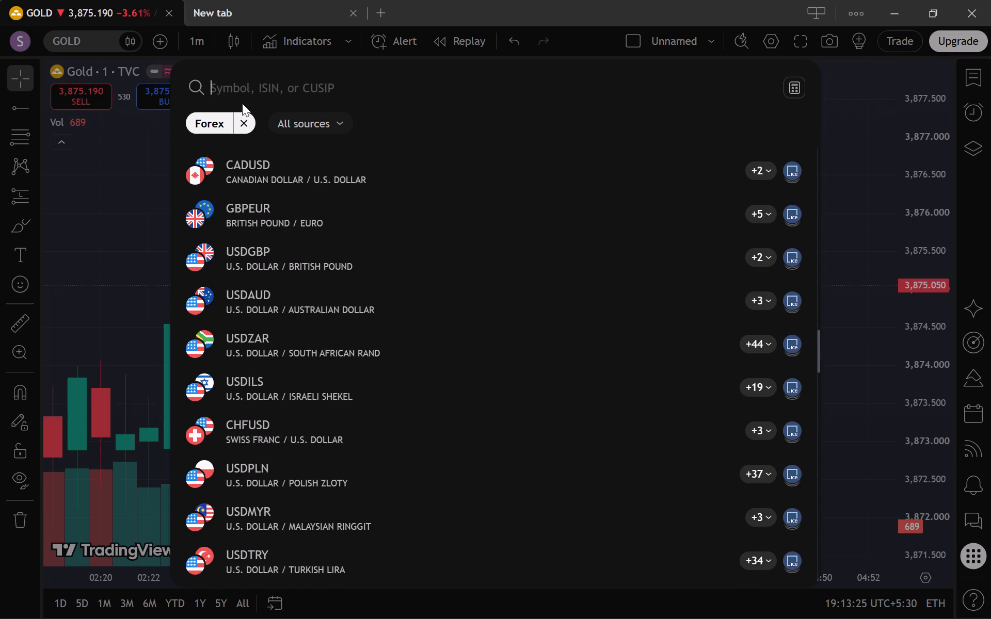
Filter the symbol search to Crypto and load the BTCUSD spot Bitcoin chart.
click(243, 123)
click(445, 132)
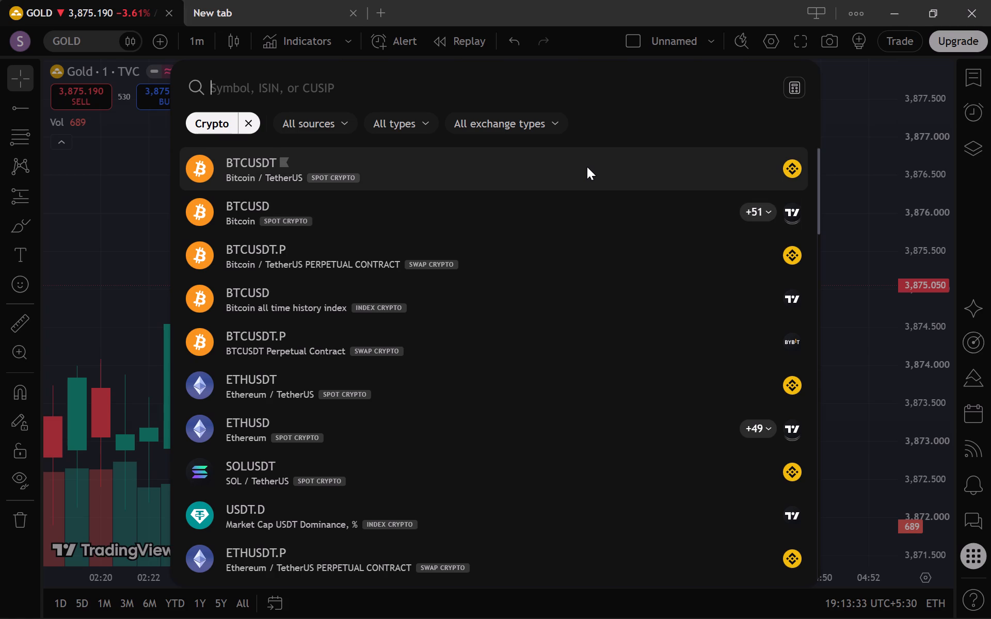
click(563, 204)
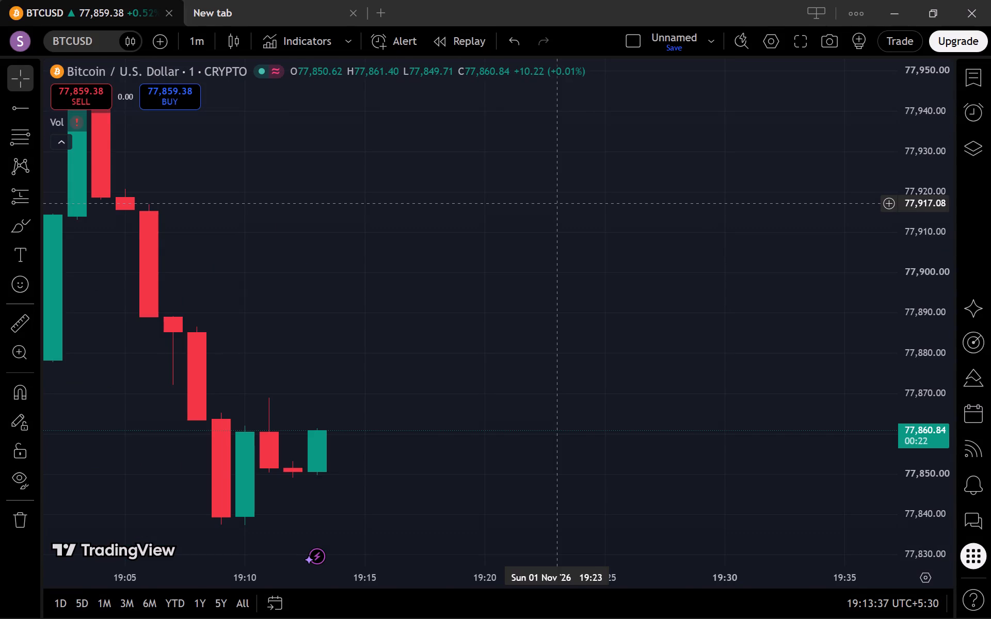
Check the market status and trading hours of BTCUSD and look over its recent candles.
click(270, 75)
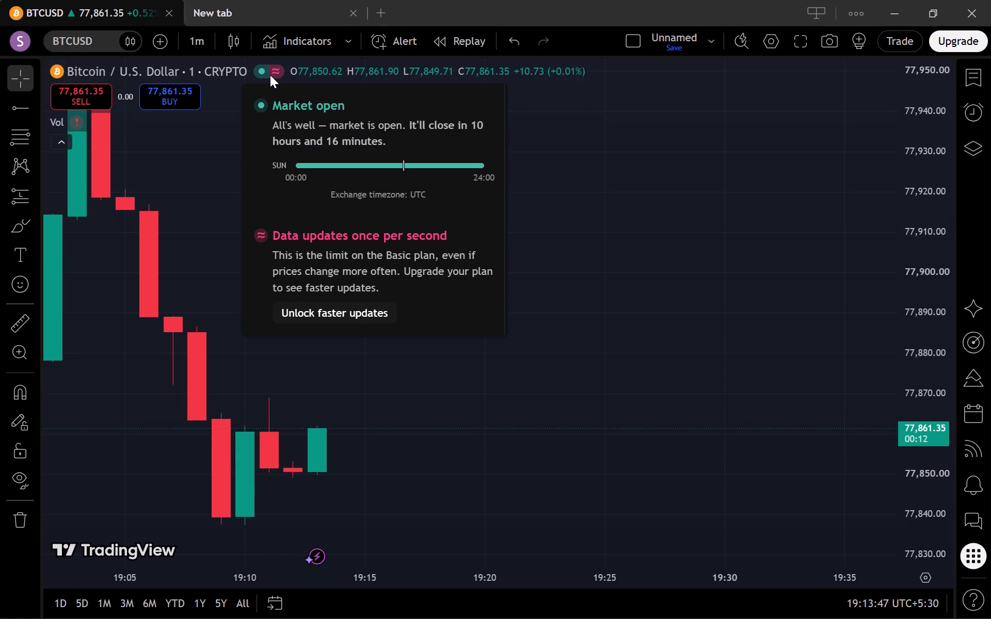
click(572, 251)
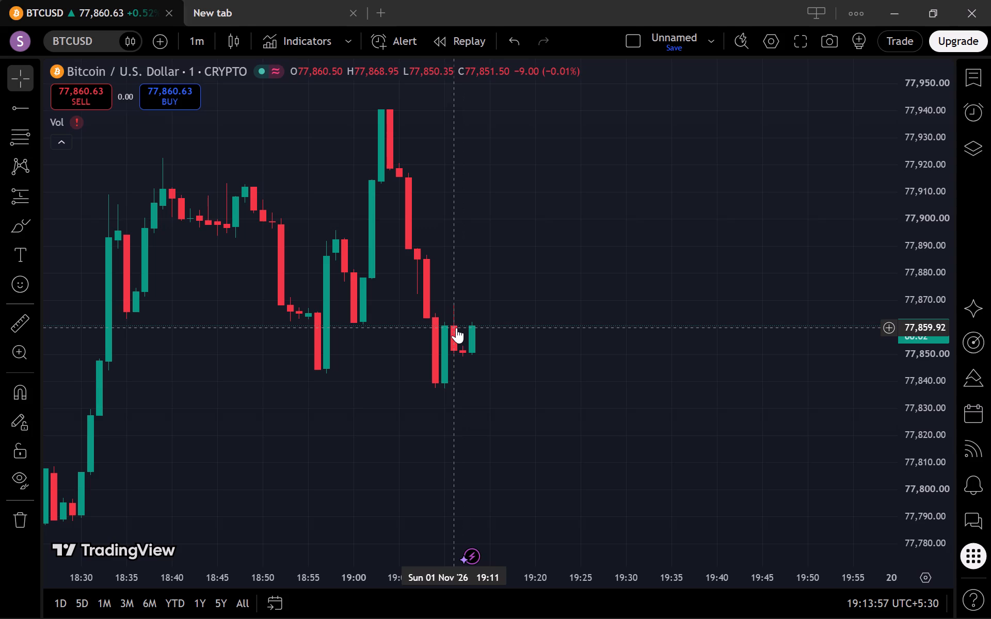
drag(456, 328, 486, 328)
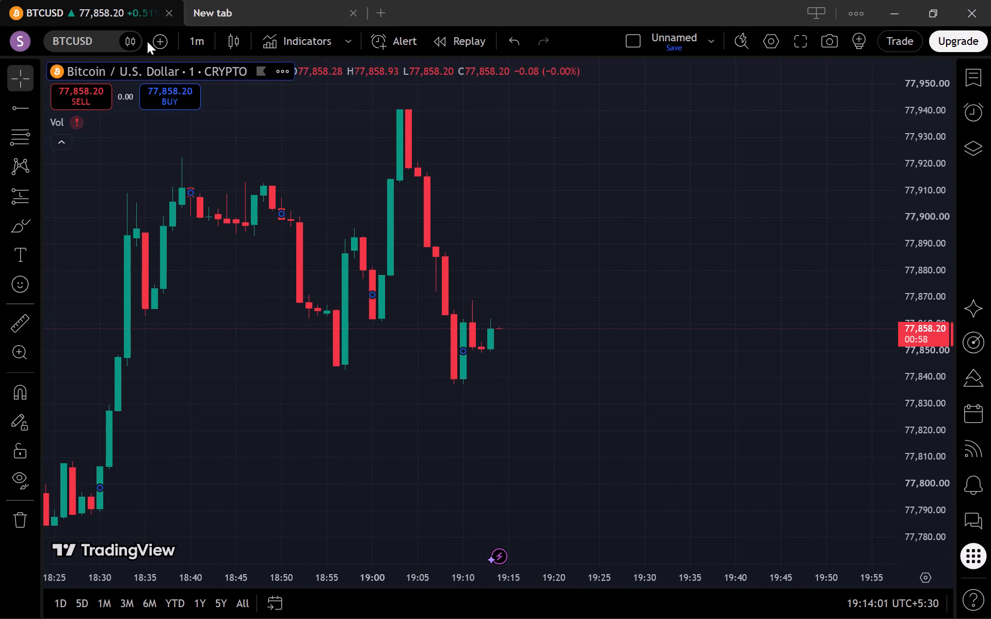
click(219, 56)
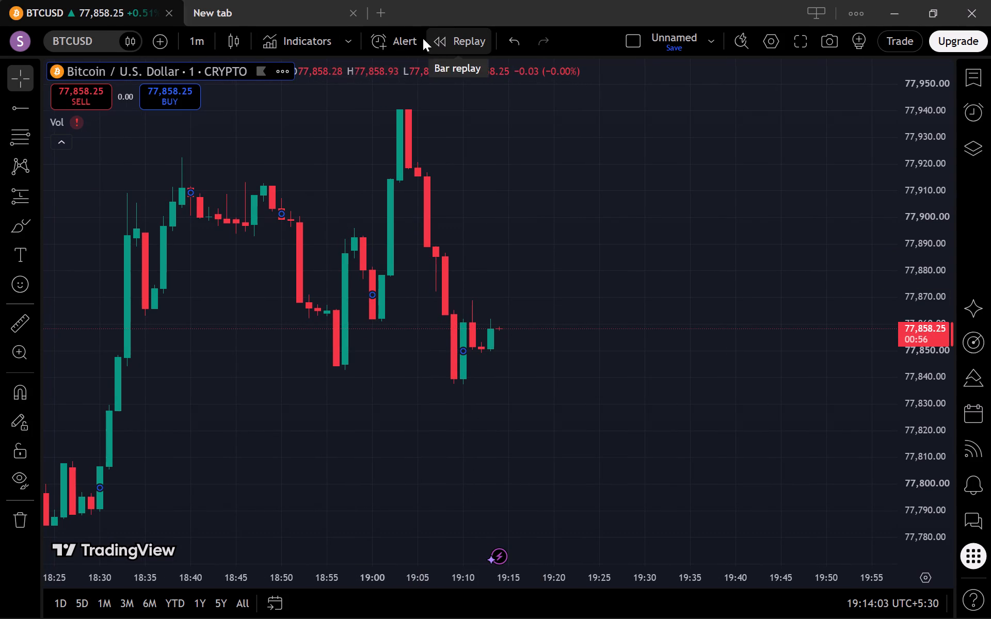
Look through the price condition options for a BTCUSD alert and close without creating one.
click(403, 38)
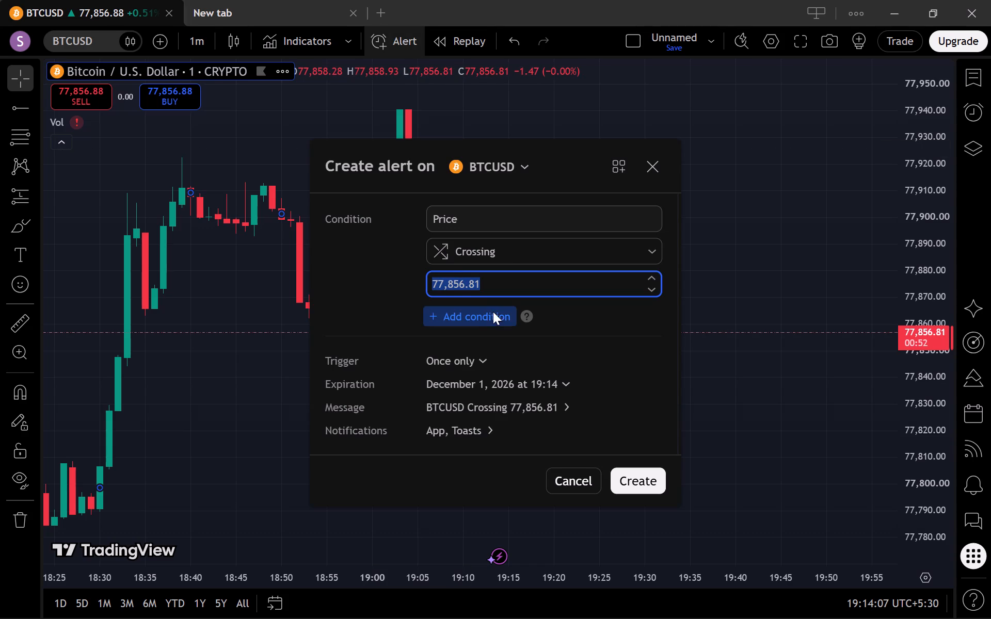
click(586, 259)
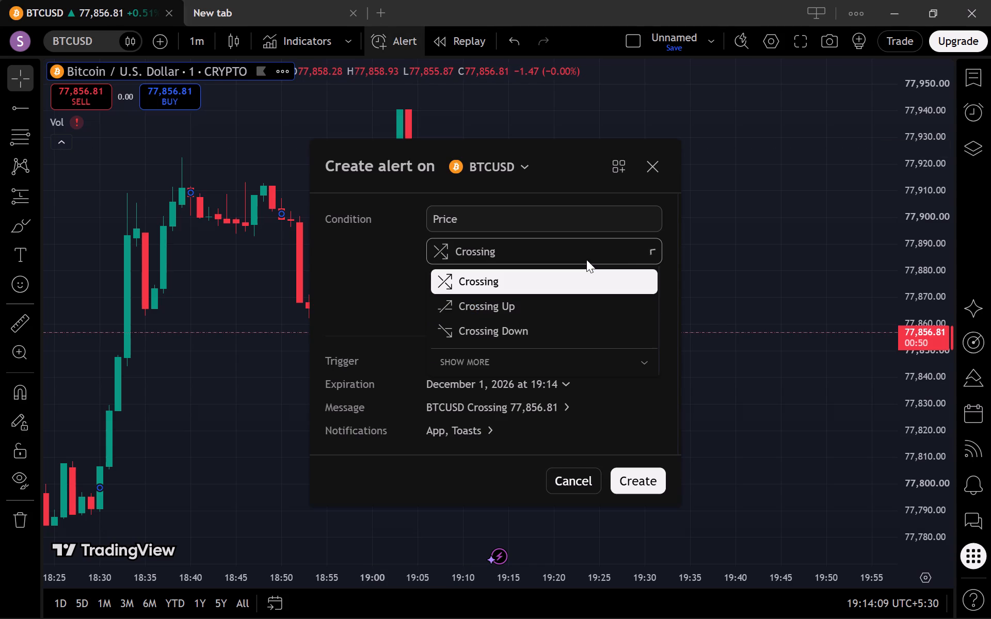
click(567, 280)
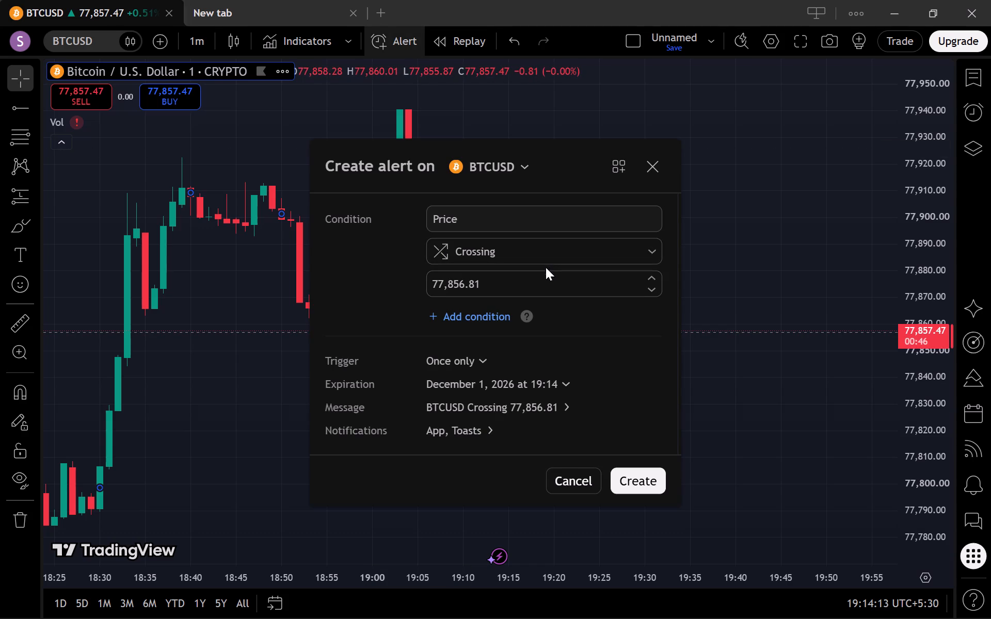
click(549, 288)
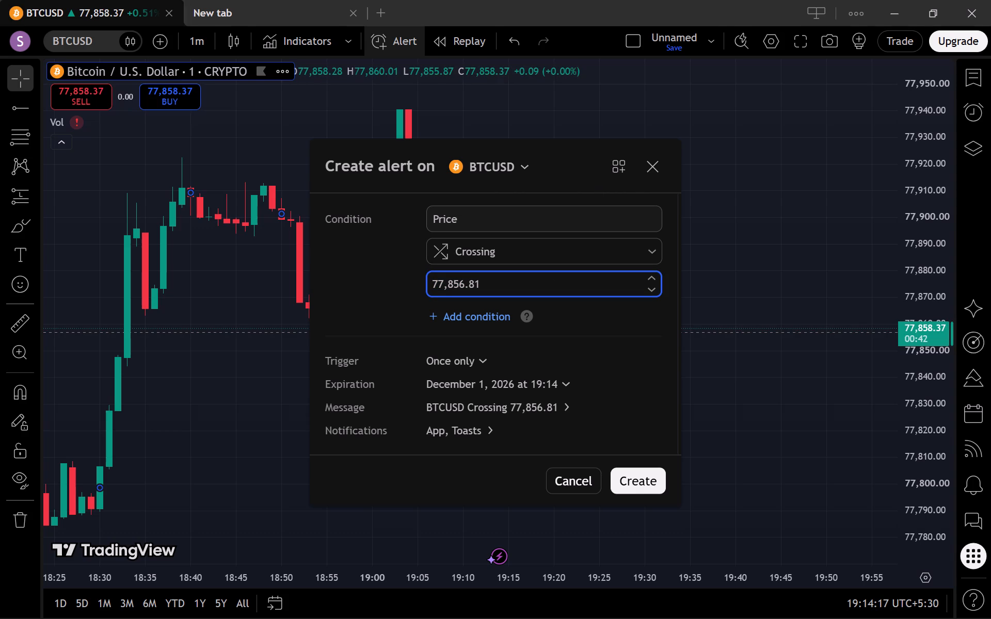
click(647, 171)
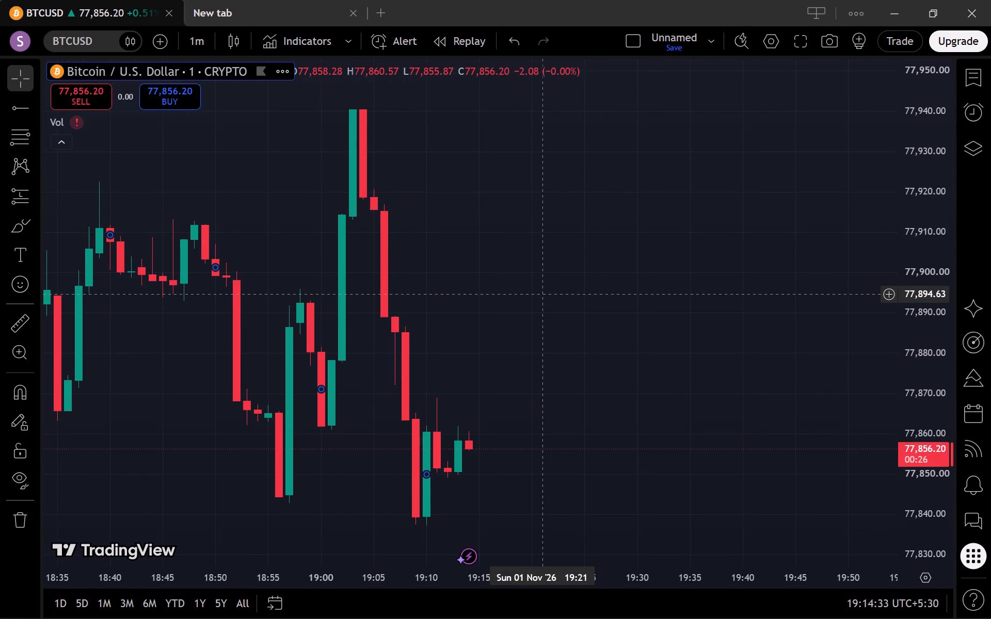
Start a market sell on BTCUSD and connect the Paper Trading account as the broker.
click(78, 90)
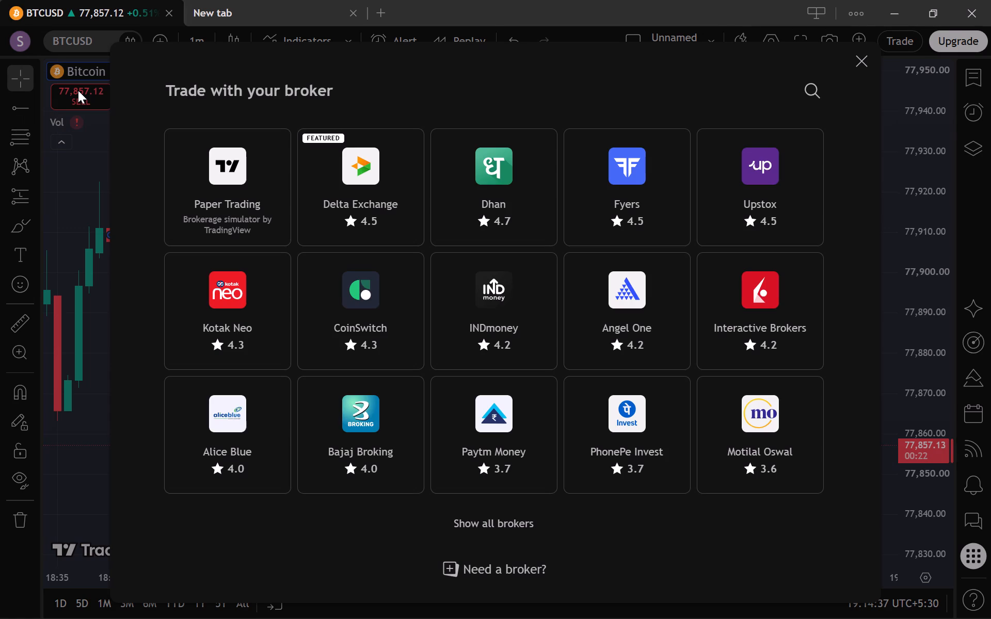
click(266, 185)
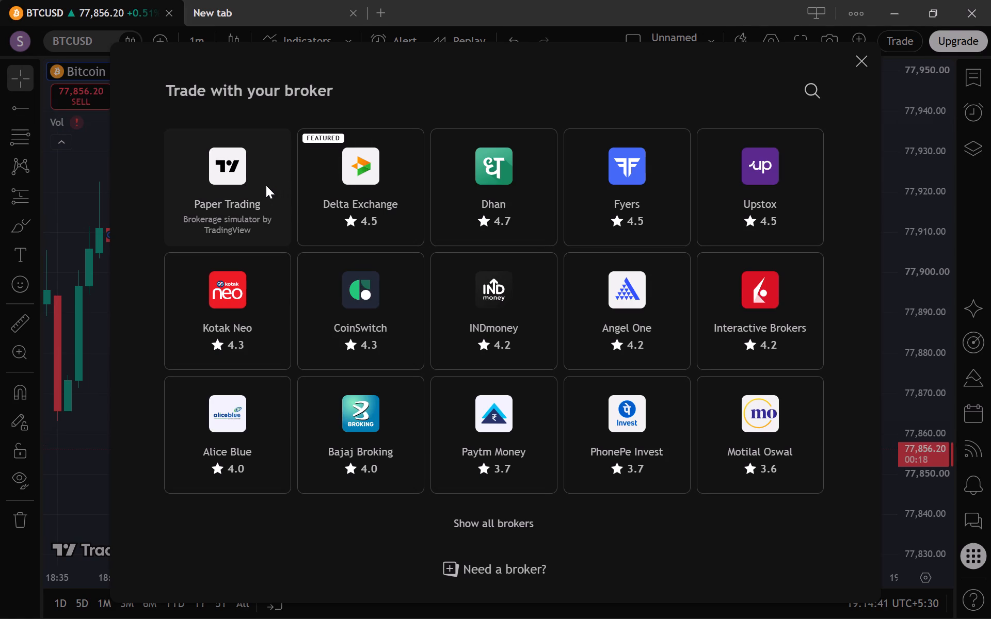
click(266, 185)
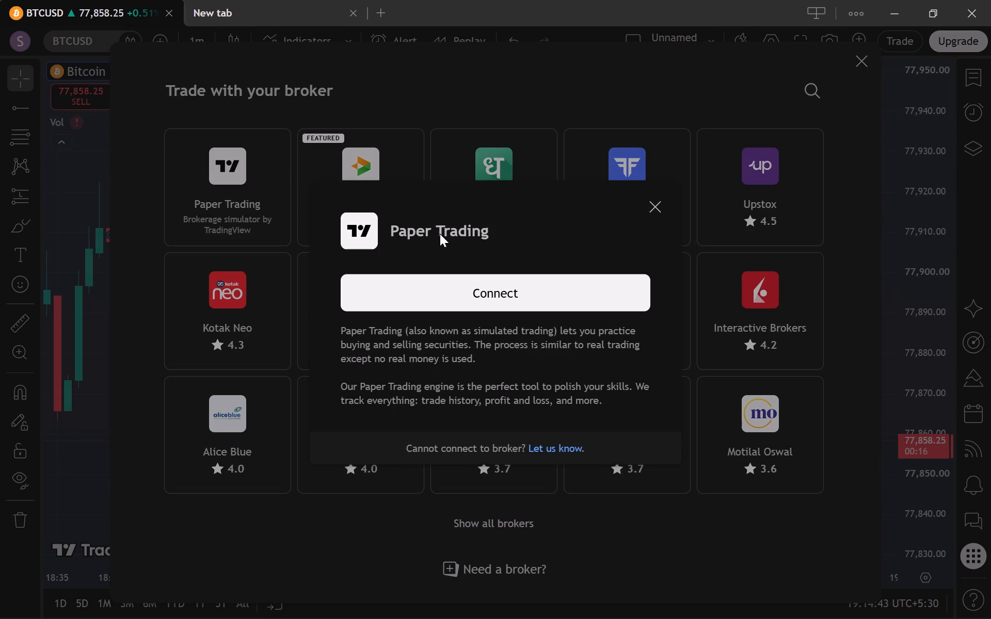
click(534, 289)
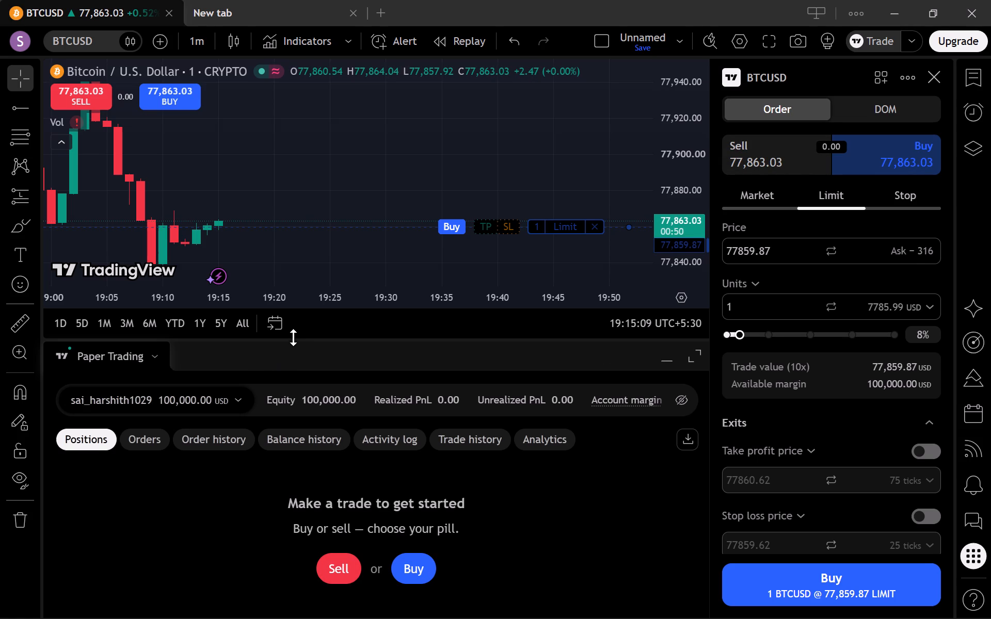
Resize the Paper Trading account area so it is slightly taller beneath the BTCUSD chart.
drag(283, 342, 274, 410)
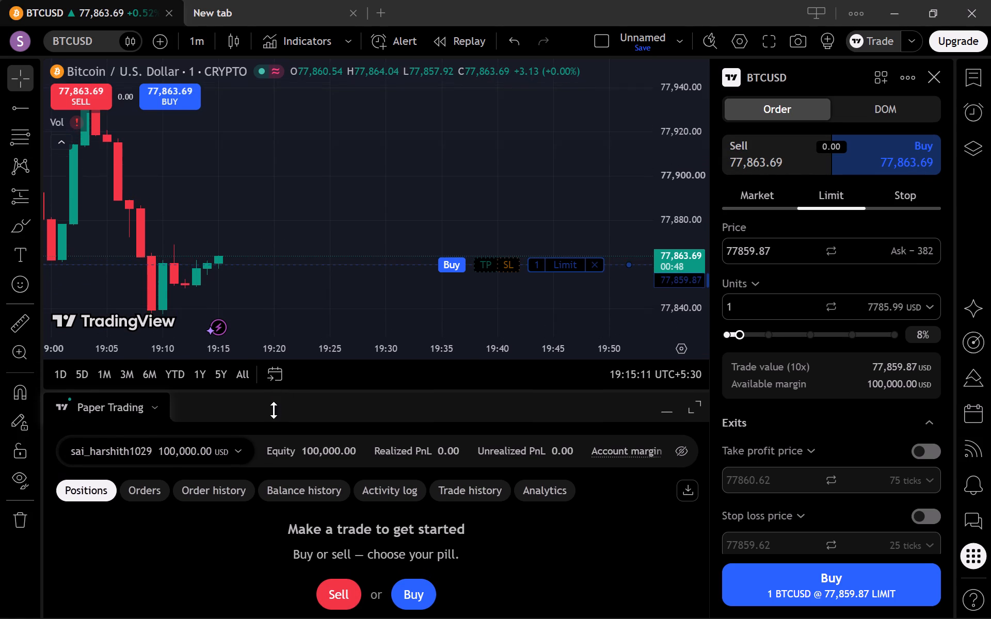
drag(274, 410, 332, 371)
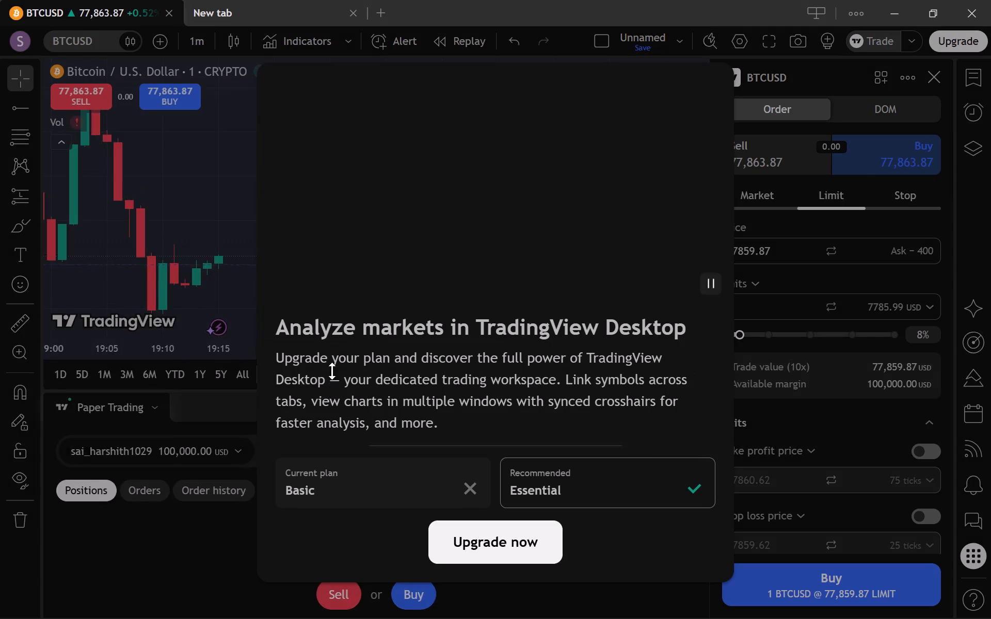
drag(332, 371, 353, 309)
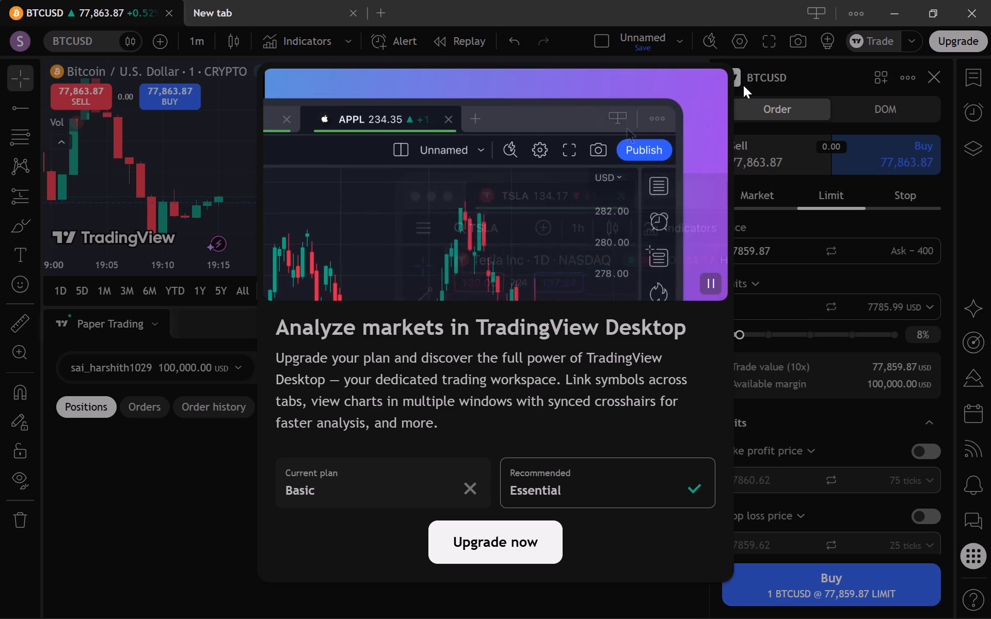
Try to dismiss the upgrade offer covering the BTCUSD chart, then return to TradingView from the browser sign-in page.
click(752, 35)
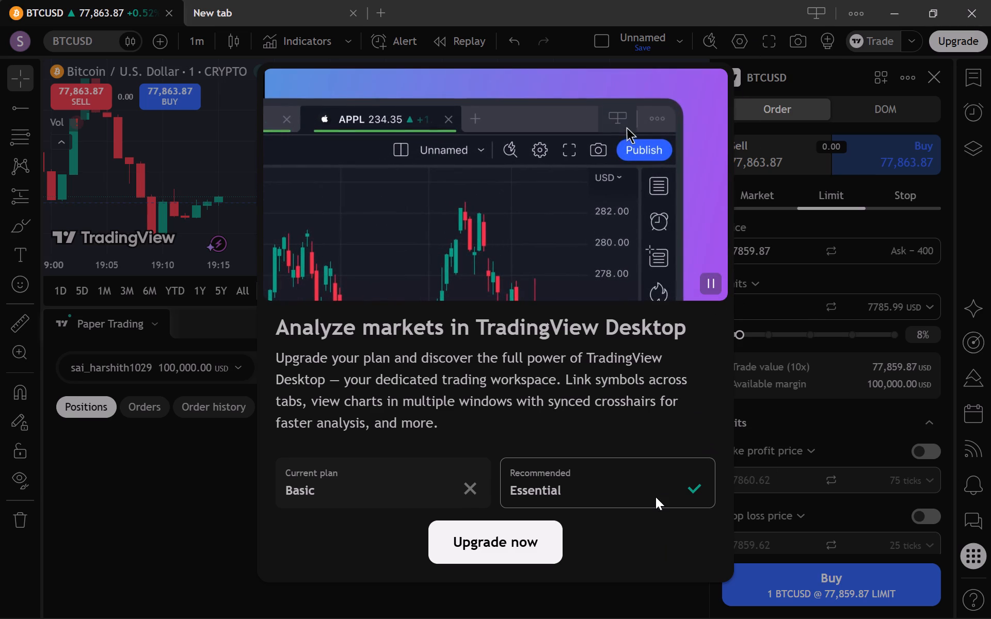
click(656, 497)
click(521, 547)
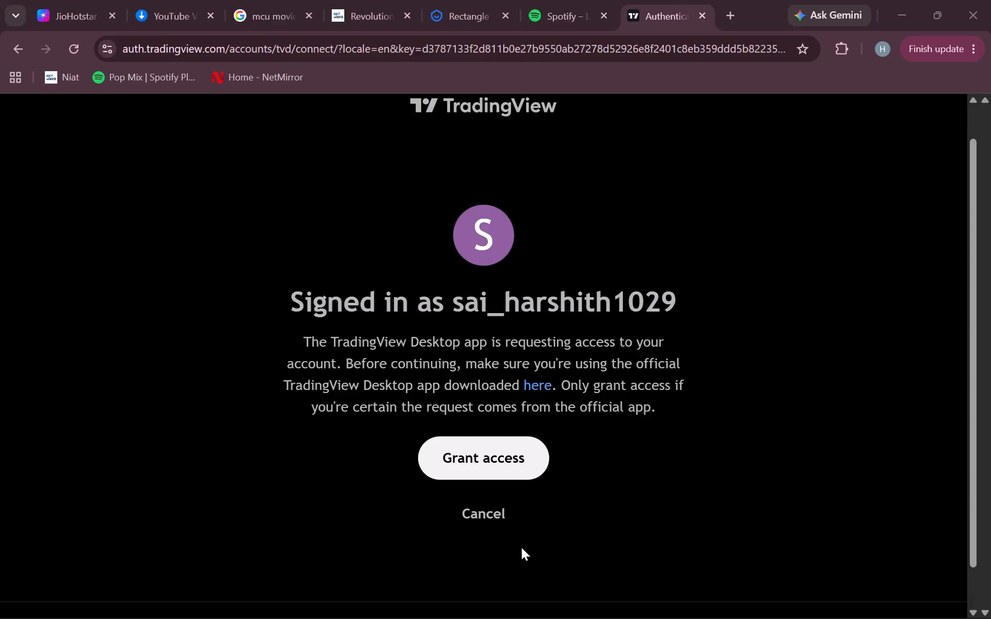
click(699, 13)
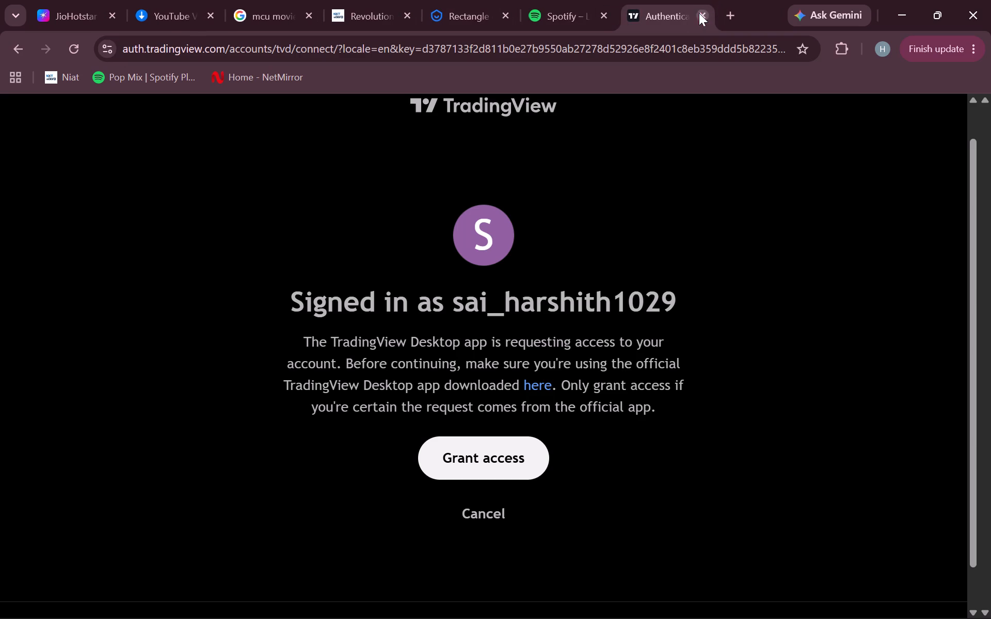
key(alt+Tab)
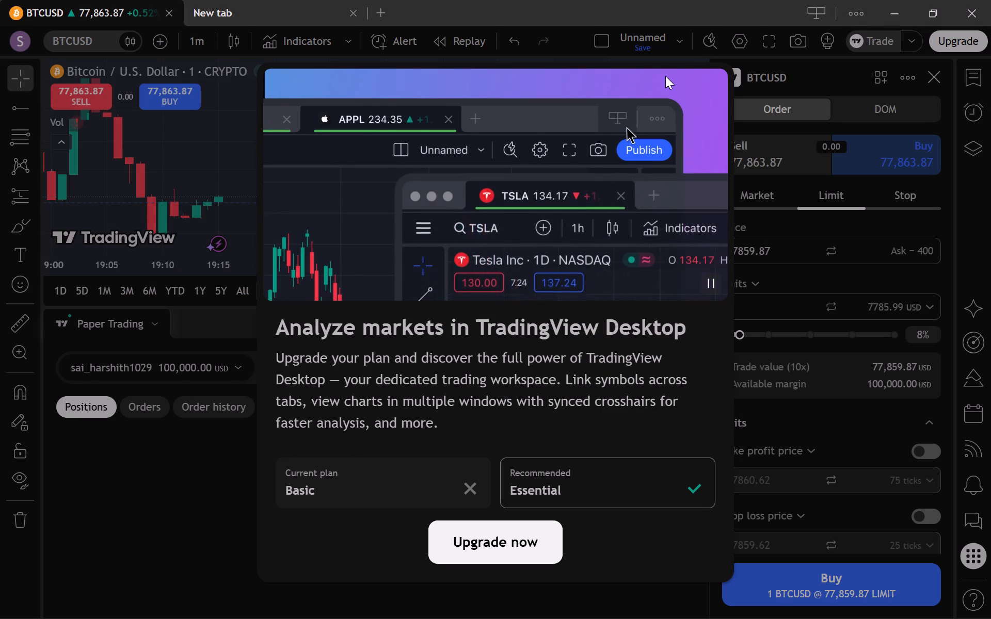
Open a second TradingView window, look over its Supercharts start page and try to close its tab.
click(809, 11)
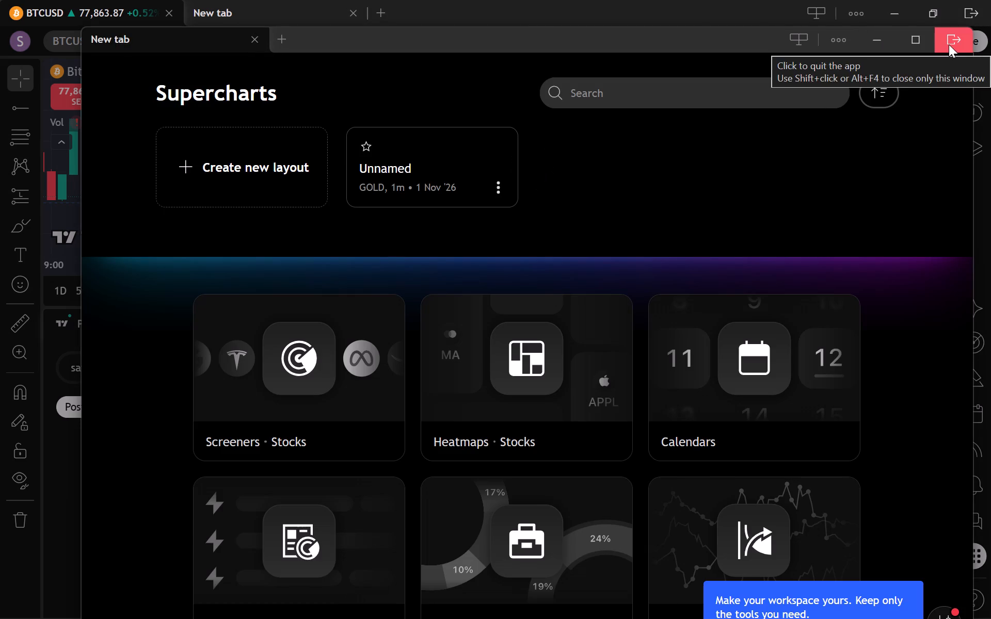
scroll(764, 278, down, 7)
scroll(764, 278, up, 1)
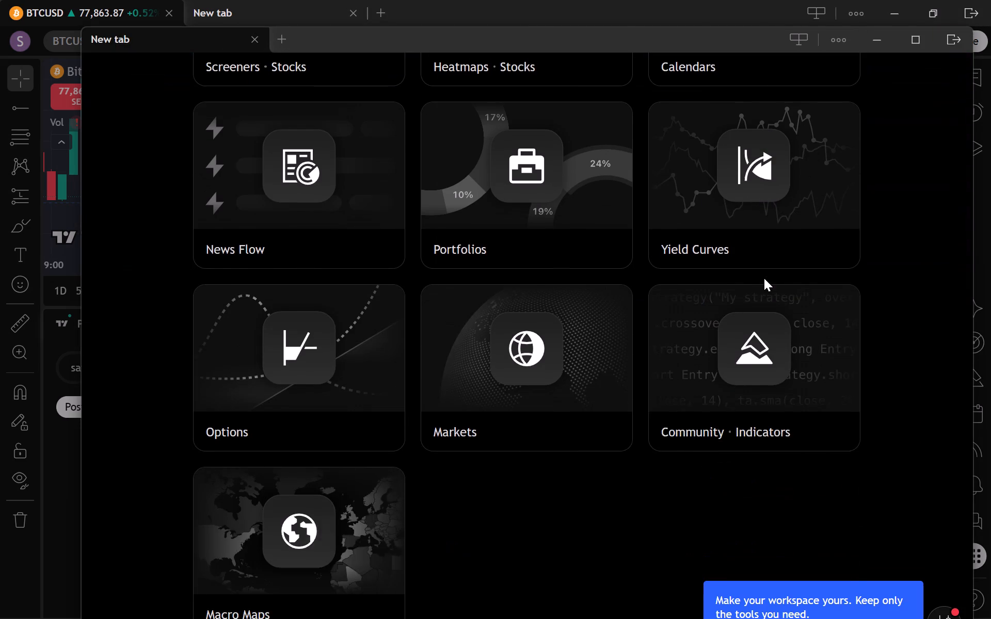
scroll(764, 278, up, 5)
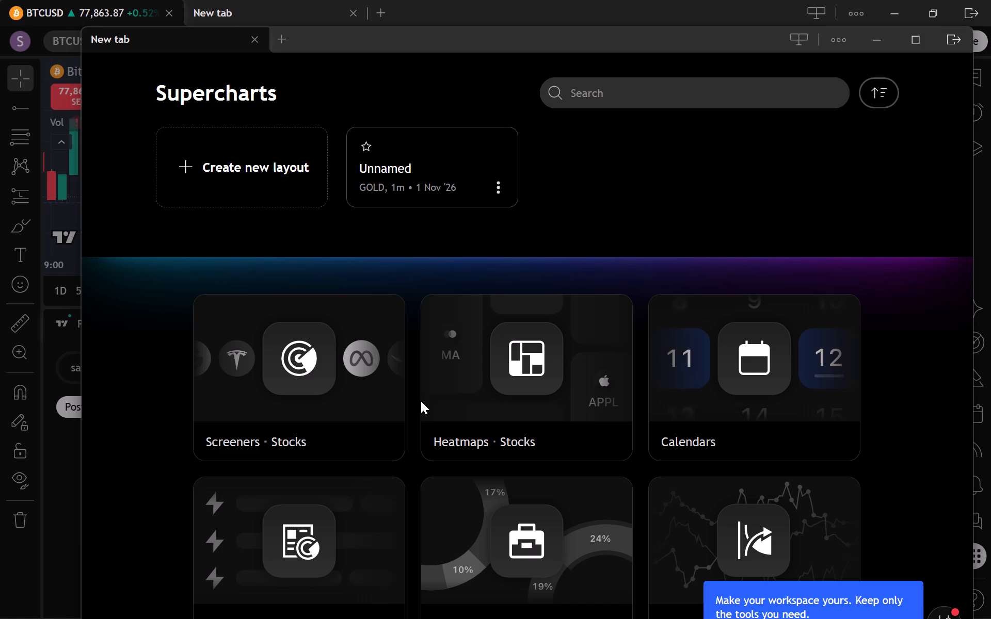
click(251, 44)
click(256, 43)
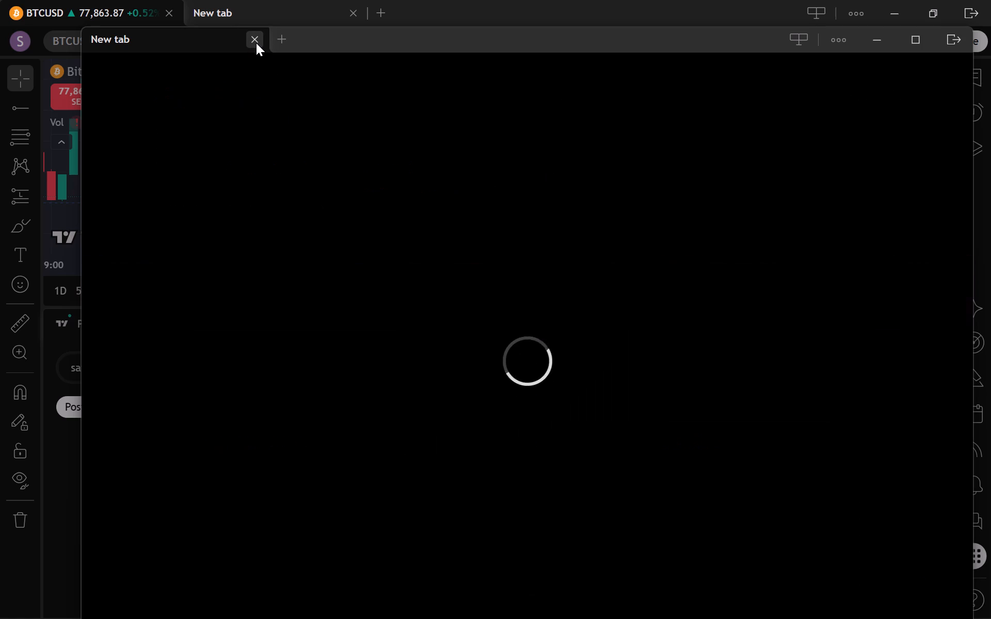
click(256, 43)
Quit TradingView and go to the Windows desktop.
click(957, 35)
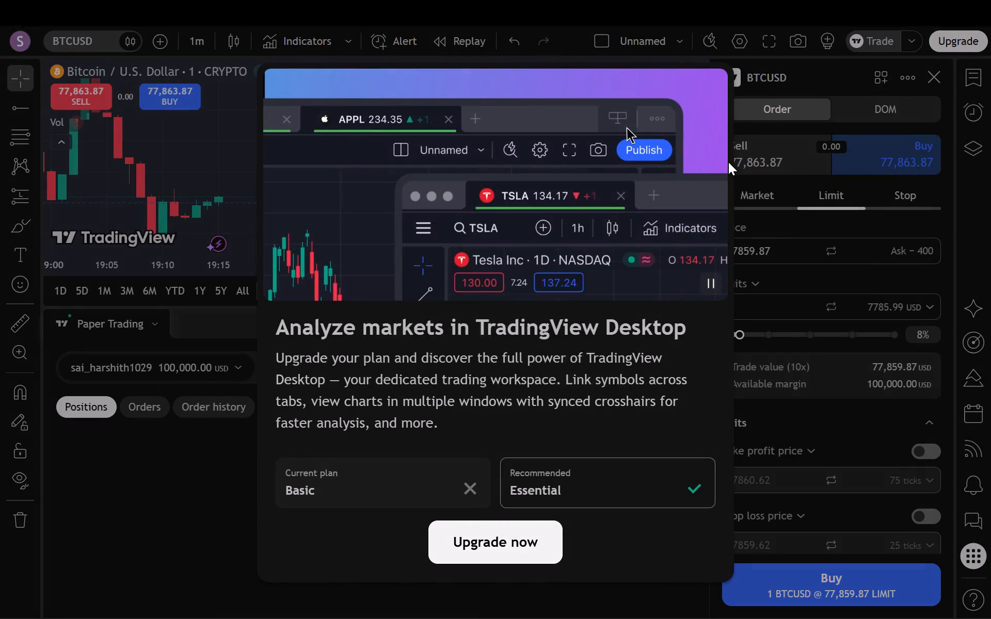
key(alt+Tab)
key(alt+Tab)
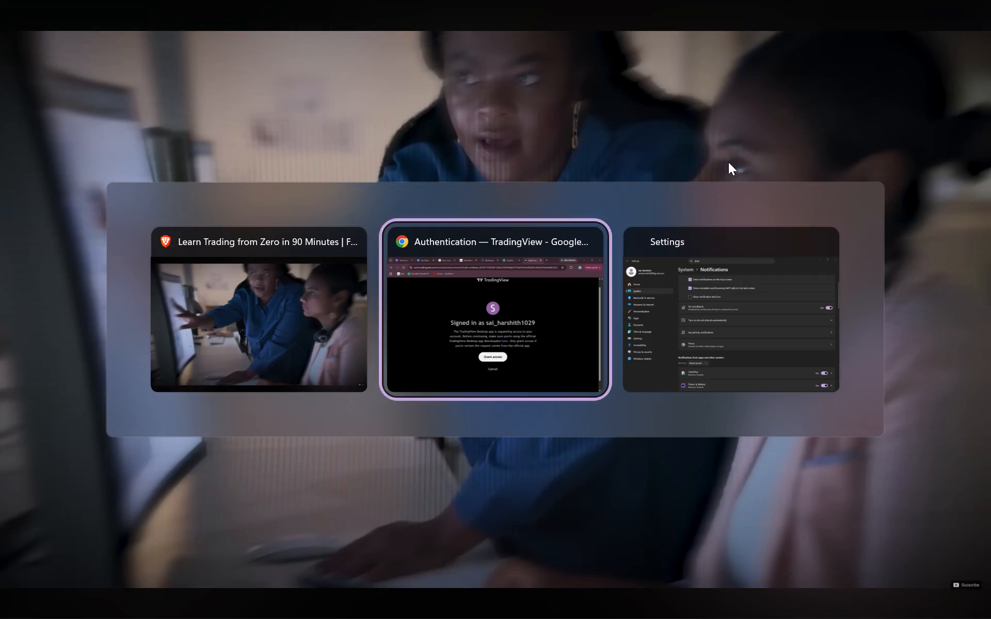
key(alt+Tab)
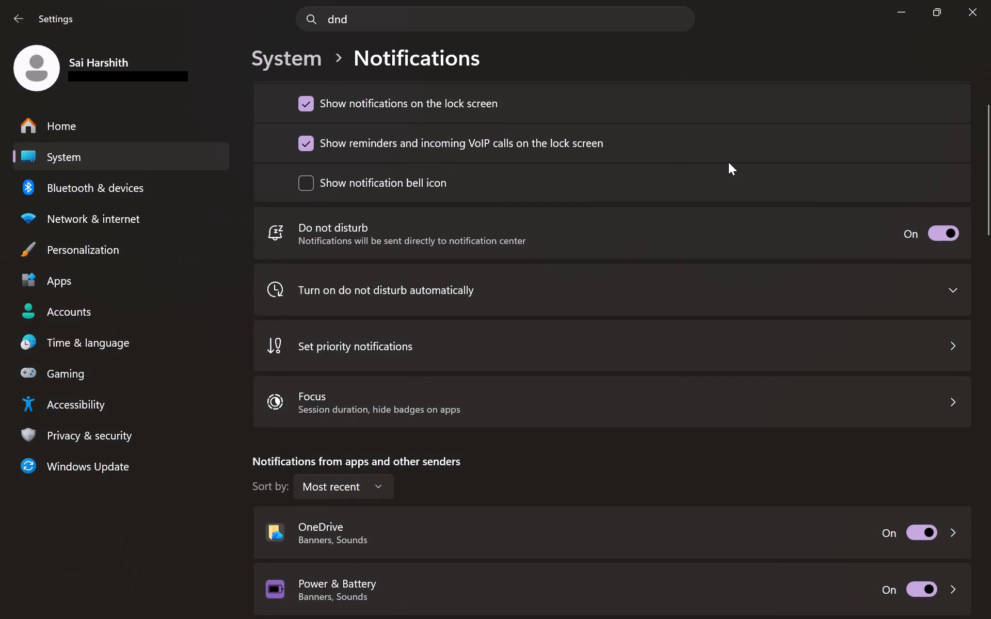
key(super+d)
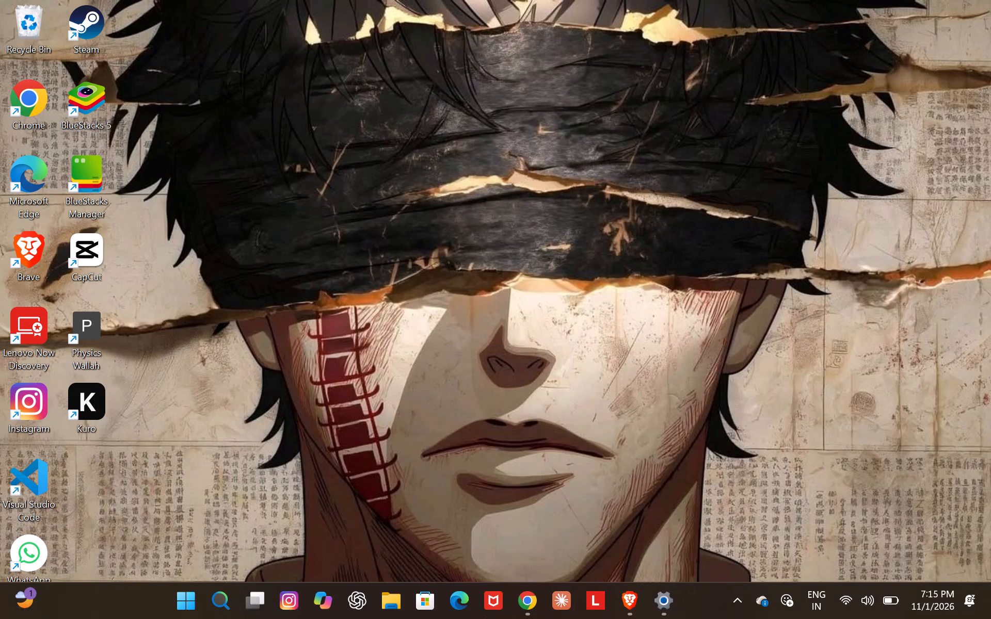
Find TradingView among the recent Windows searches and pin it to Start.
click(219, 599)
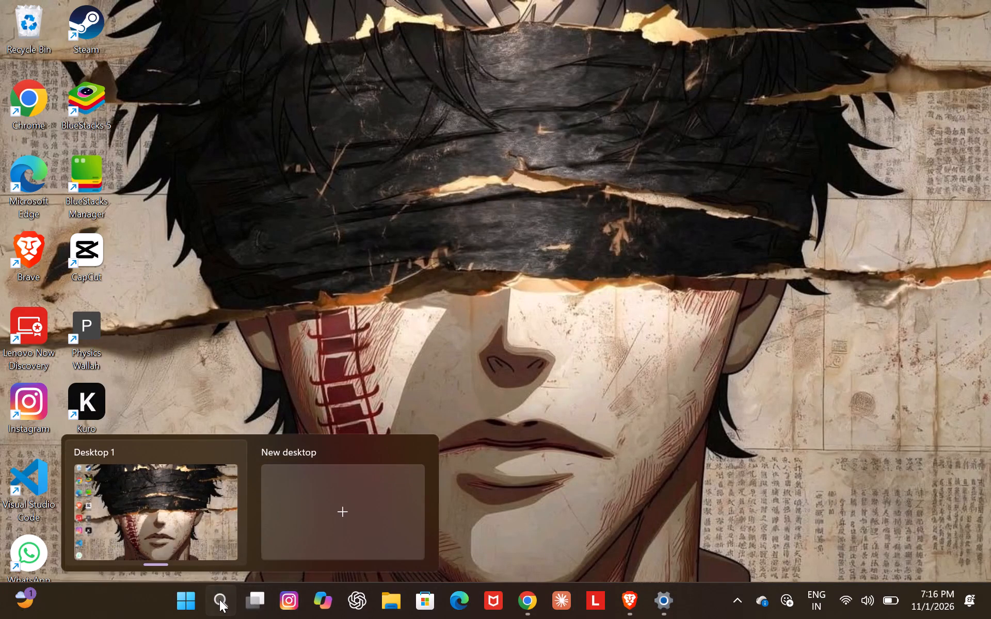
right_click(365, 139)
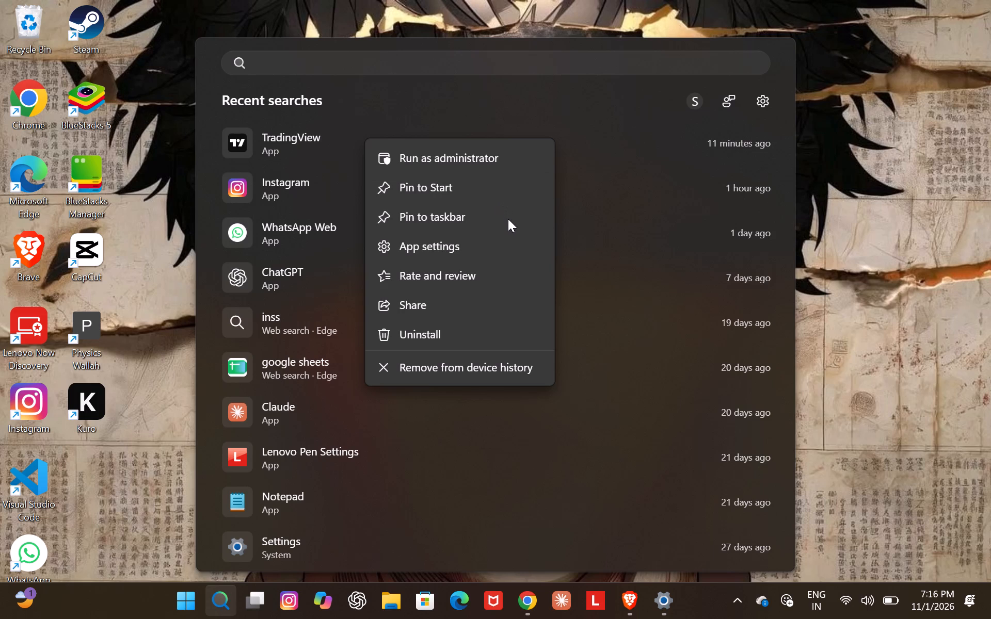
click(477, 197)
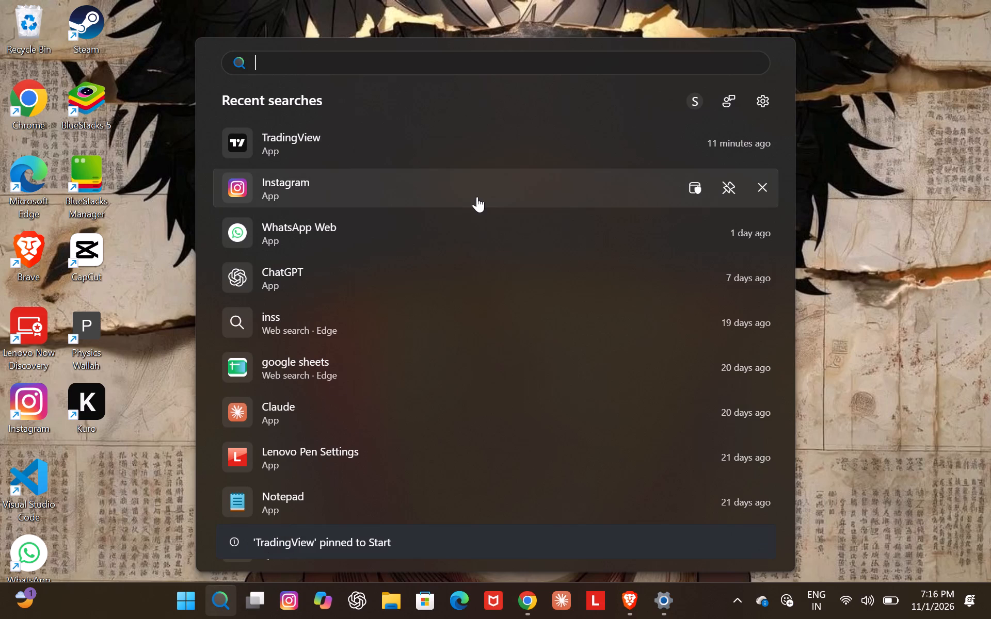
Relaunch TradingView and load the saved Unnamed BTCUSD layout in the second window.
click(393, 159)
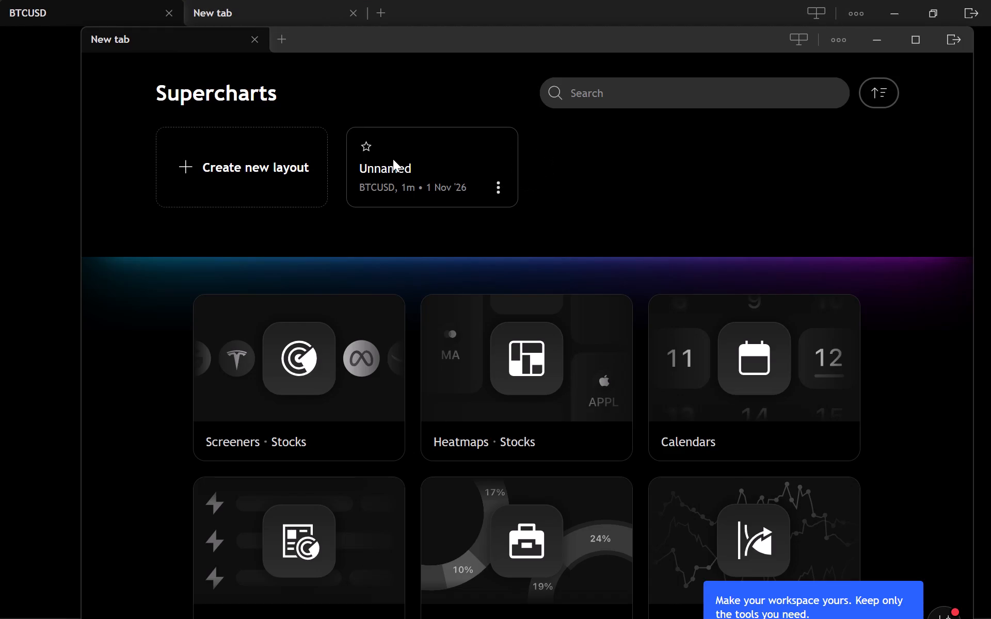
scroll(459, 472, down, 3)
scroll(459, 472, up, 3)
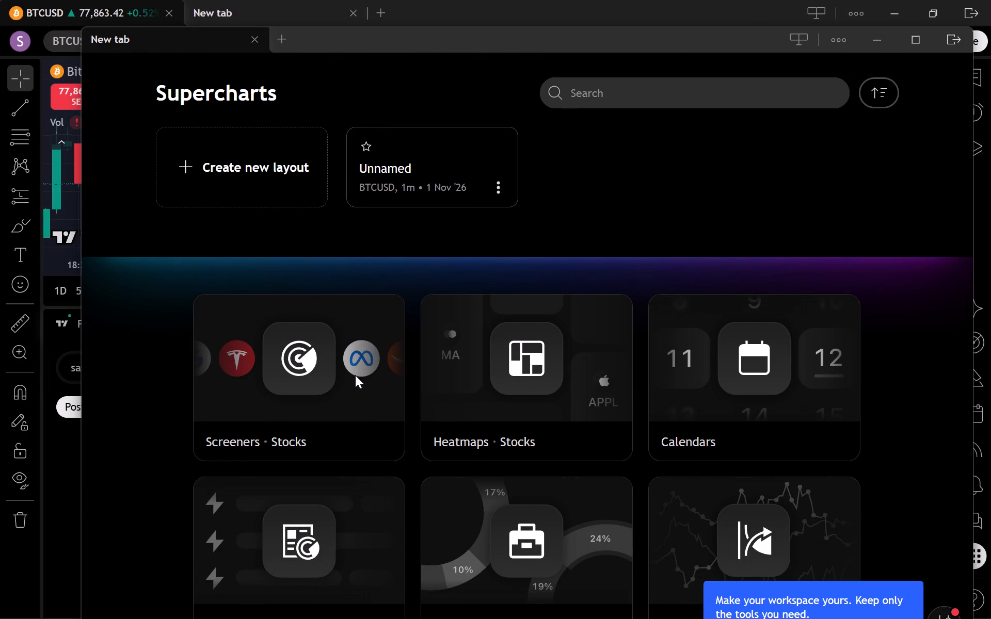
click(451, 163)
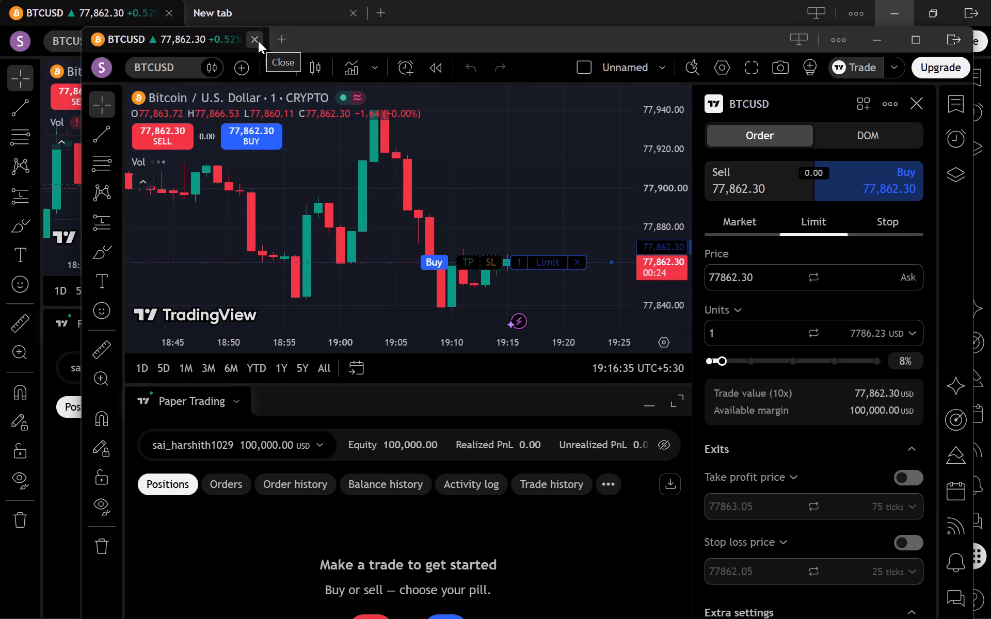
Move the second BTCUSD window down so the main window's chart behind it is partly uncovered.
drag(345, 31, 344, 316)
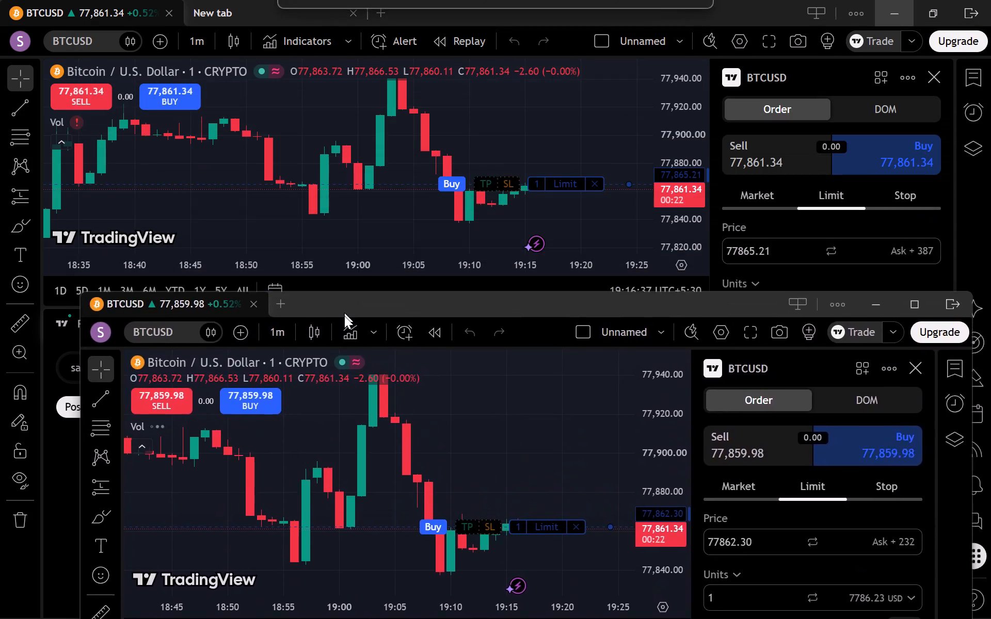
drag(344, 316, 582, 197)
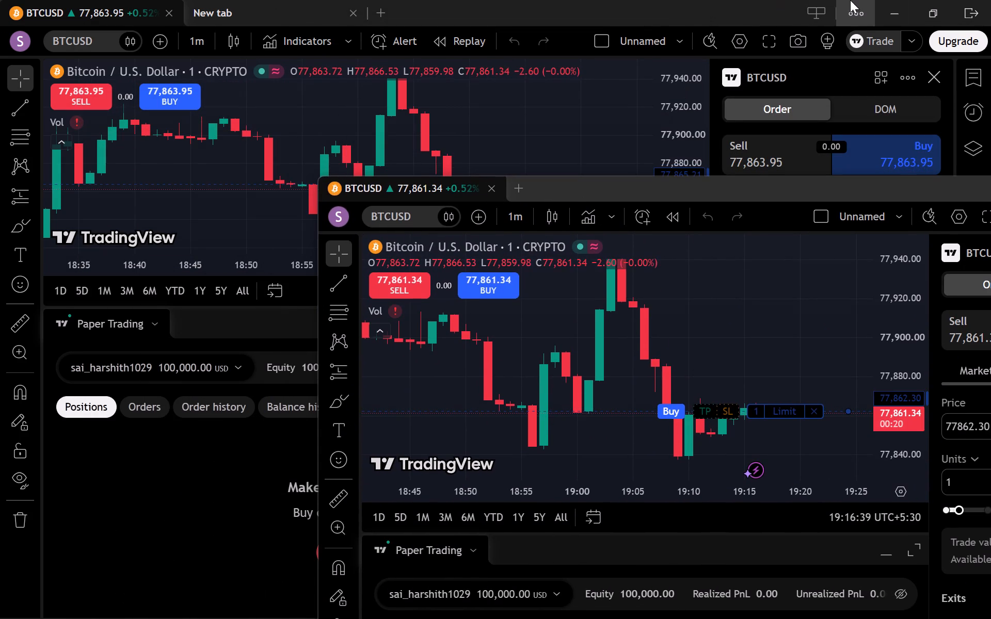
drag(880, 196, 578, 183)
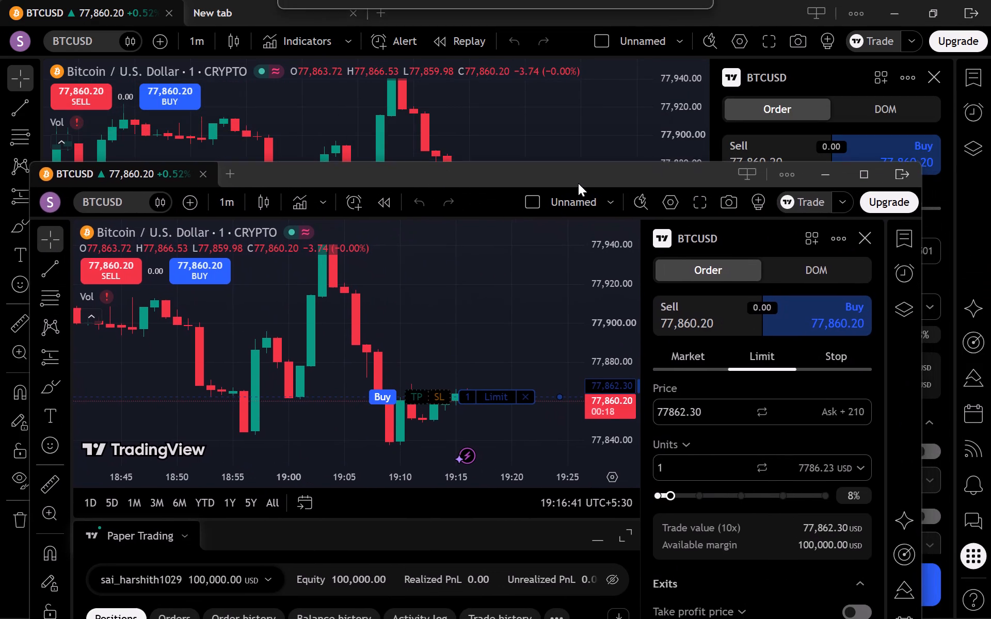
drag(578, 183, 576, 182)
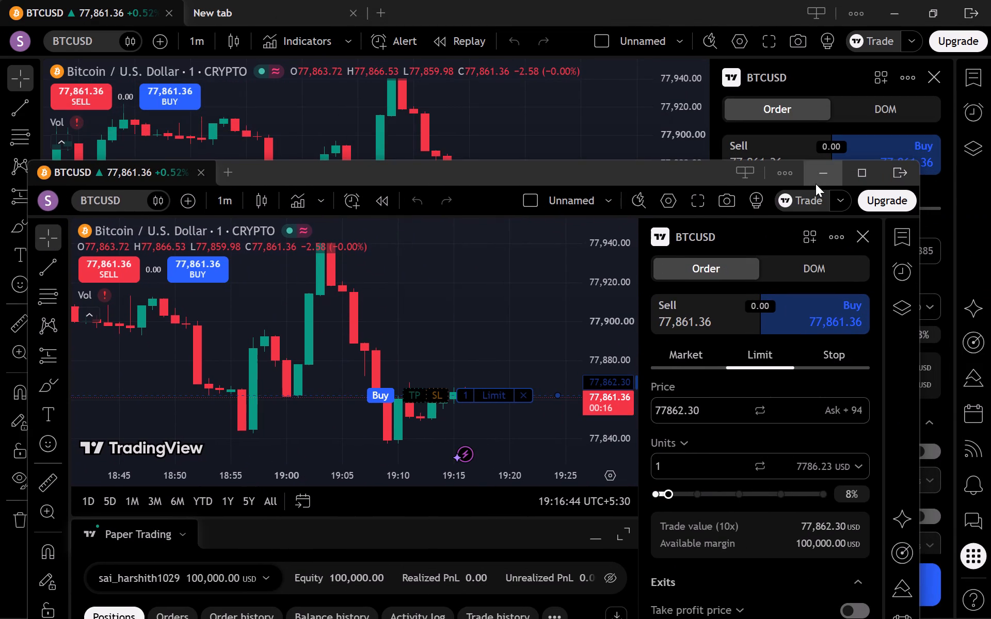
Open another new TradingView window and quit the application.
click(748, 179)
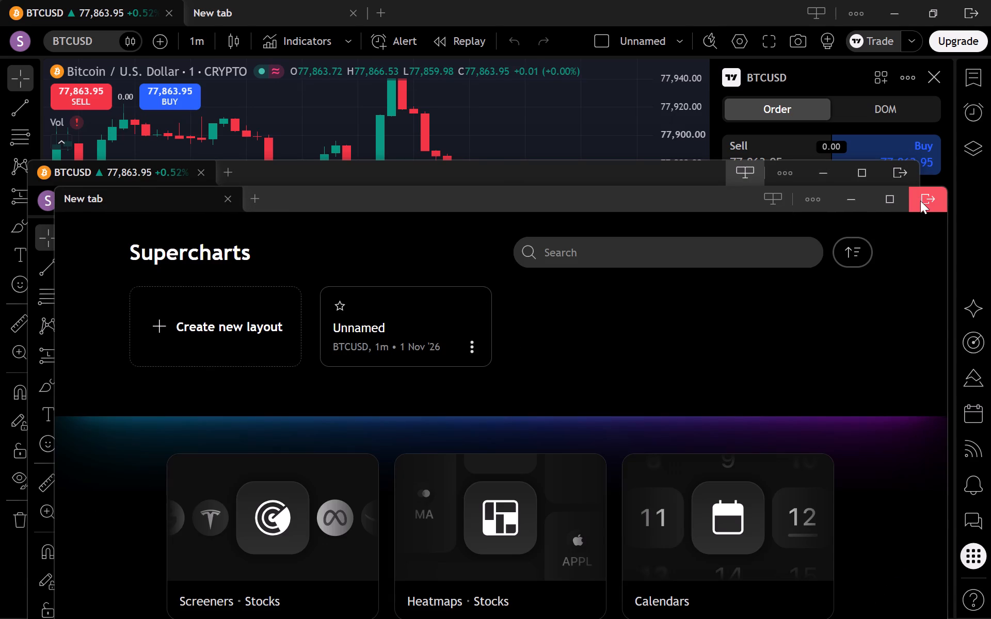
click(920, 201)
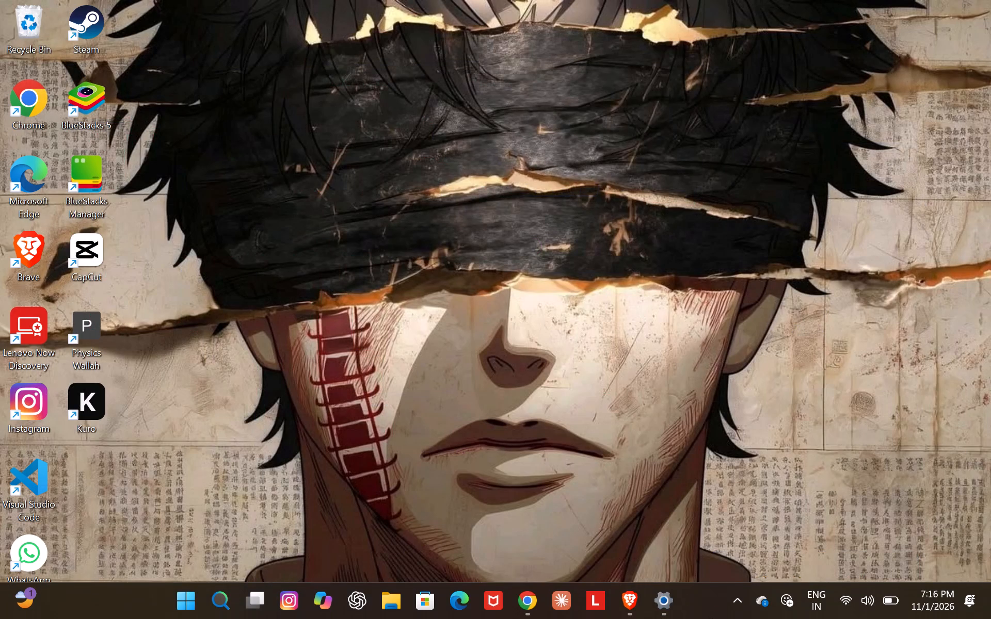
Relaunch TradingView from the recent Windows searches.
click(234, 616)
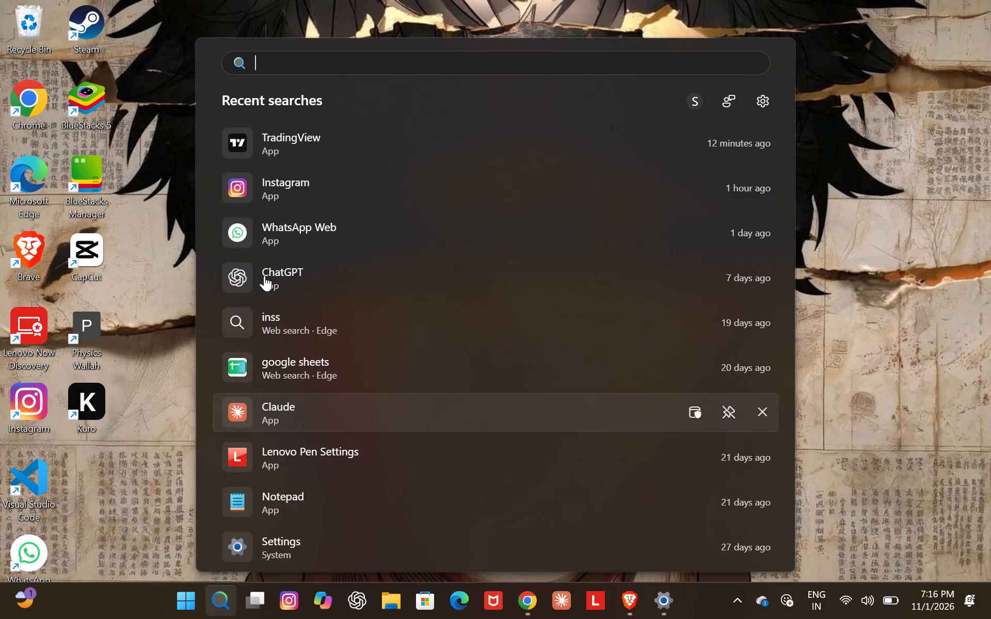
click(304, 119)
click(300, 137)
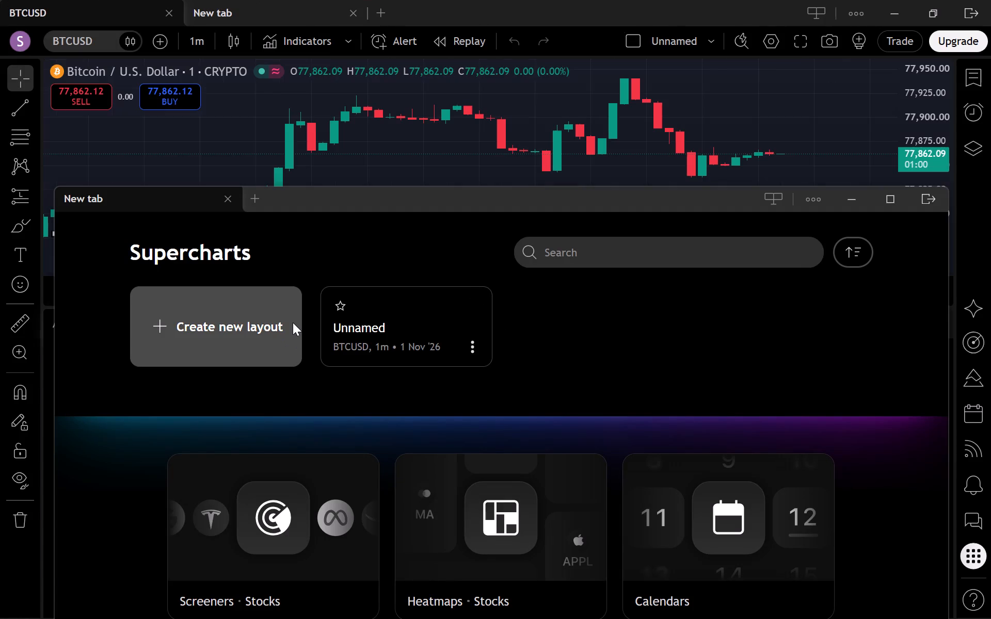
click(812, 196)
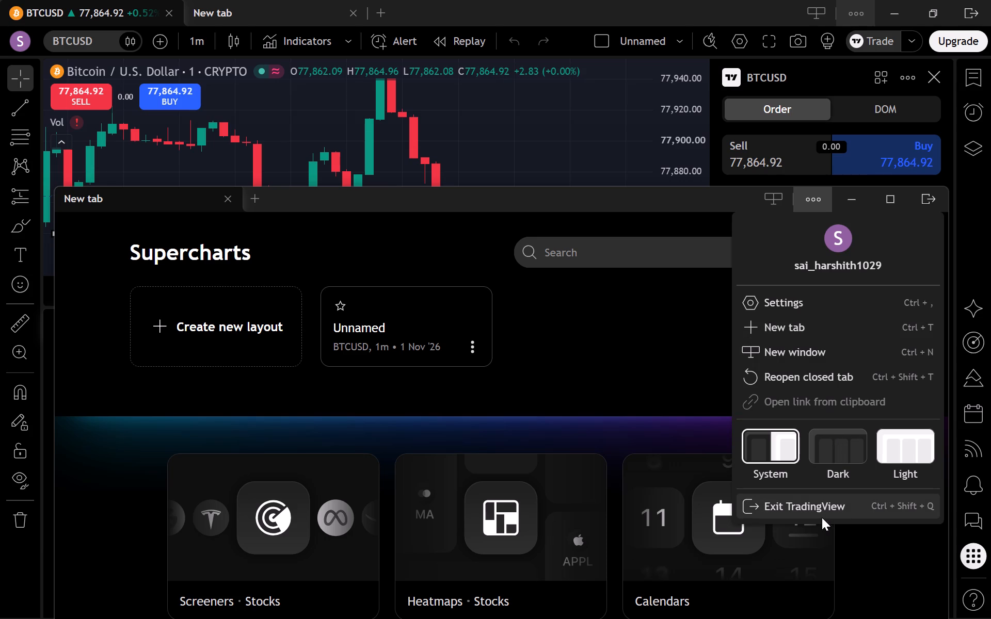
click(630, 336)
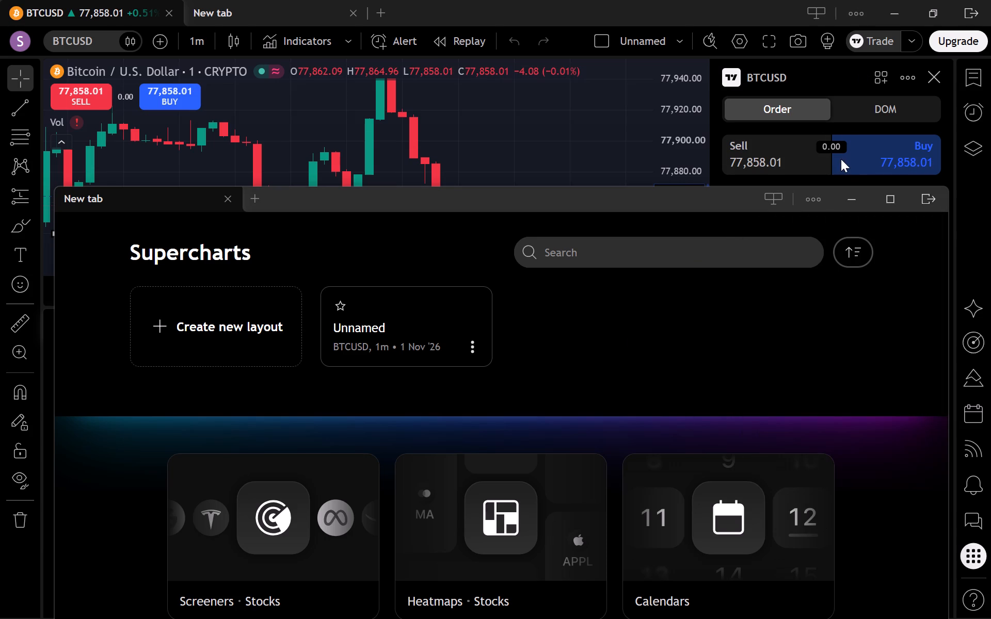
Bring the main BTCUSD window to the front and close the extra TradingView windows.
click(879, 44)
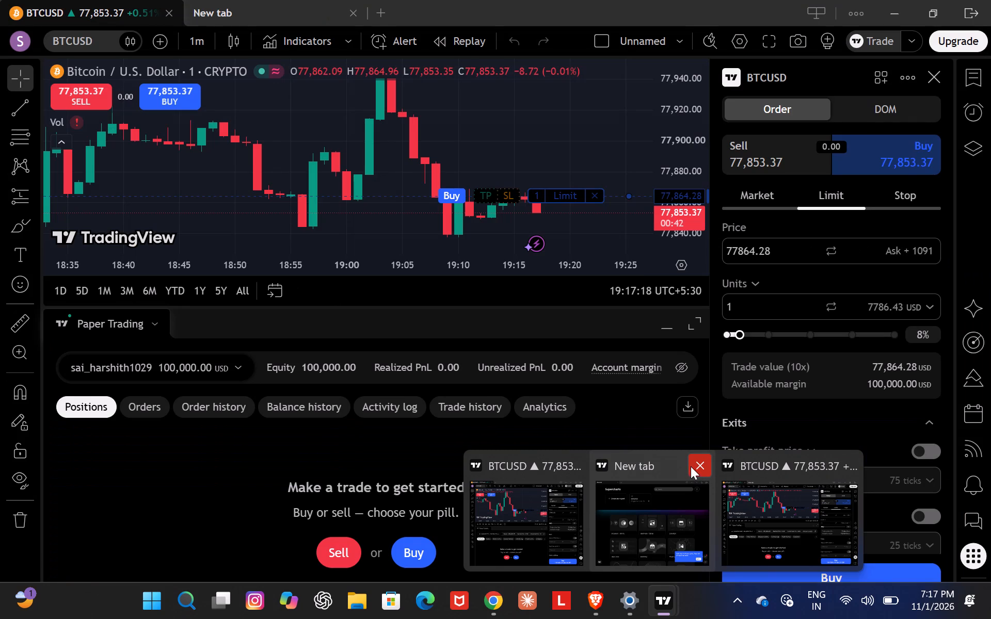
click(691, 466)
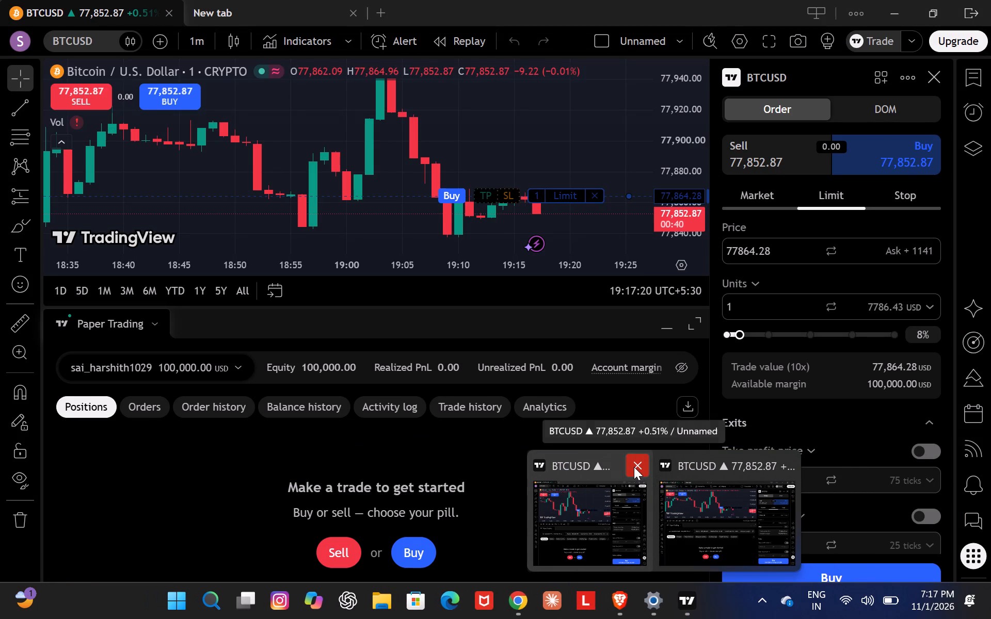
click(634, 467)
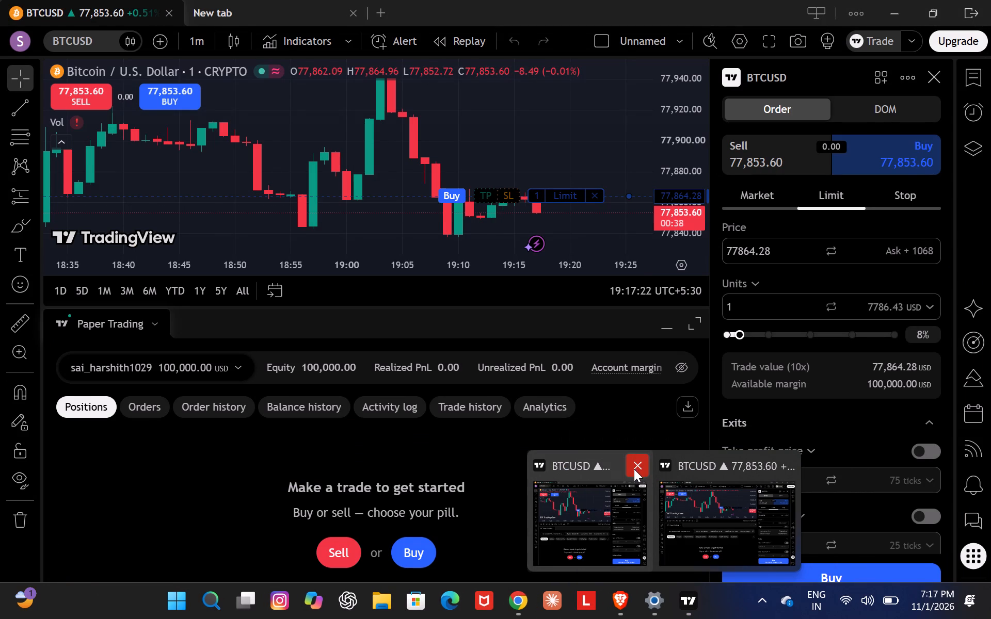
click(669, 496)
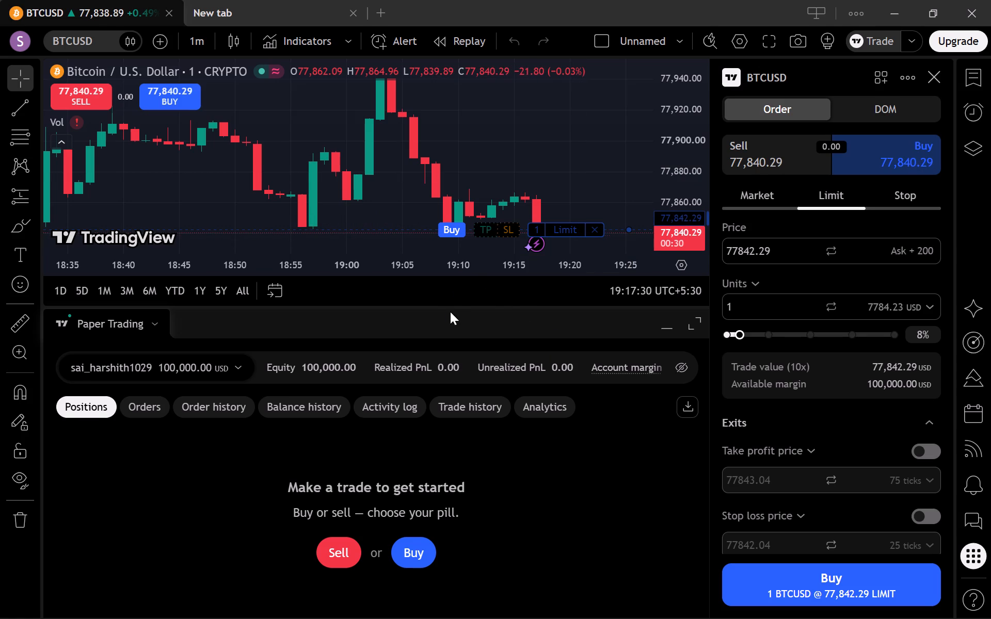
Shrink the Paper Trading account area to a narrow strip so the BTCUSD chart is much taller.
drag(461, 304, 437, 537)
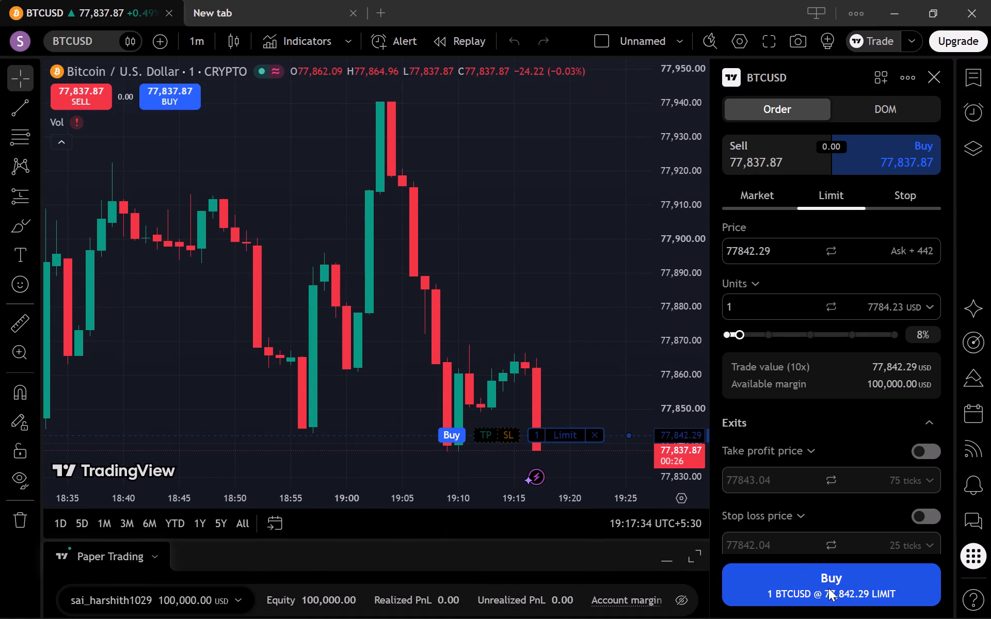
Place a Paper Trading limit buy order for 1 BTCUSD at 77,842.29.
click(872, 596)
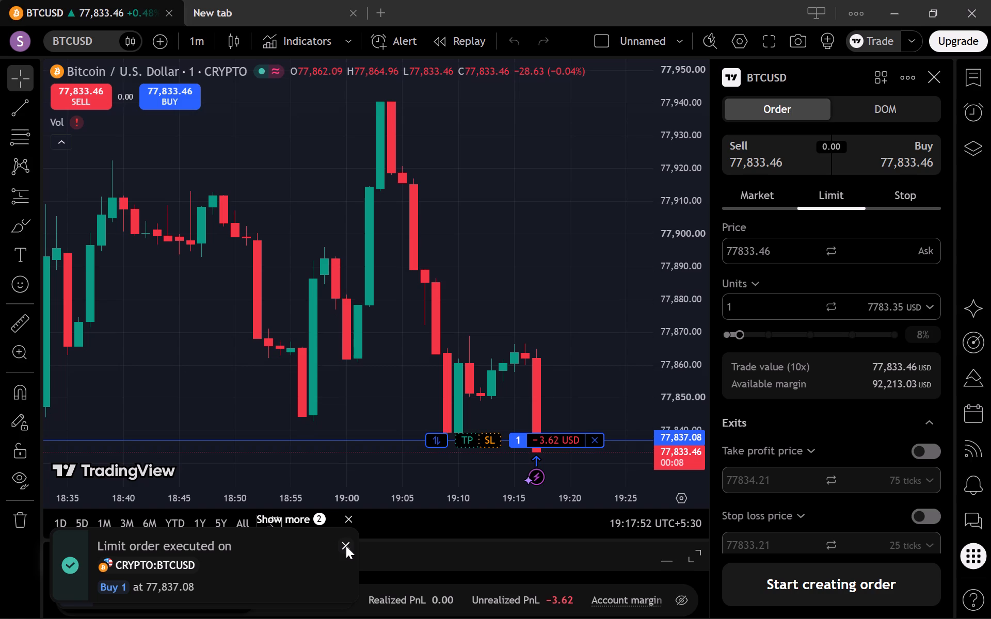
Dismiss the order execution notice and resize the Paper Trading account area so its summary and tab row sit below the BTCUSD chart.
click(346, 546)
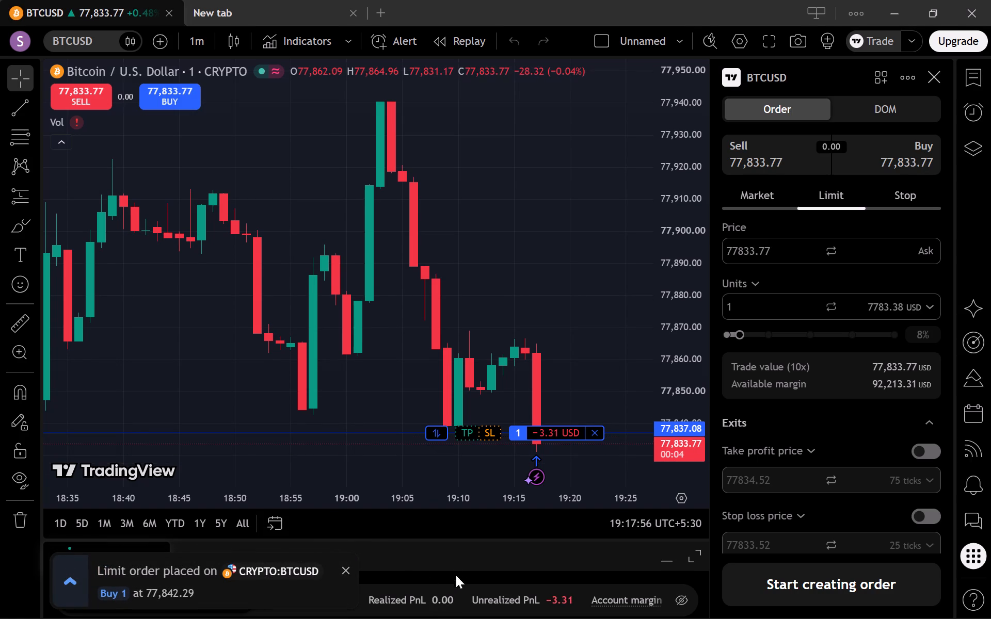
drag(469, 537, 505, 299)
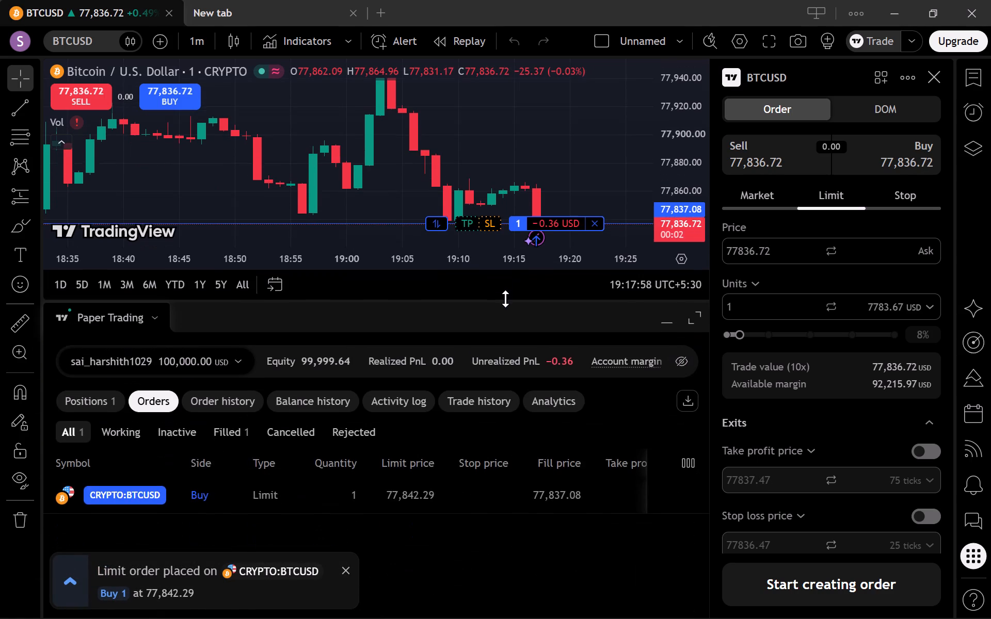
drag(505, 299, 478, 358)
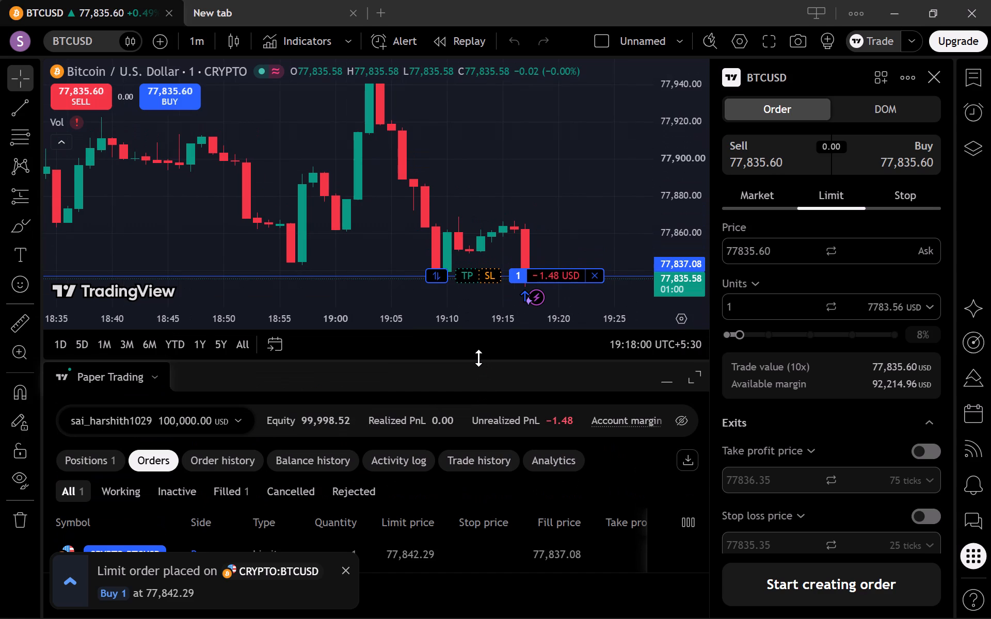
drag(478, 358, 484, 388)
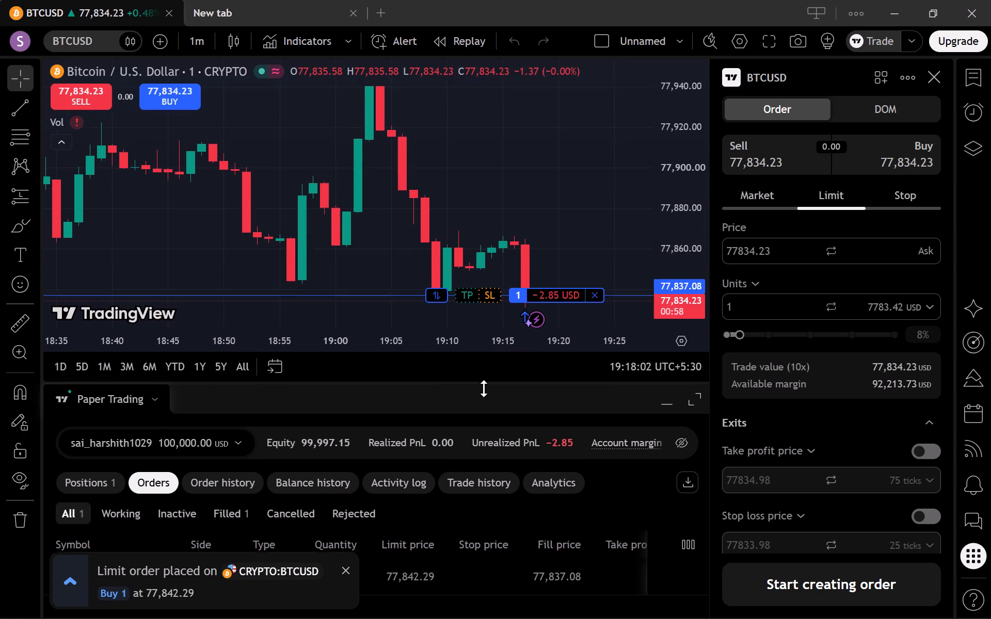
drag(484, 388, 485, 503)
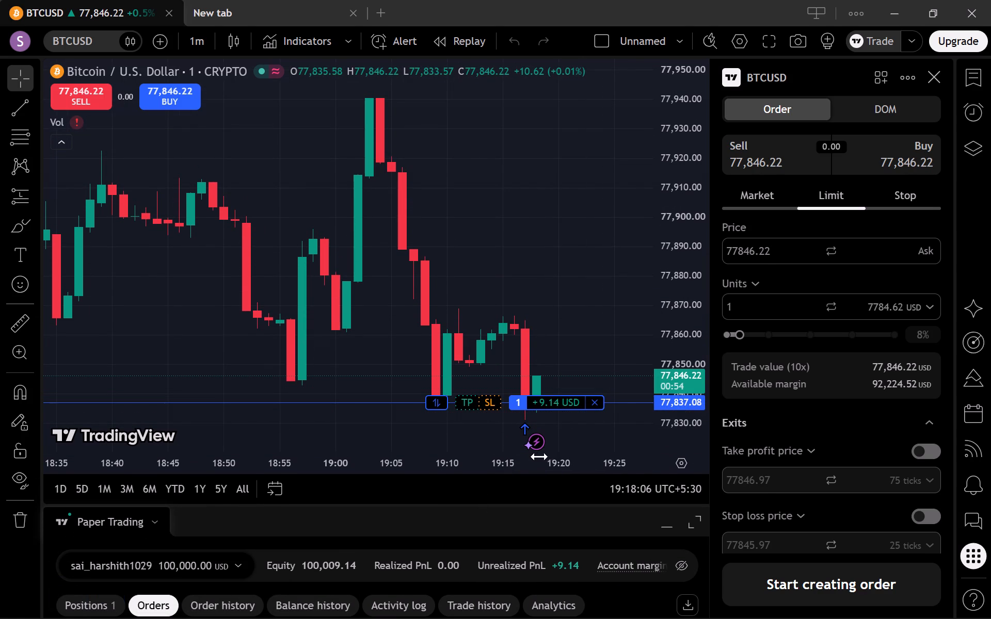
Add a stop loss at 77,830.74 to the long 1 BTCUSD position from its chart line and confirm it.
drag(558, 400, 556, 427)
drag(630, 402, 631, 471)
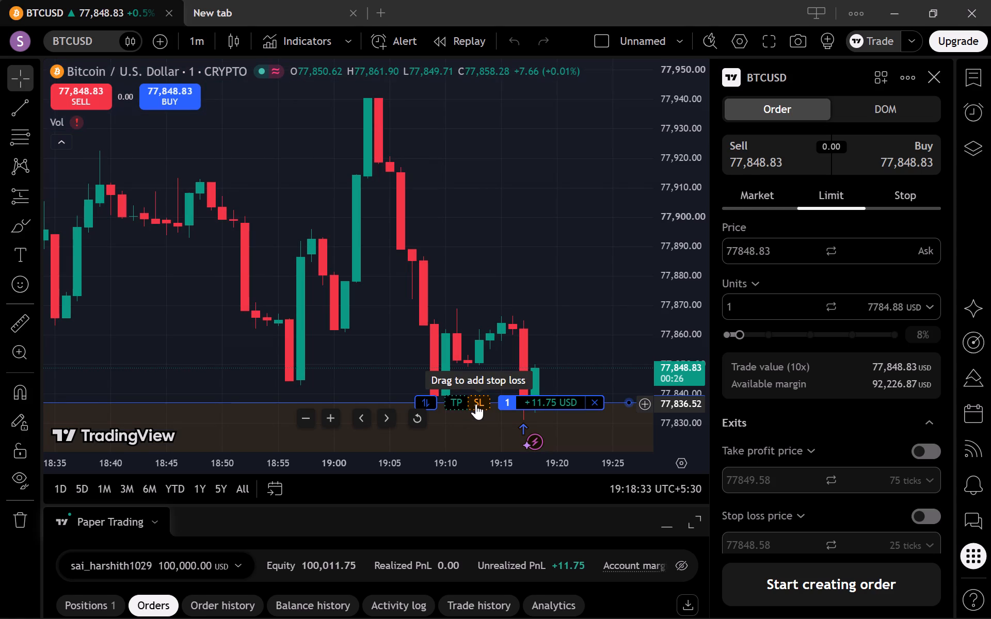
drag(476, 404, 481, 419)
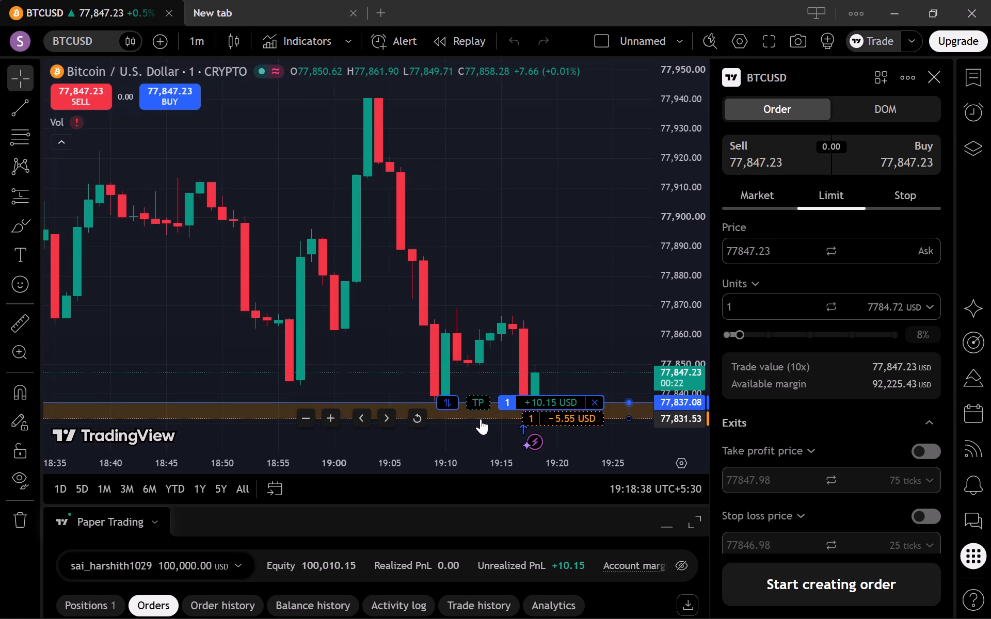
drag(481, 419, 482, 420)
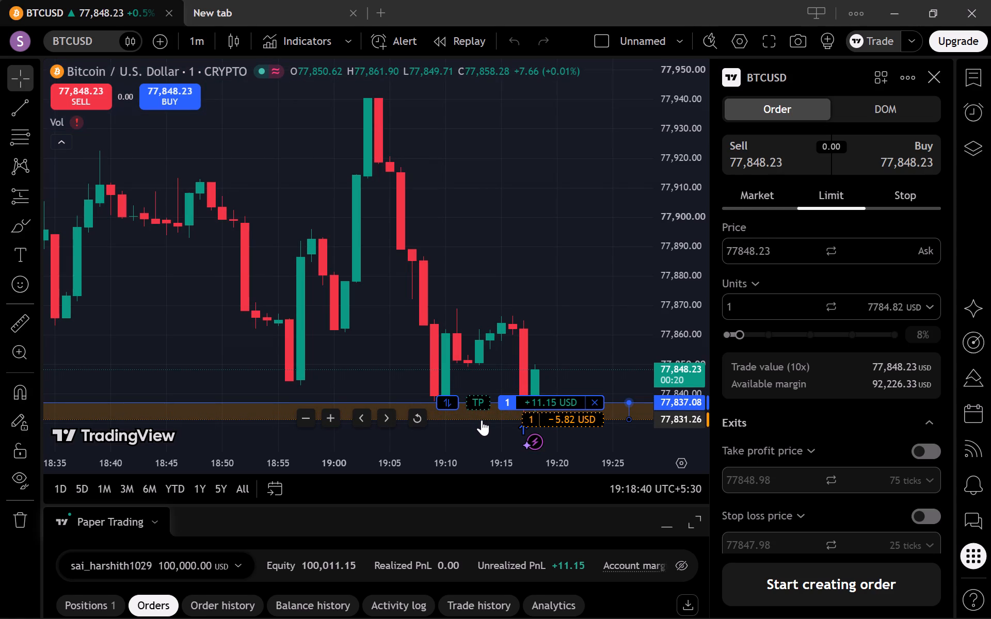
drag(482, 420, 481, 421)
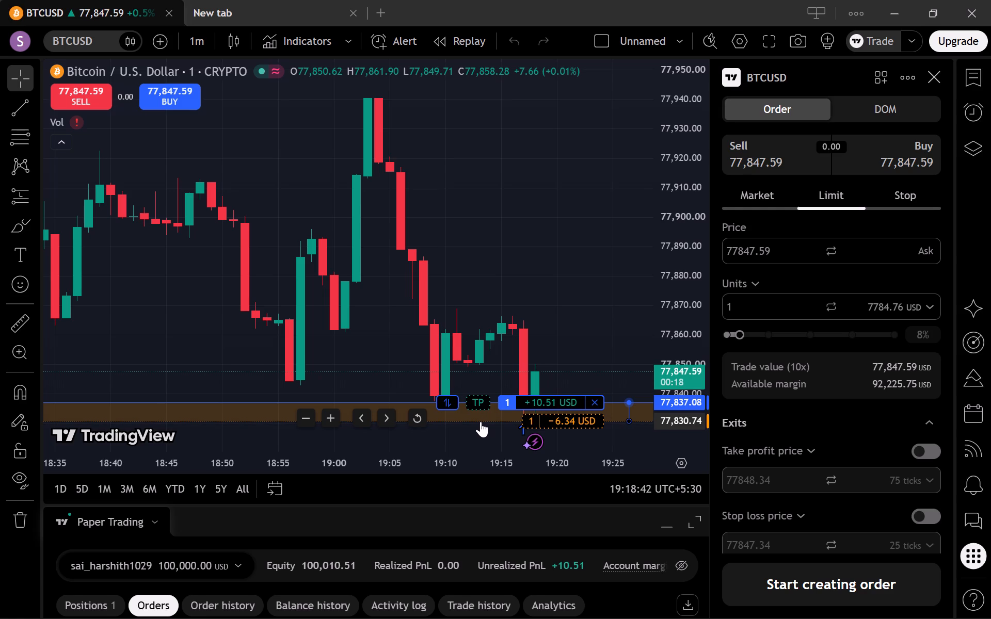
drag(481, 421, 481, 420)
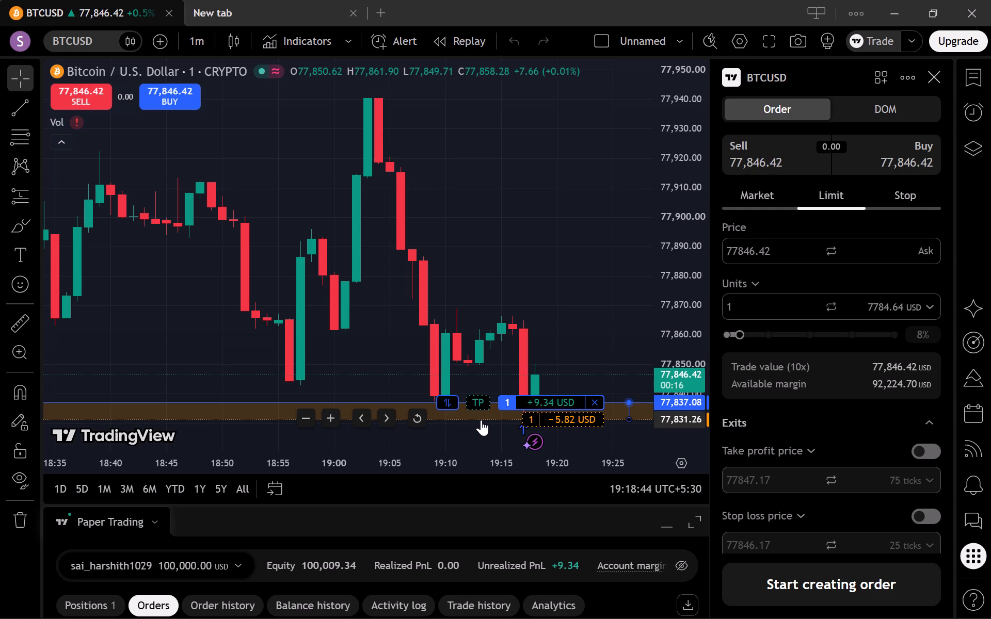
drag(481, 420, 481, 421)
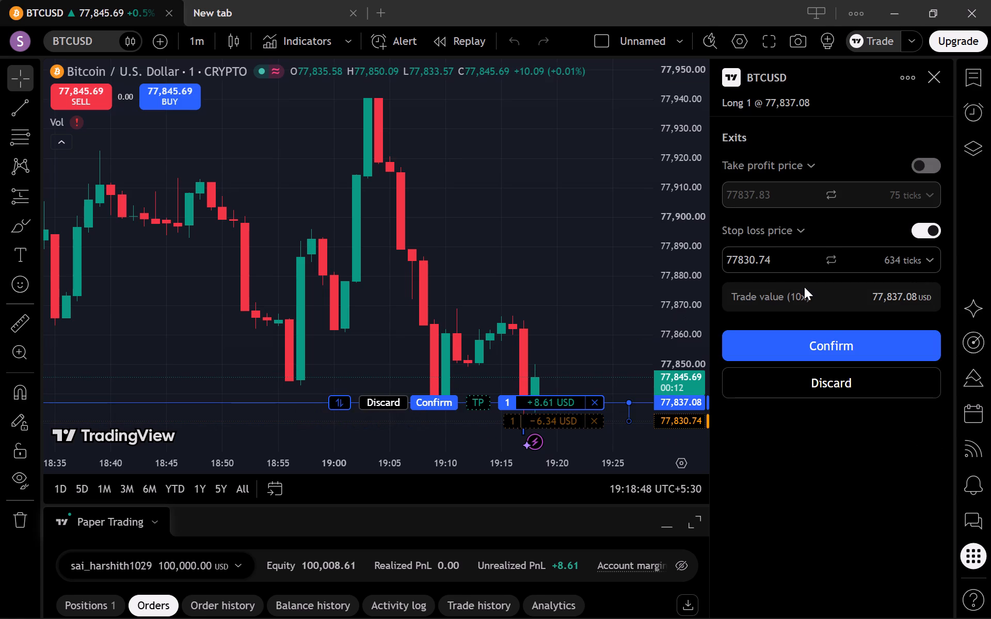
click(806, 352)
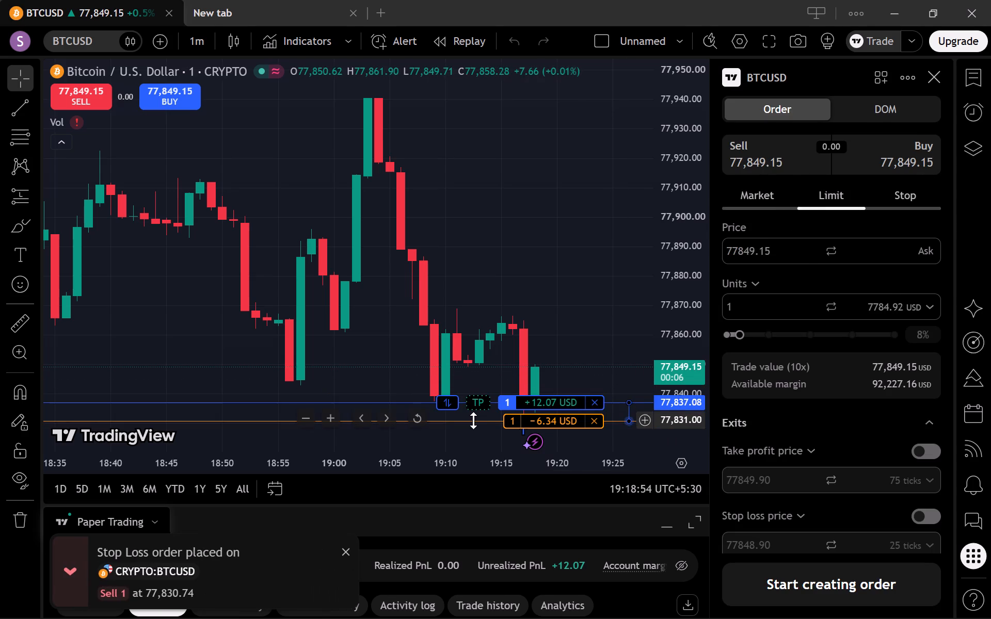
Add a take profit at 77,851.50 to the long 1 BTCUSD position from its chart line and confirm it.
drag(475, 405, 468, 381)
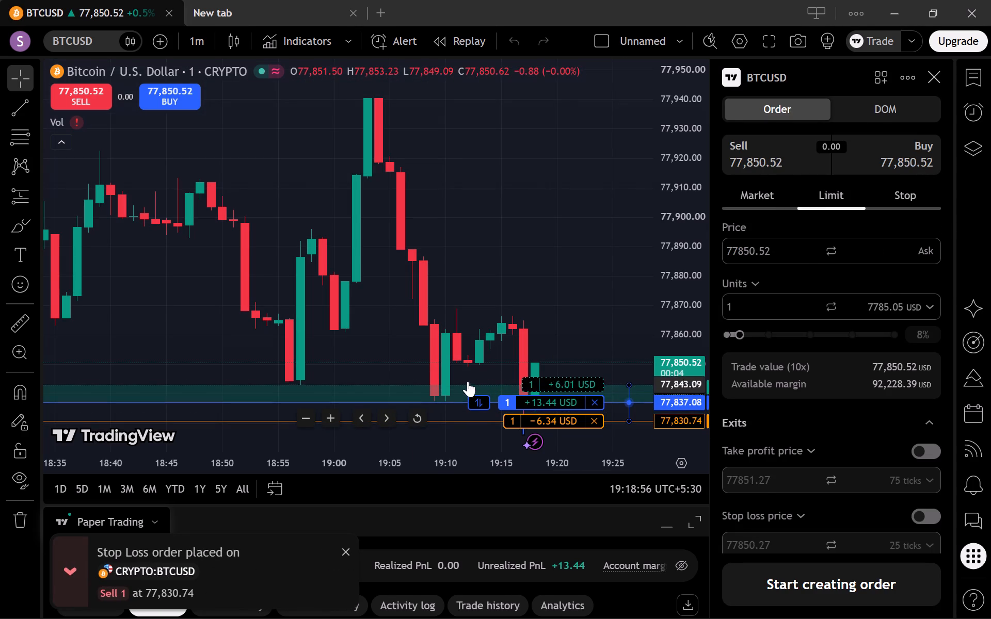
drag(468, 381, 459, 354)
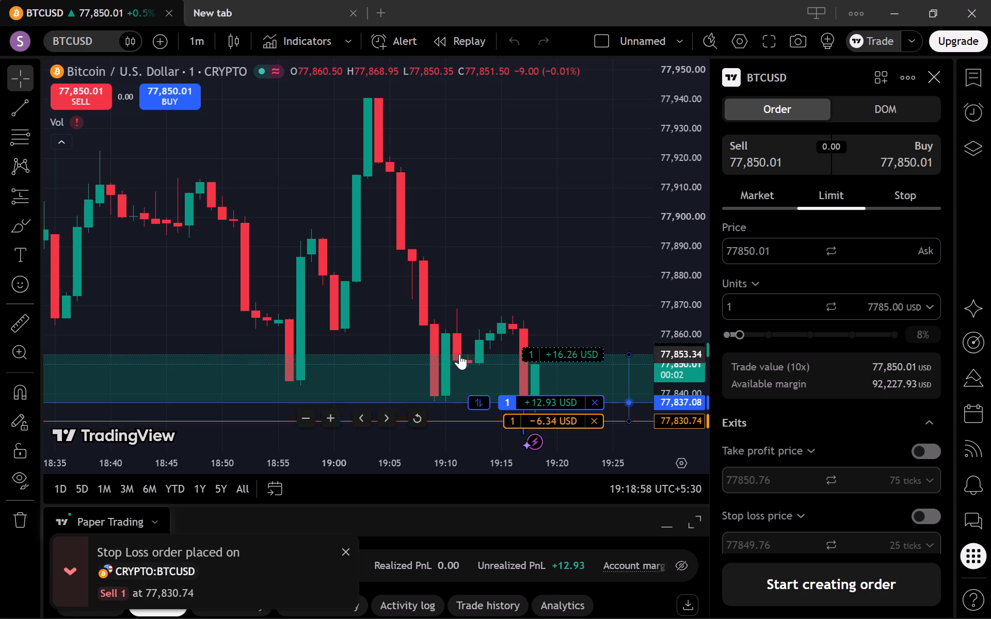
drag(459, 354, 457, 360)
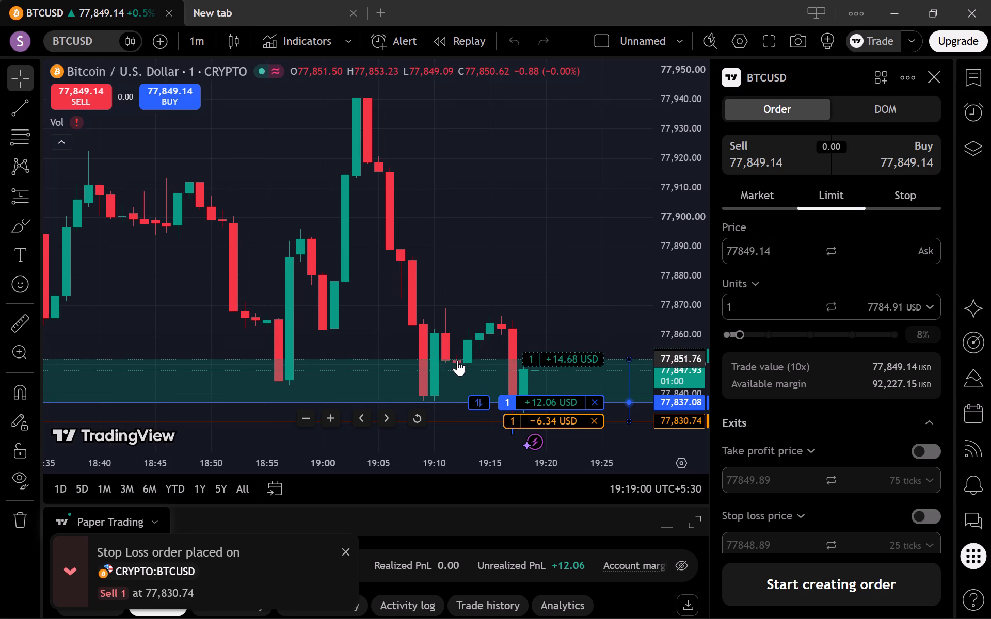
drag(457, 360, 457, 363)
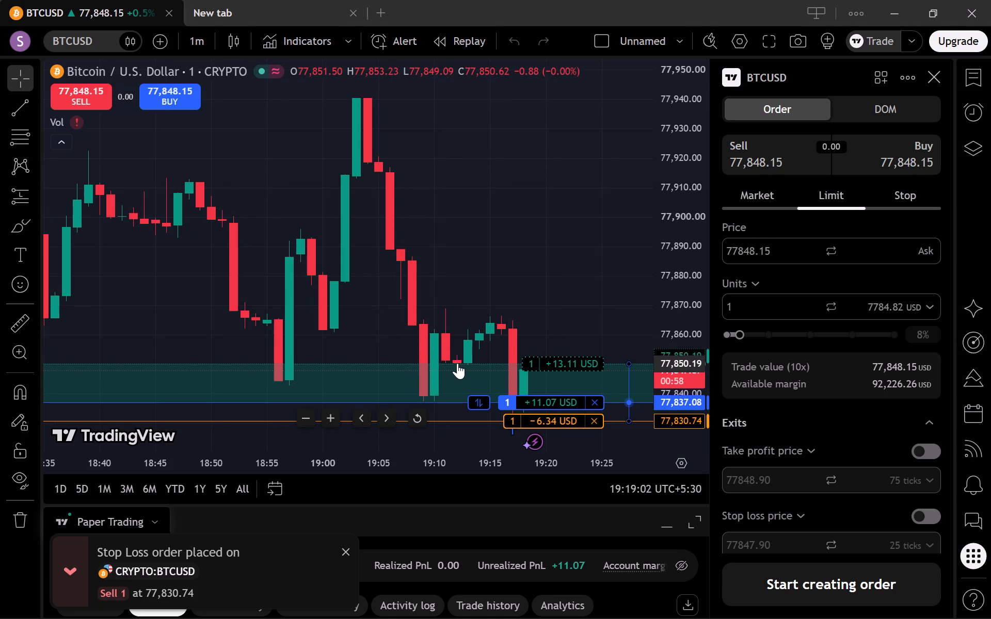
drag(457, 363, 455, 349)
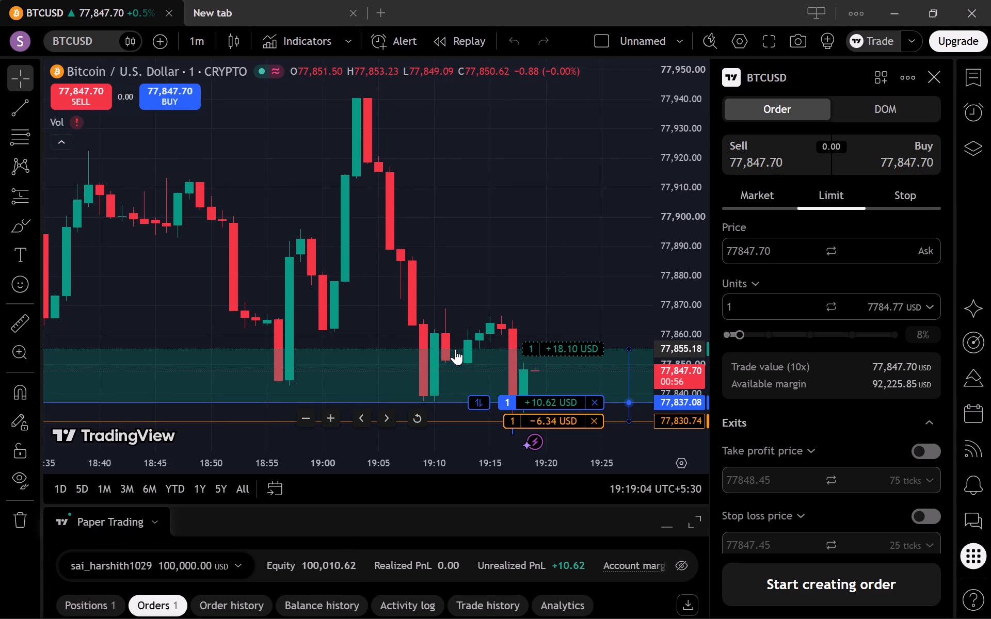
drag(455, 349, 456, 354)
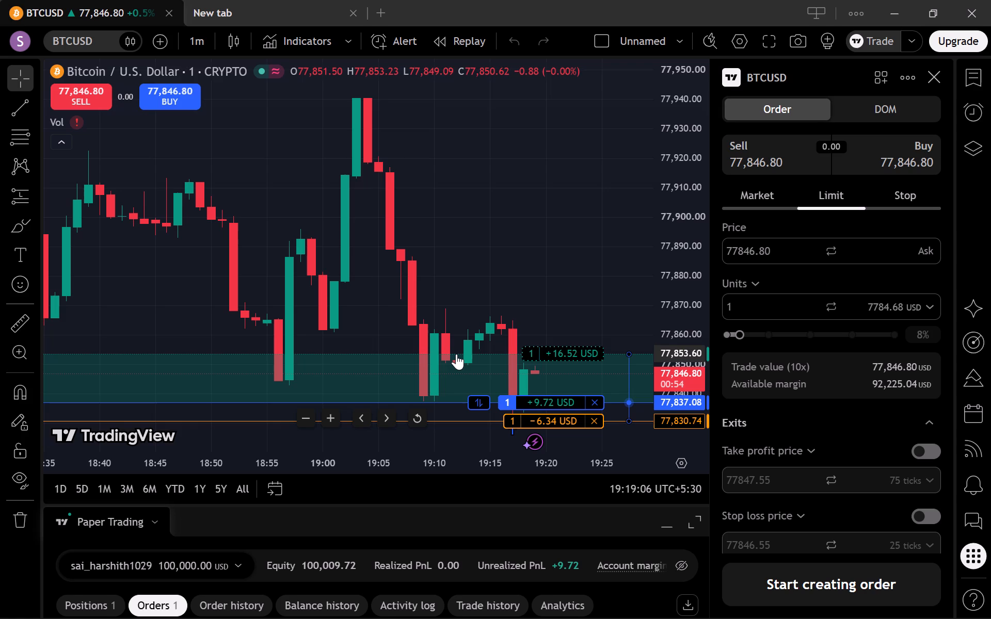
drag(456, 354, 457, 360)
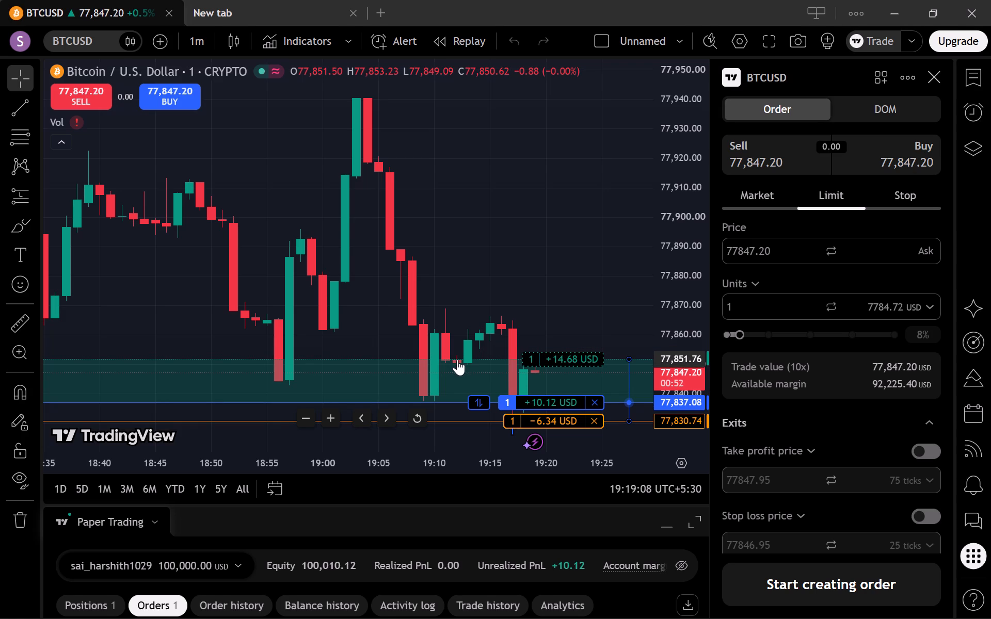
drag(457, 360, 458, 364)
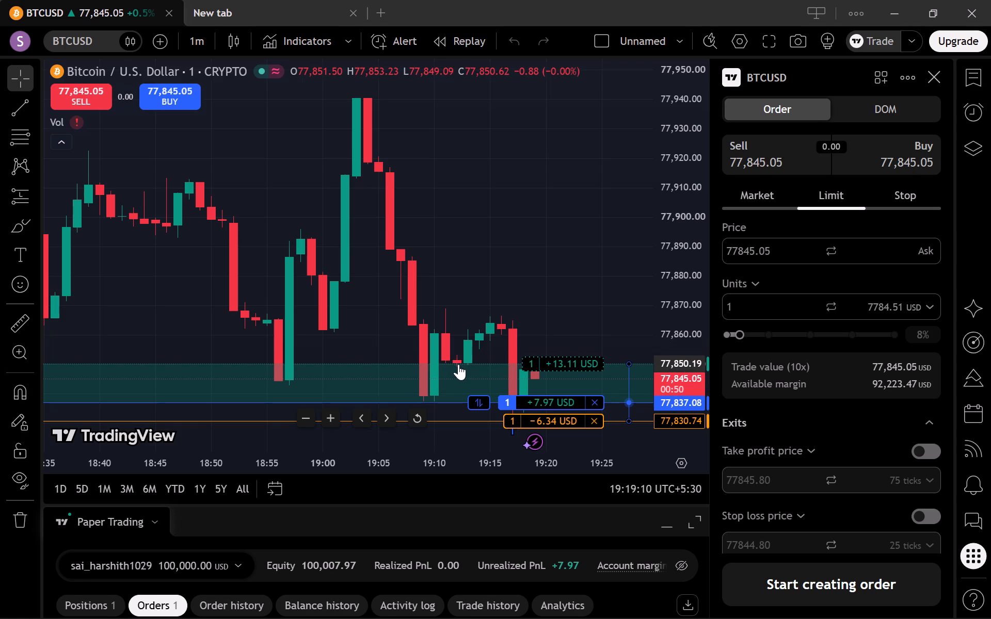
drag(458, 364, 458, 364)
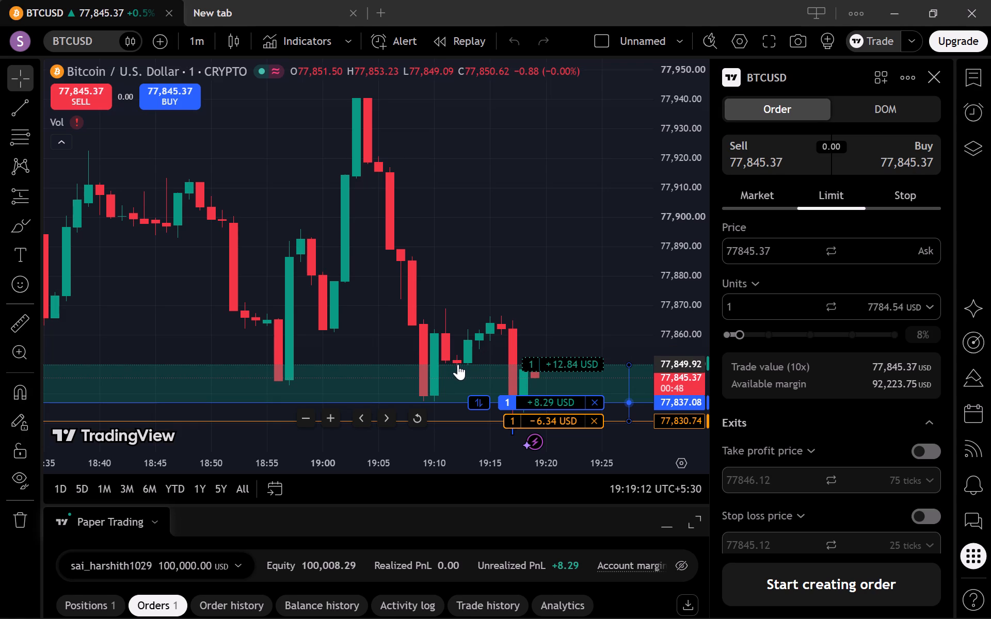
drag(458, 364, 457, 360)
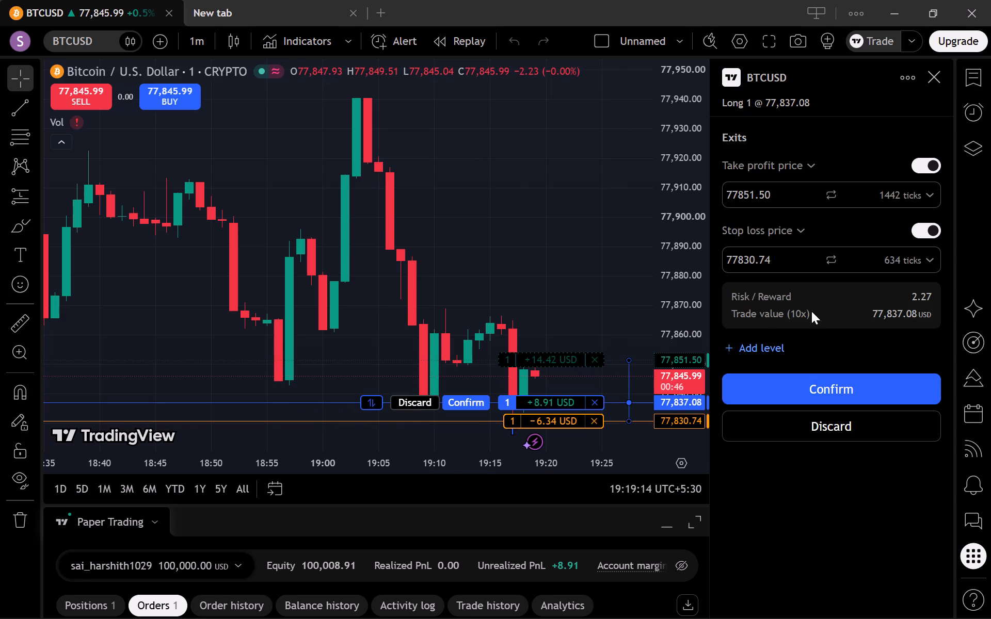
click(800, 380)
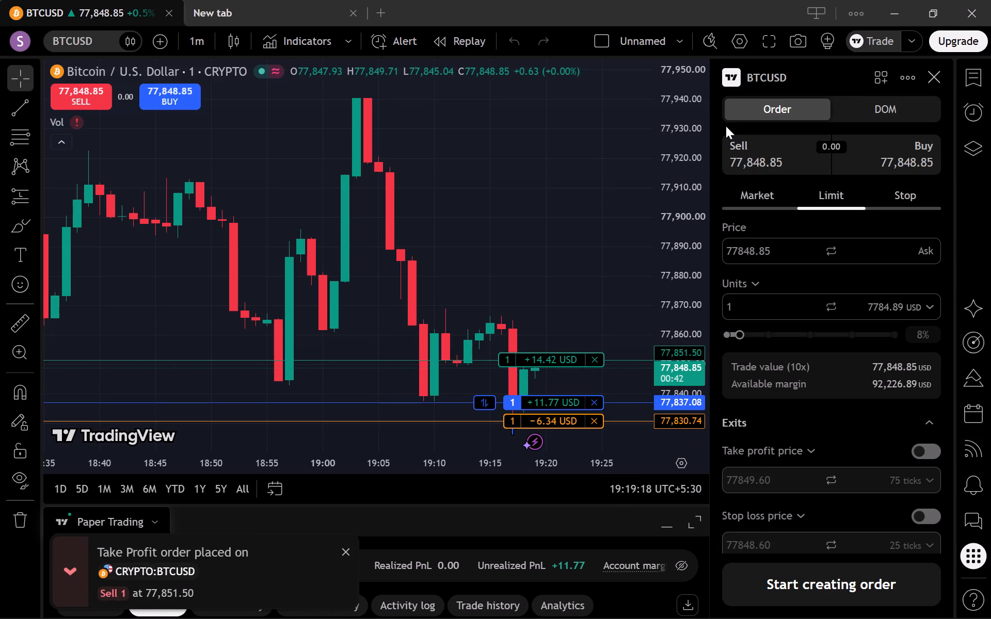
View the DOM for BTCUSD, return to the limit order form and dismiss the "No overlap" mode tip.
drag(709, 134, 788, 135)
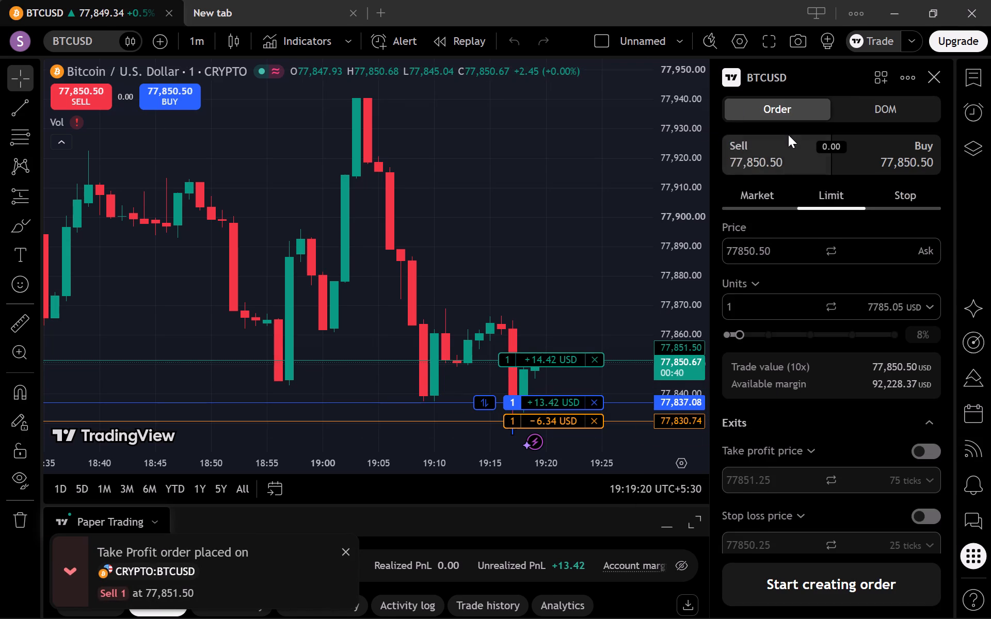
click(848, 111)
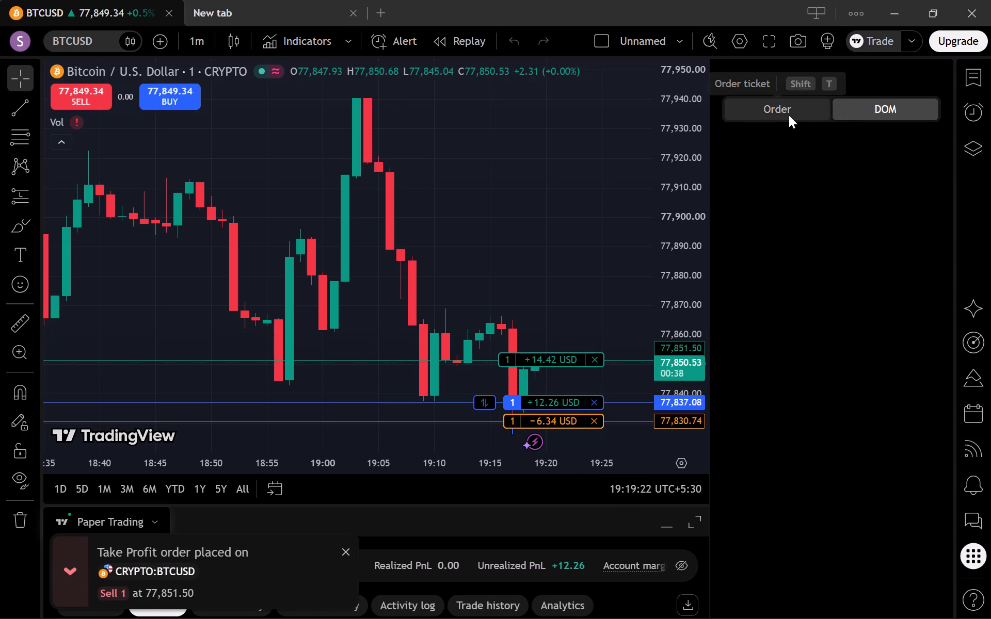
click(782, 115)
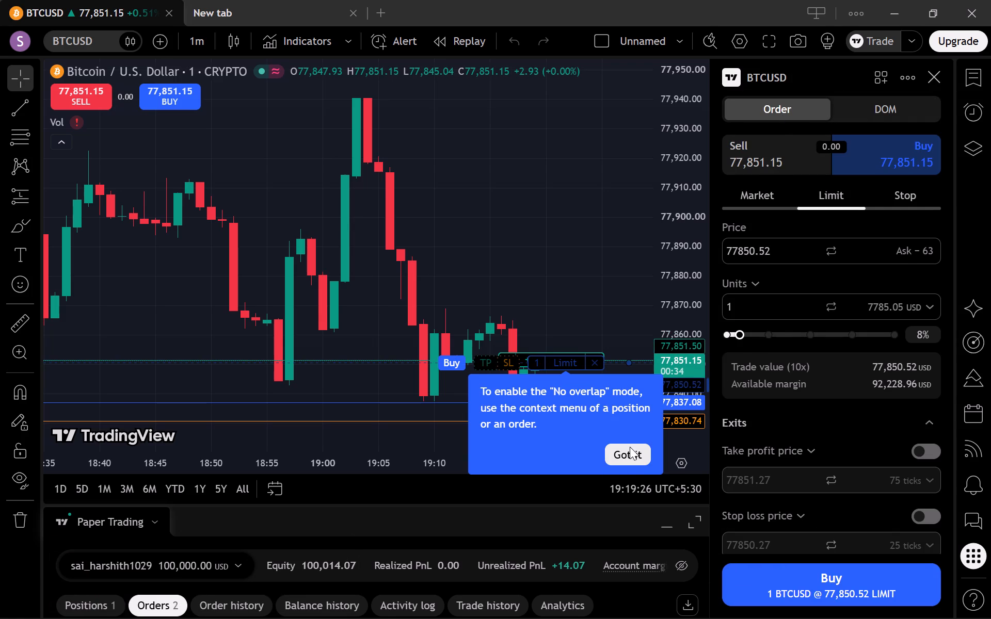
click(640, 461)
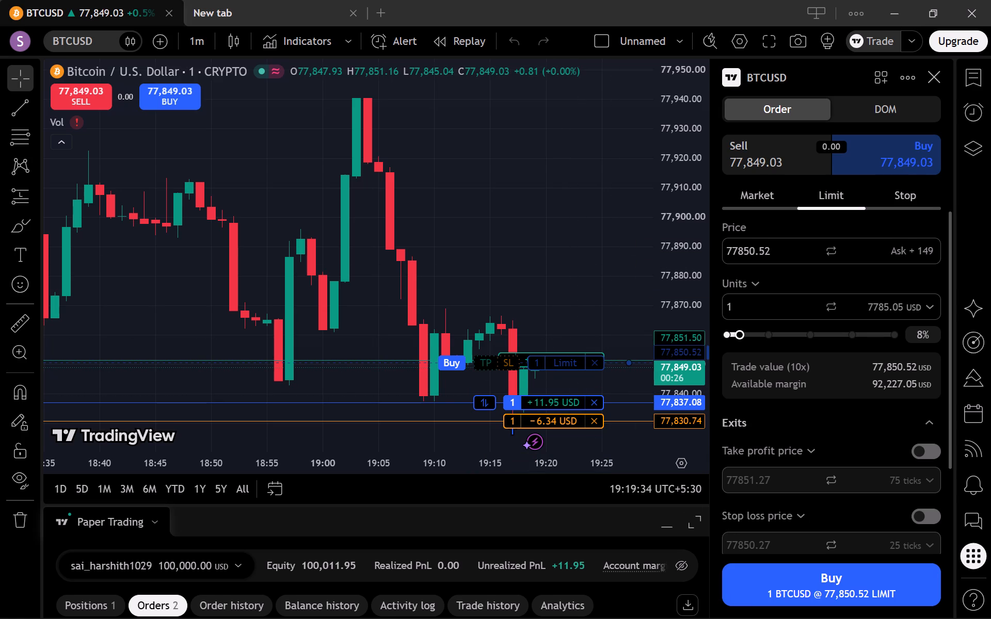
scroll(547, 509, down, 1)
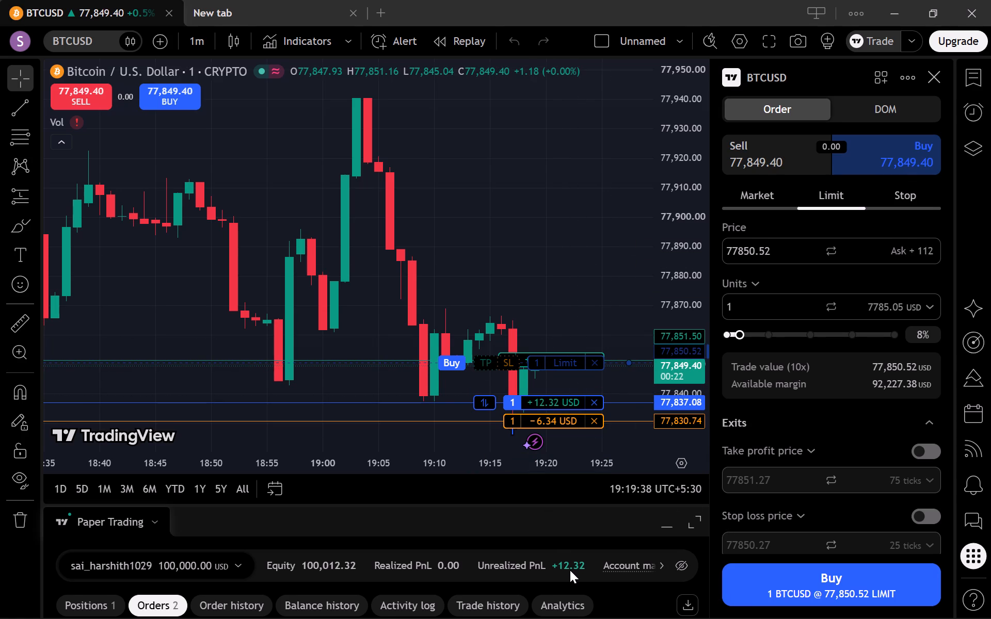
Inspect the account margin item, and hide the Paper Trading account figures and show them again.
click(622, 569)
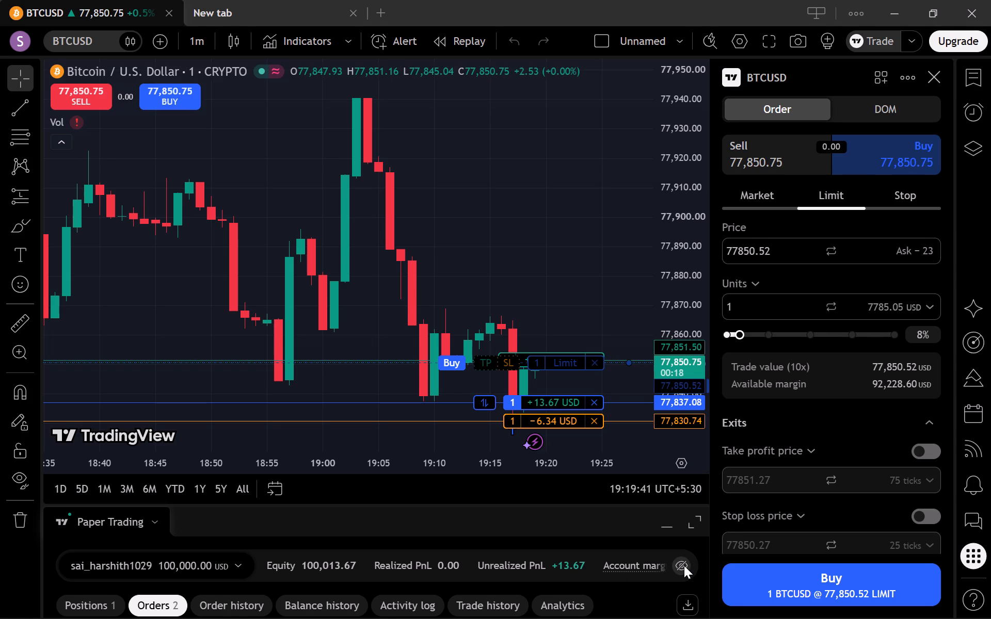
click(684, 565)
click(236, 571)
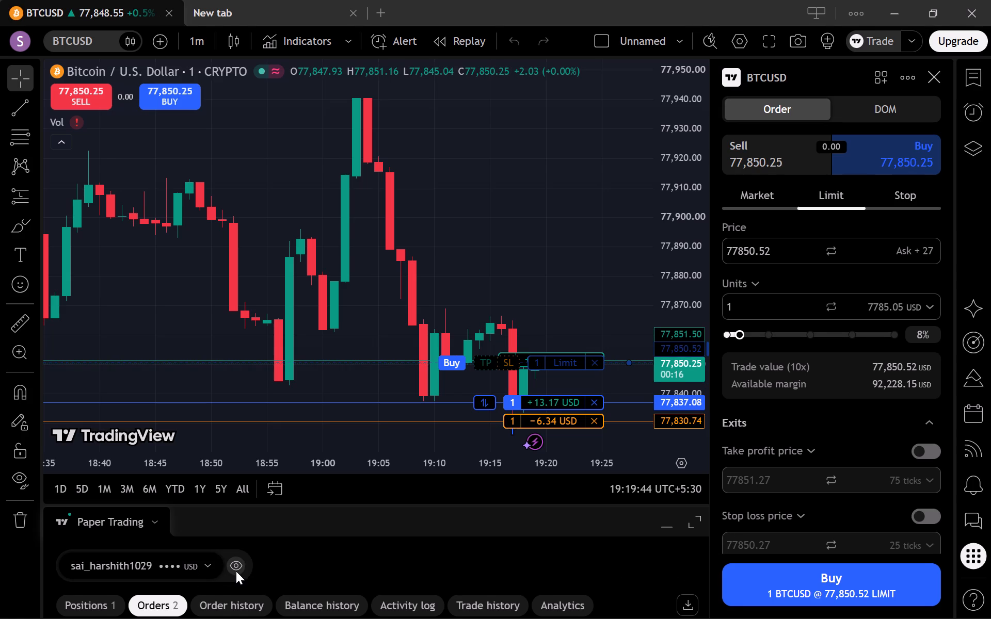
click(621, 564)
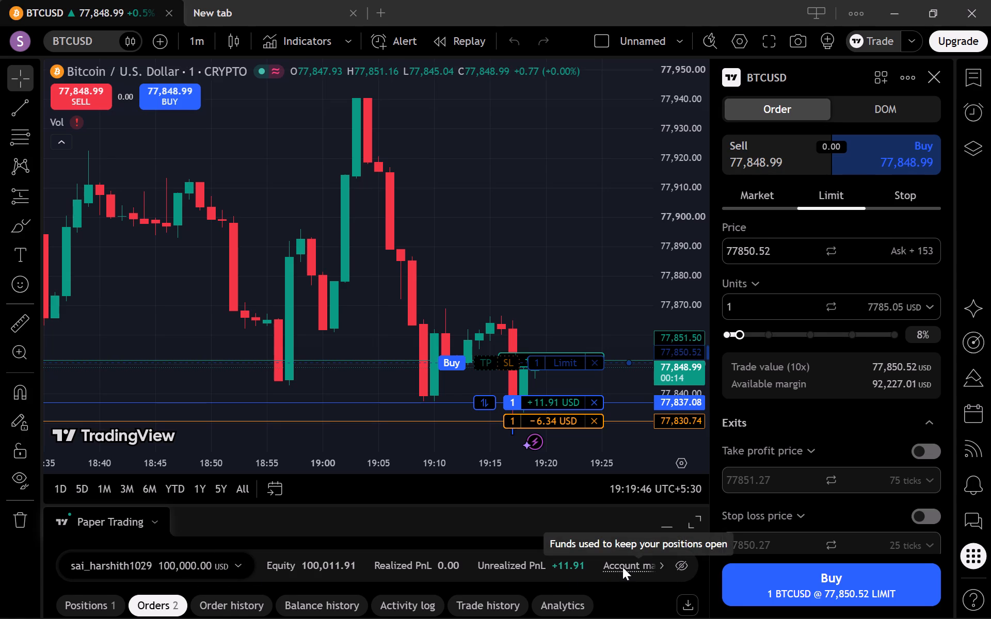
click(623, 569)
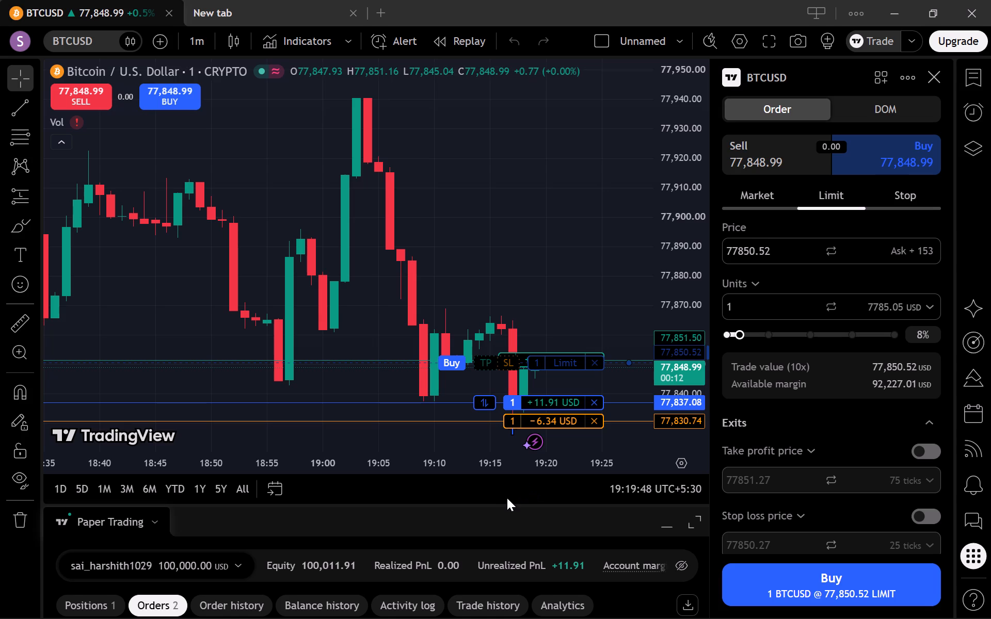
Enlarge the Paper Trading account area so the full list of BTCUSD orders is shown below the chart.
drag(505, 500, 486, 504)
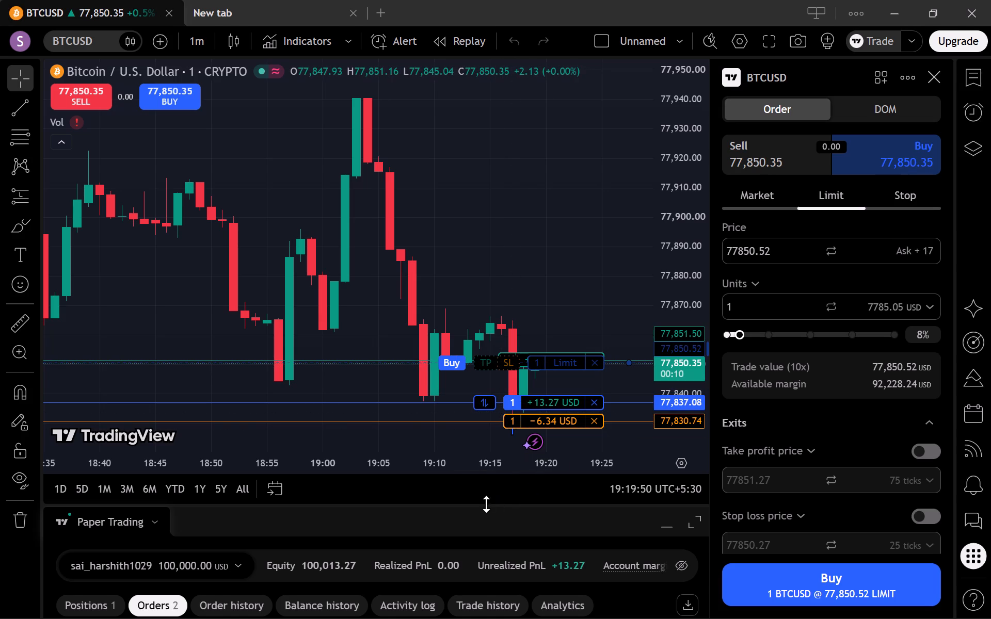
drag(486, 504, 473, 510)
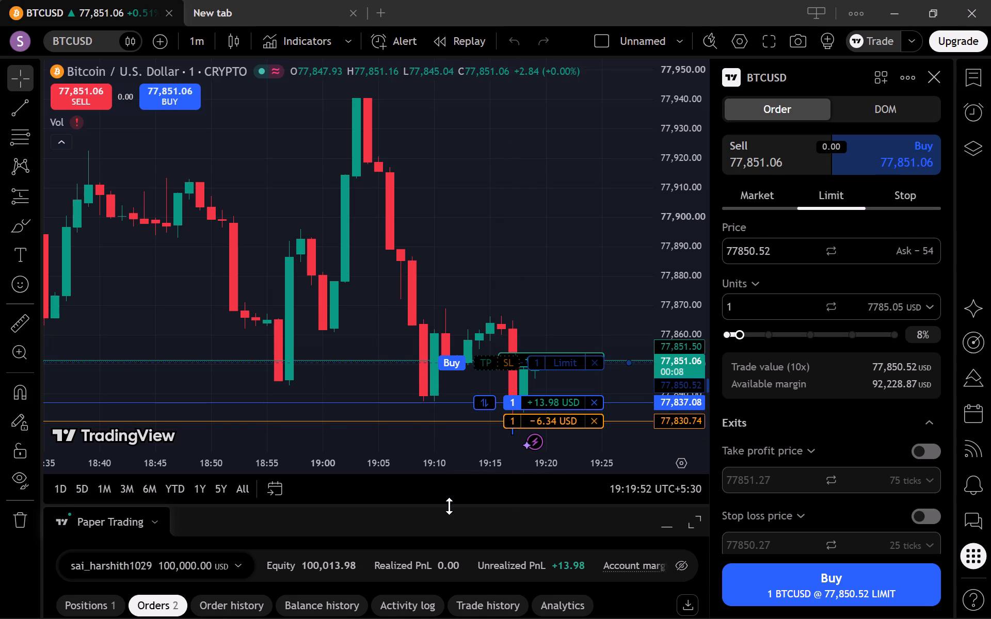
drag(449, 506, 619, 249)
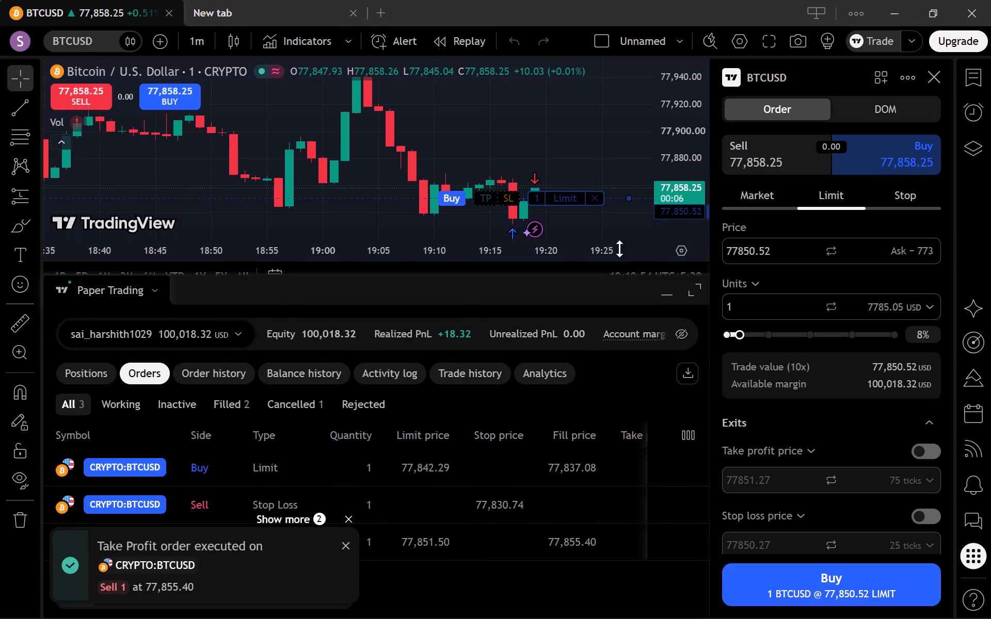
Resize the Paper Trading area, ending with just the account summary and its section headings below a taller BTCUSD chart.
drag(619, 249, 648, 152)
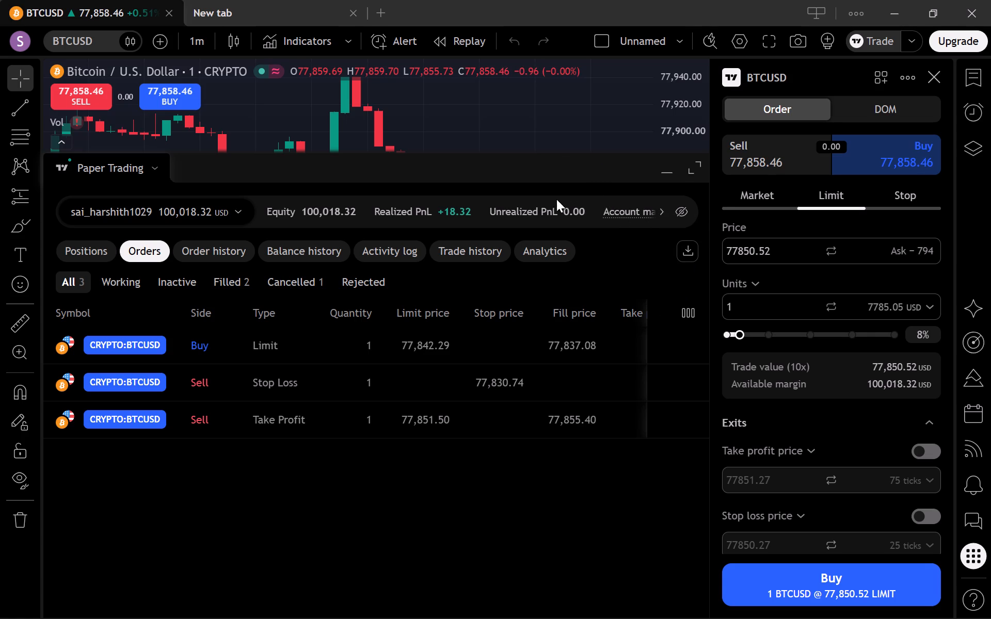
click(552, 154)
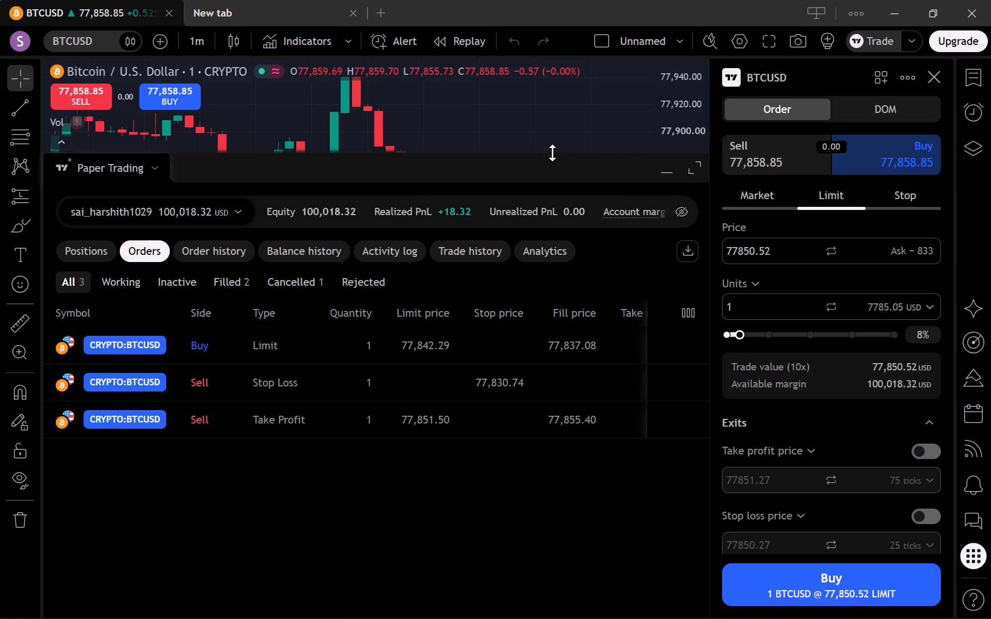
click(552, 152)
drag(552, 152, 549, 451)
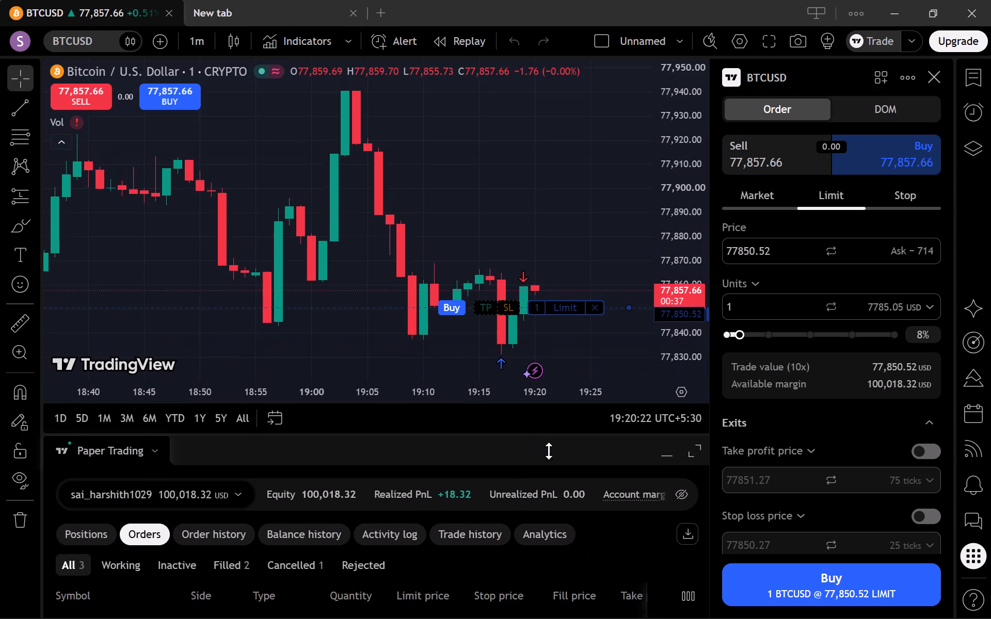
drag(549, 451, 569, 501)
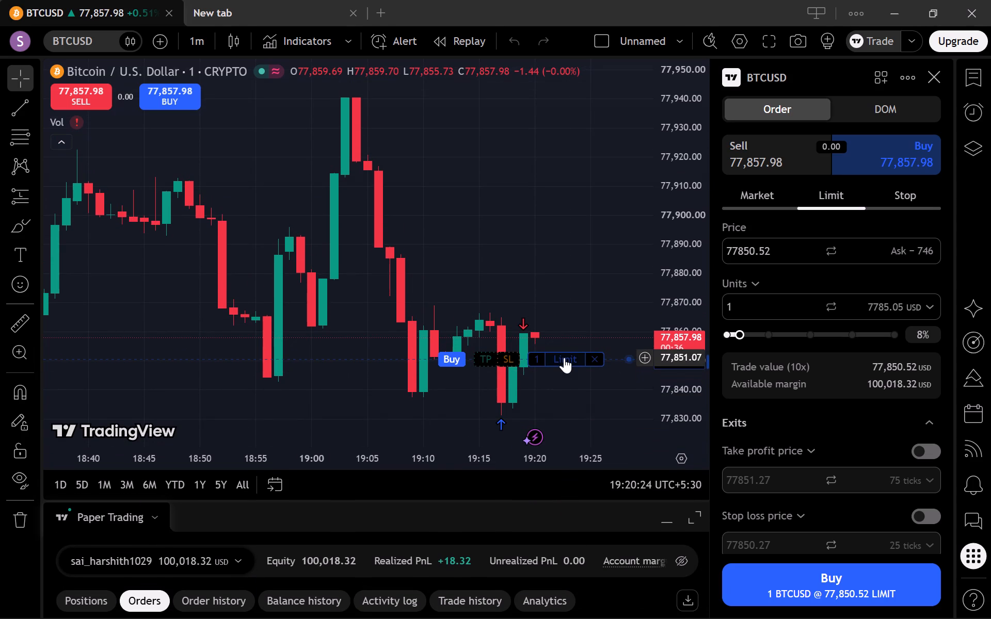
Switch the 1 BTCUSD limit order from buy to sell and set its price to 77,854.80 with its chart line.
drag(564, 357, 573, 423)
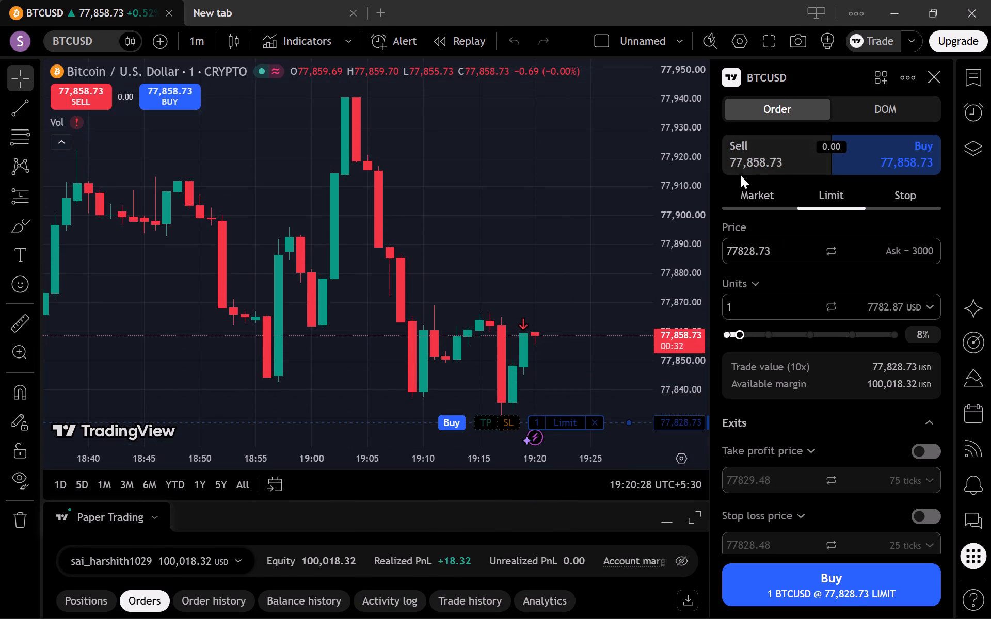
click(745, 162)
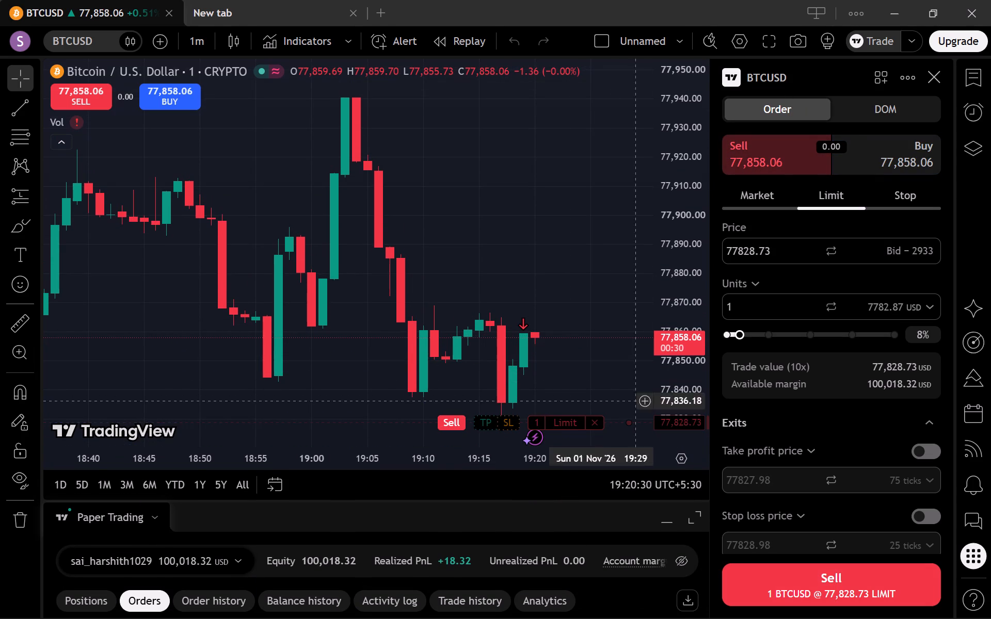
drag(574, 429, 598, 381)
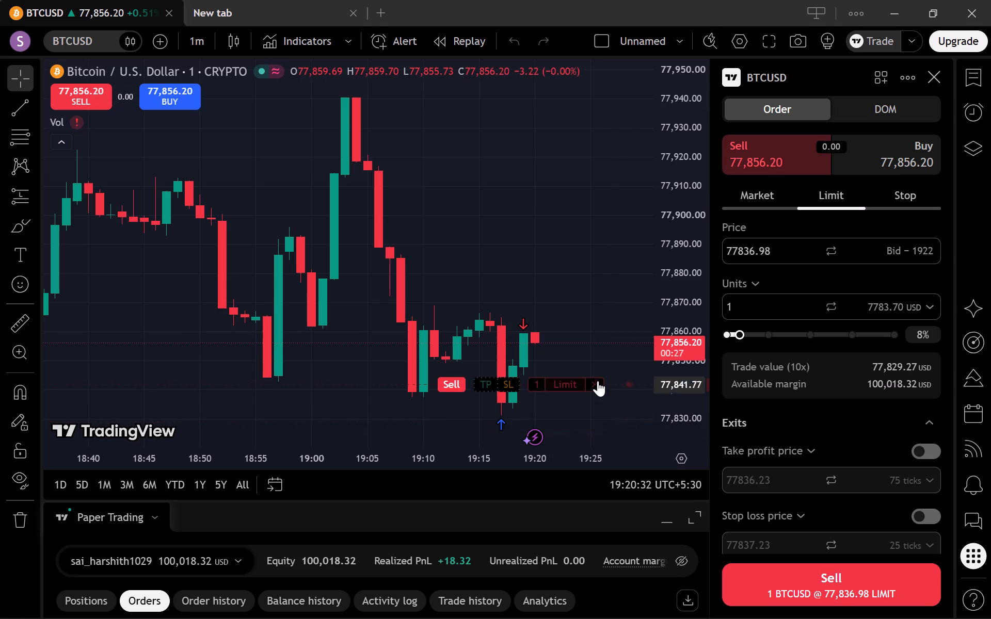
drag(598, 381, 608, 338)
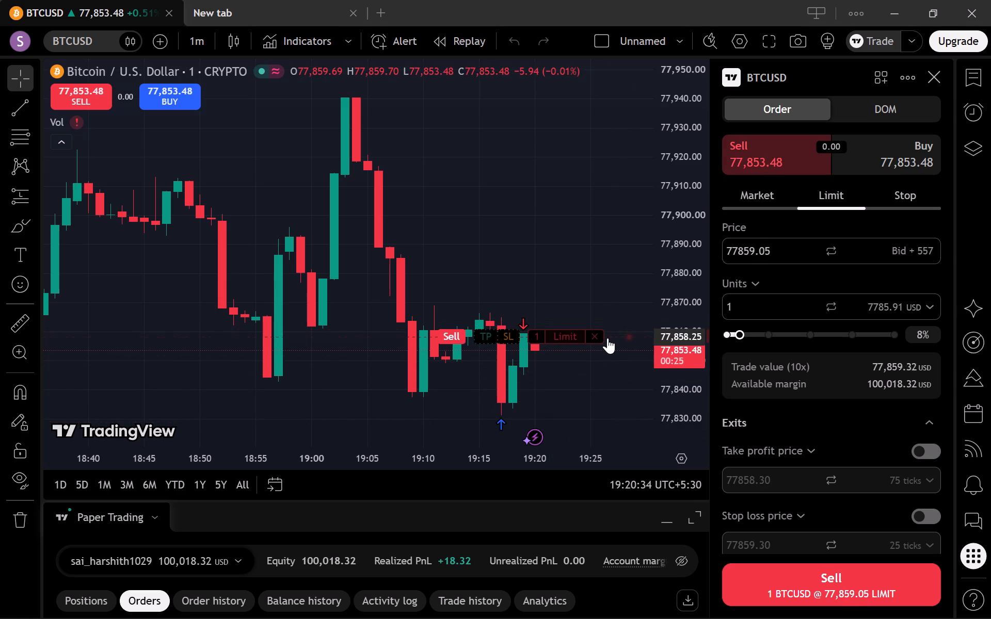
drag(608, 338, 611, 354)
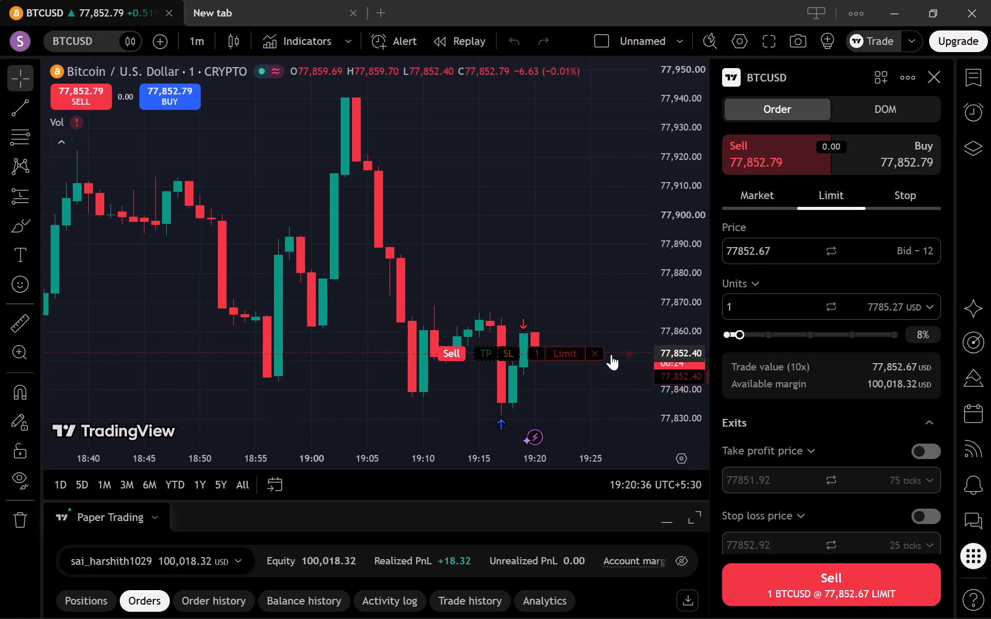
drag(611, 354, 602, 341)
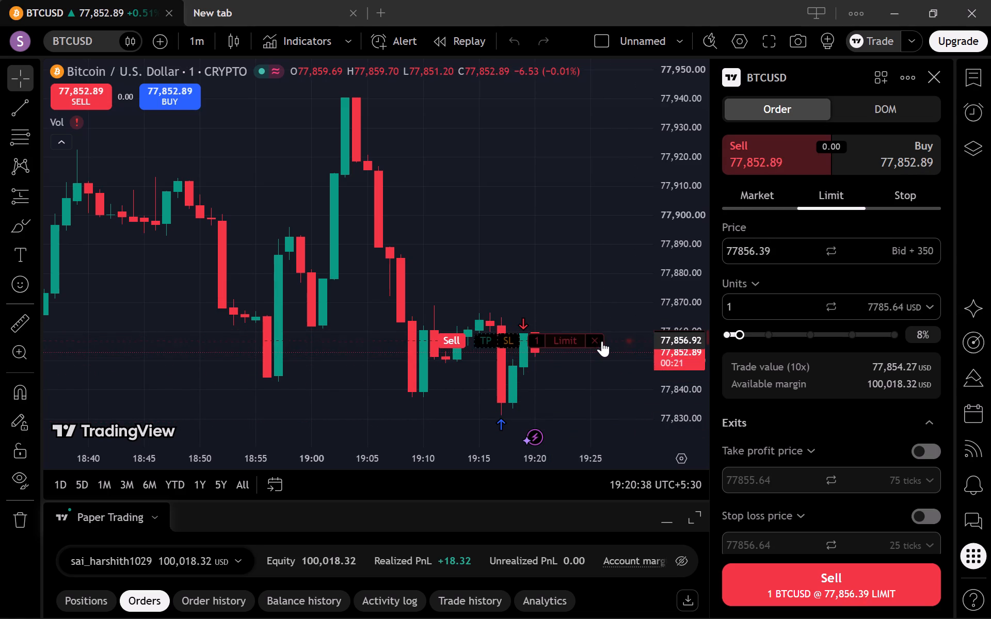
drag(602, 341, 606, 357)
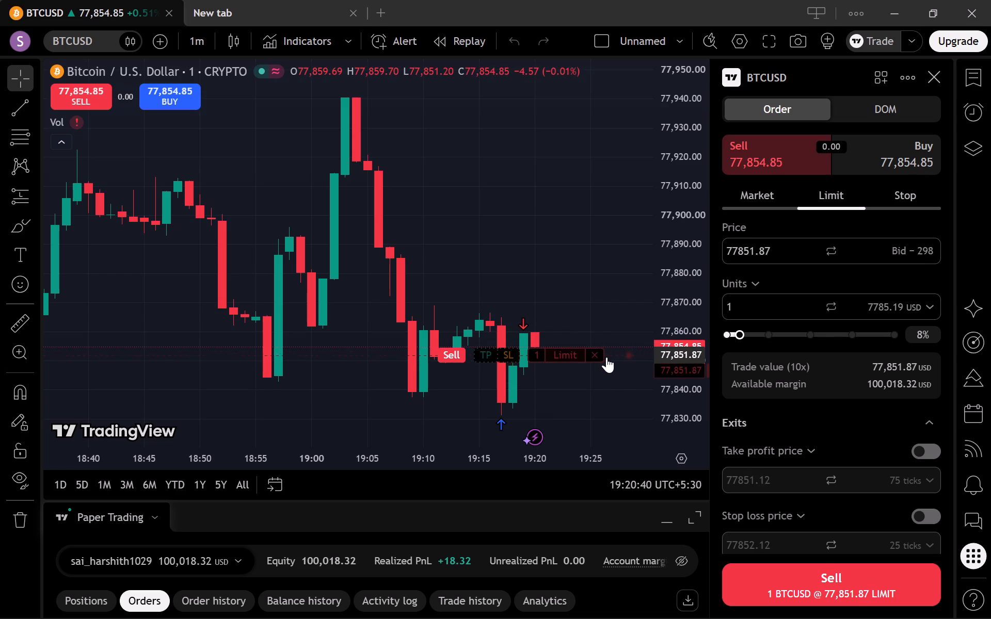
drag(606, 357, 608, 391)
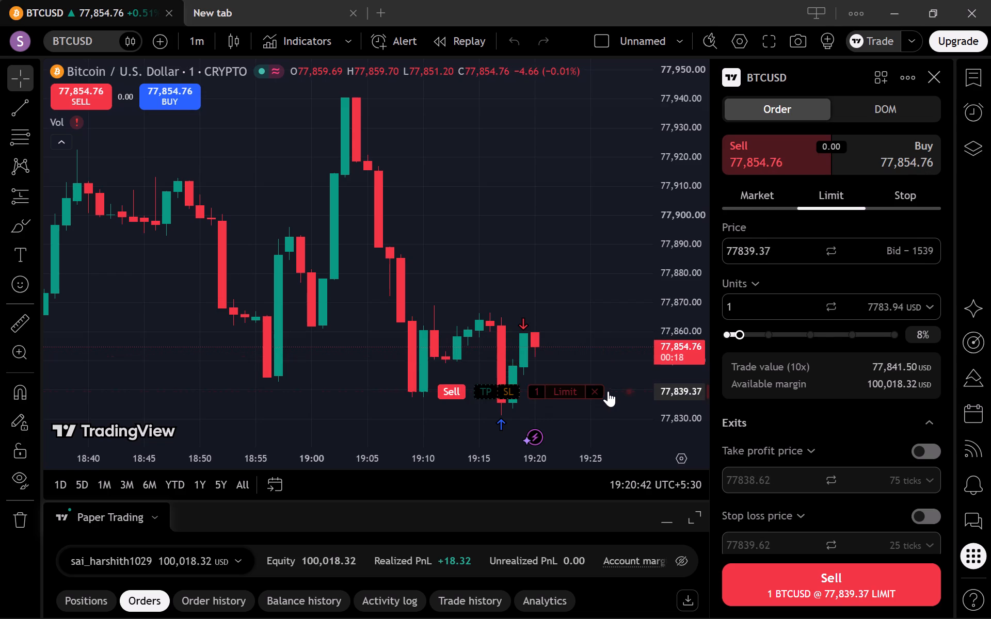
drag(608, 391, 617, 347)
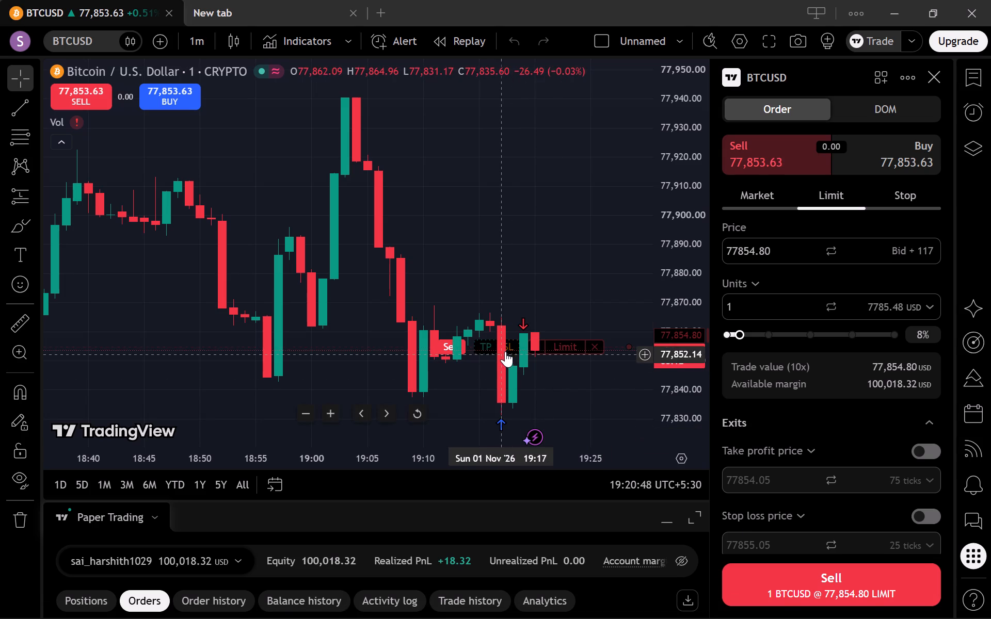
Add a stop loss at 77,859.58 and a take profit at 77,841.50 to the sell limit order on the chart.
drag(503, 344, 492, 324)
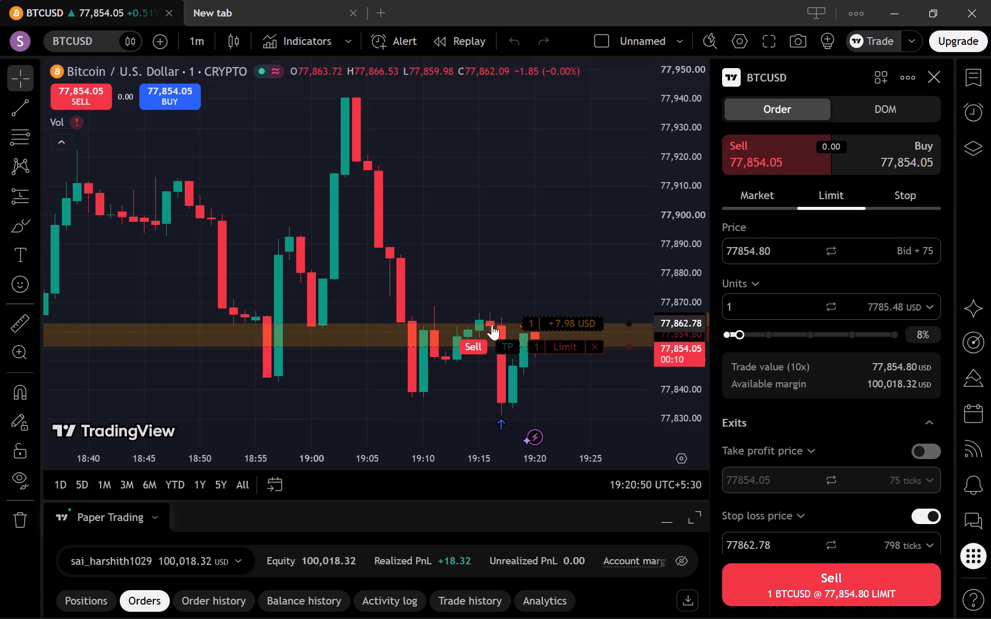
drag(492, 324, 488, 333)
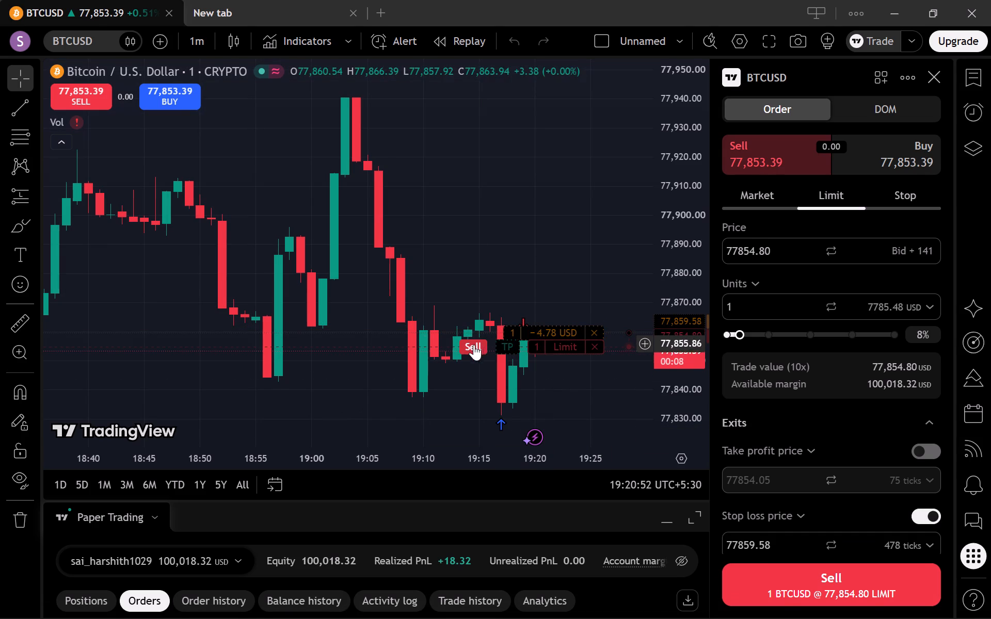
drag(506, 351, 507, 386)
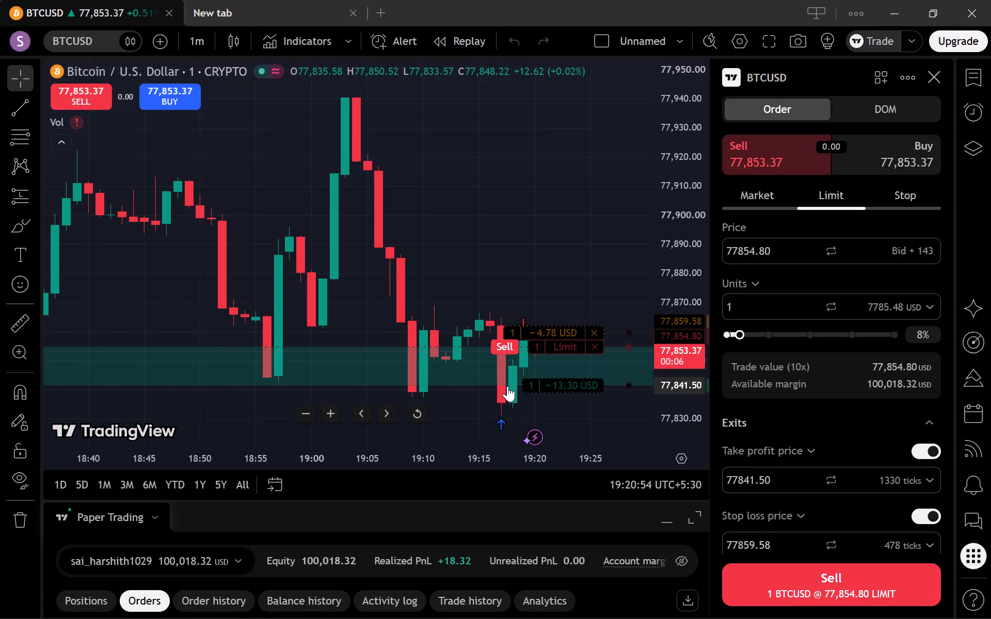
drag(507, 386, 502, 384)
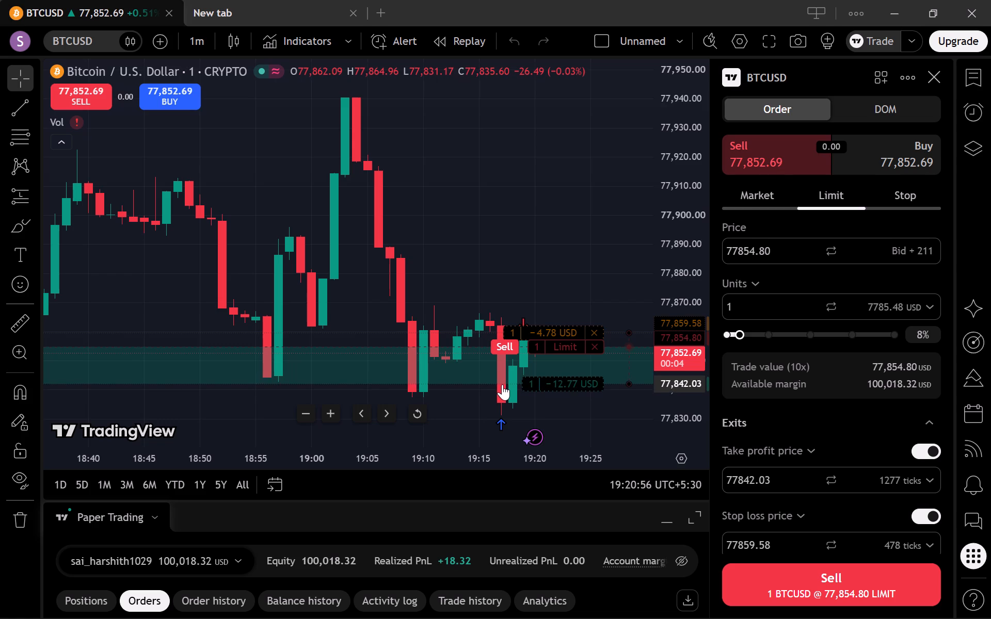
drag(502, 384, 502, 385)
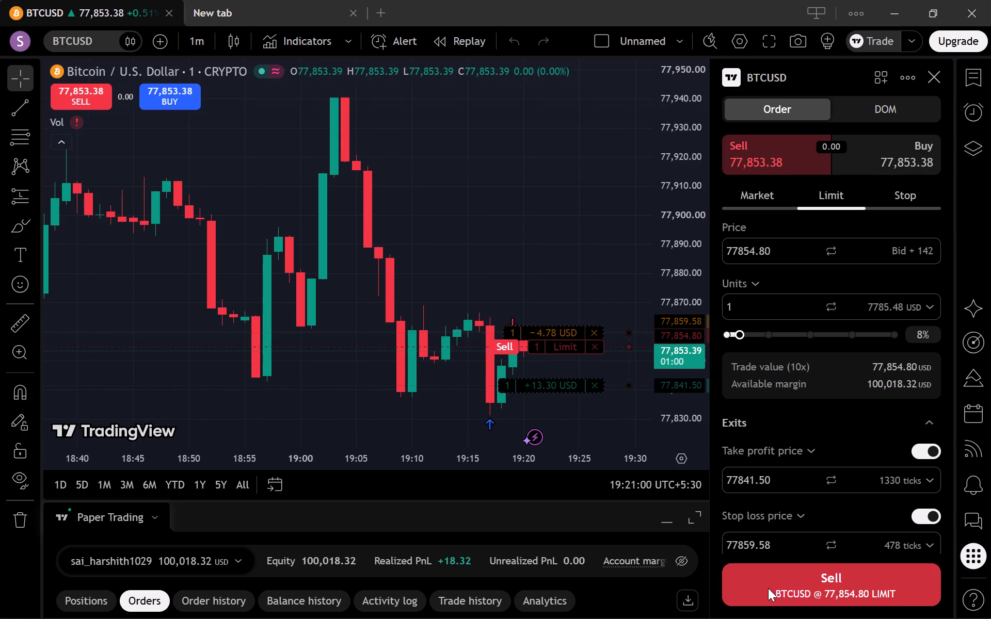
Place the limit order to sell 1 BTCUSD at 77,854.80 with its exits.
click(768, 588)
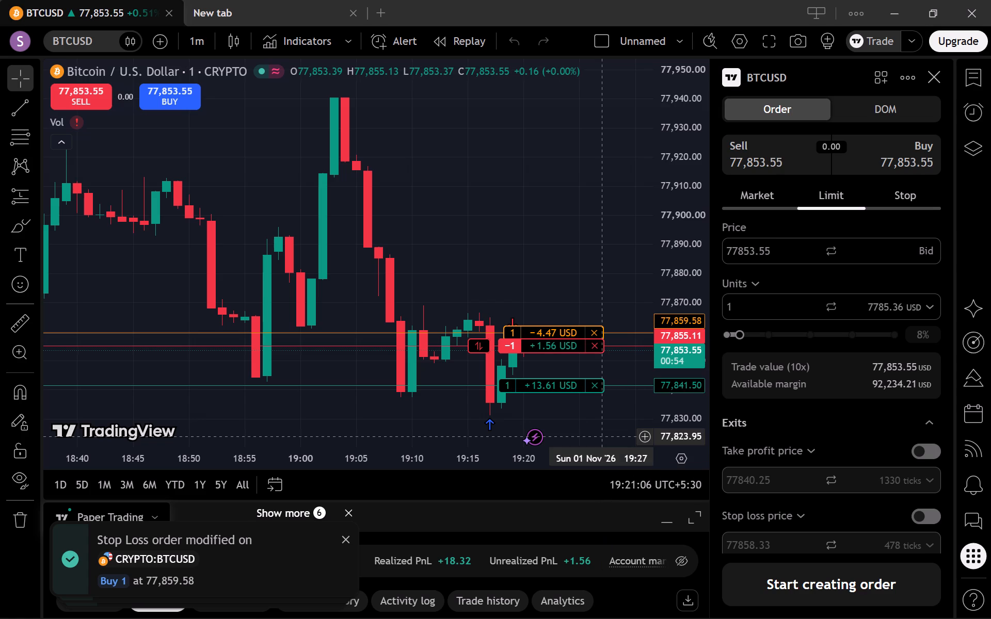
Change the short BTCUSD position's take profit to 77,844.40 from its chart line and confirm the change.
scroll(605, 437, down, 3)
scroll(605, 437, up, 9)
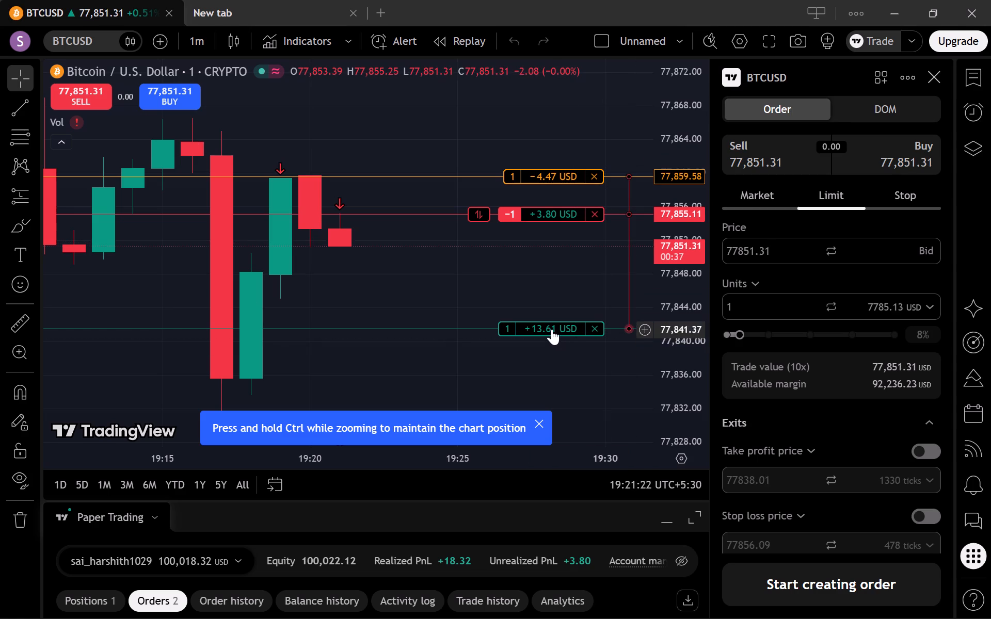
drag(552, 329, 532, 384)
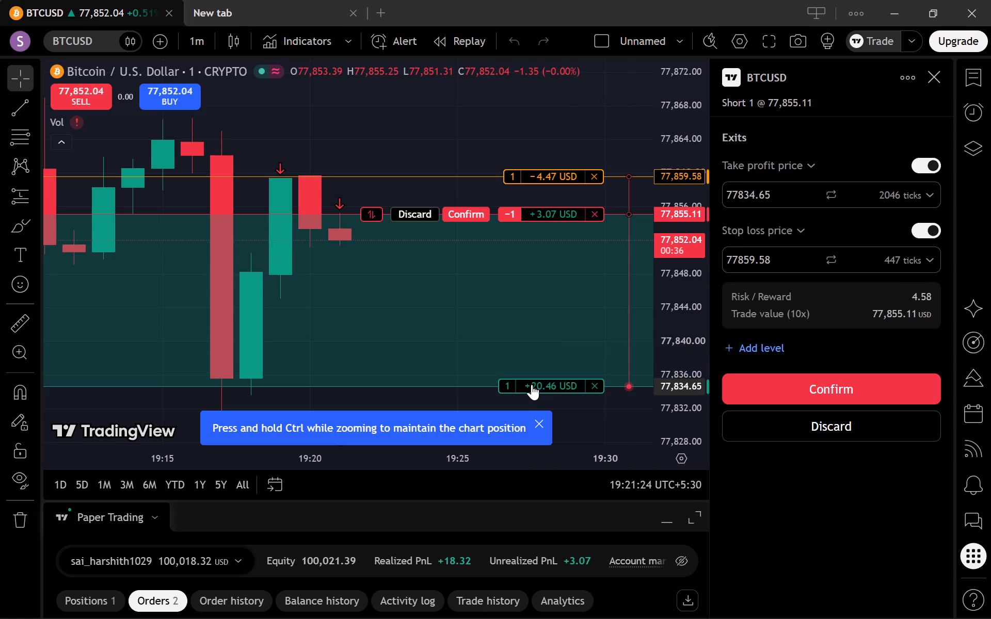
drag(532, 384, 520, 380)
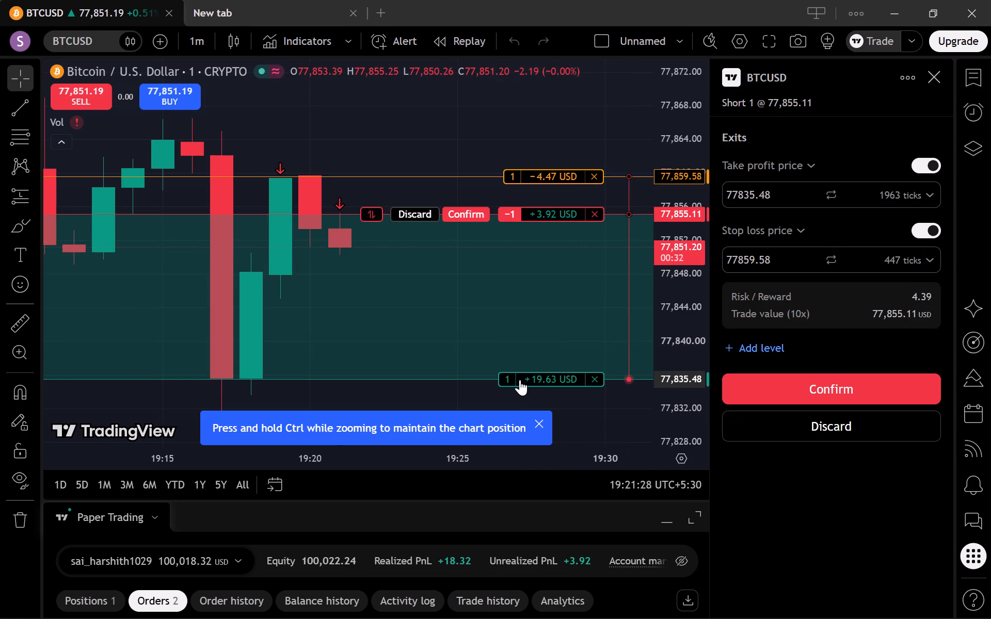
drag(520, 380, 517, 342)
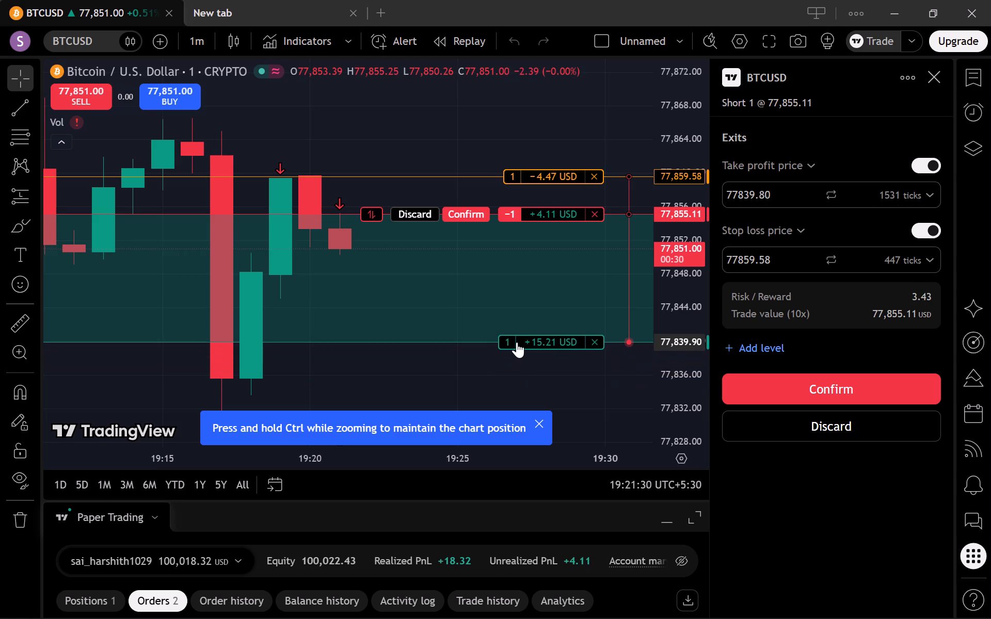
drag(517, 342, 499, 323)
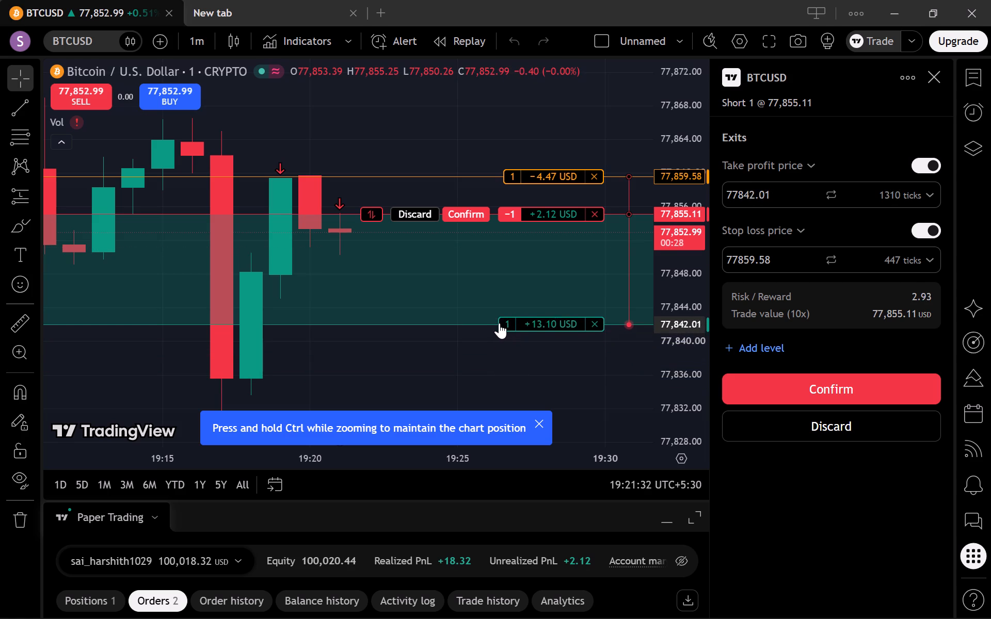
drag(499, 323, 477, 304)
click(757, 371)
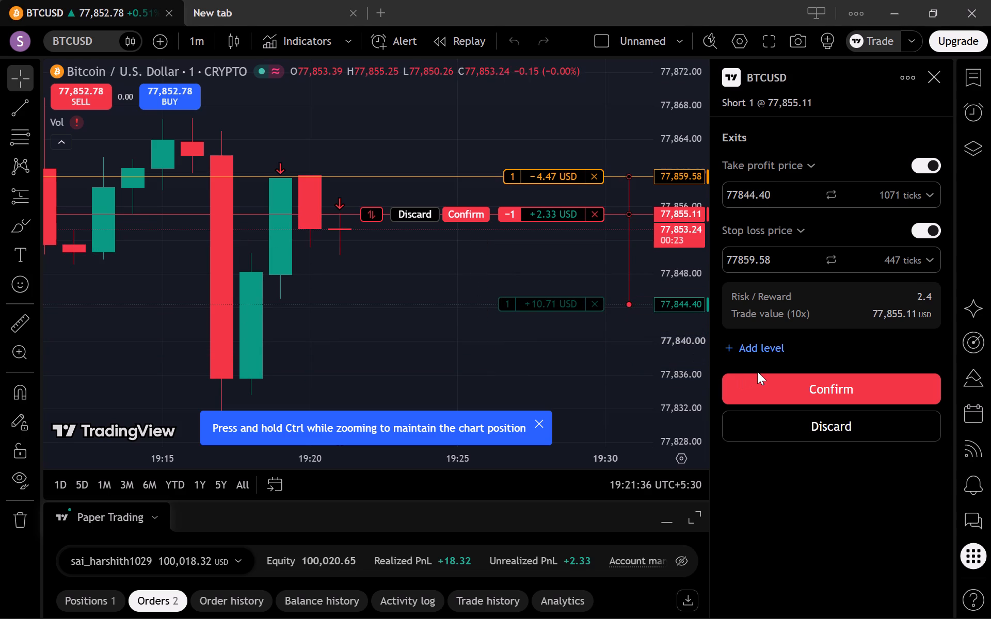
click(758, 383)
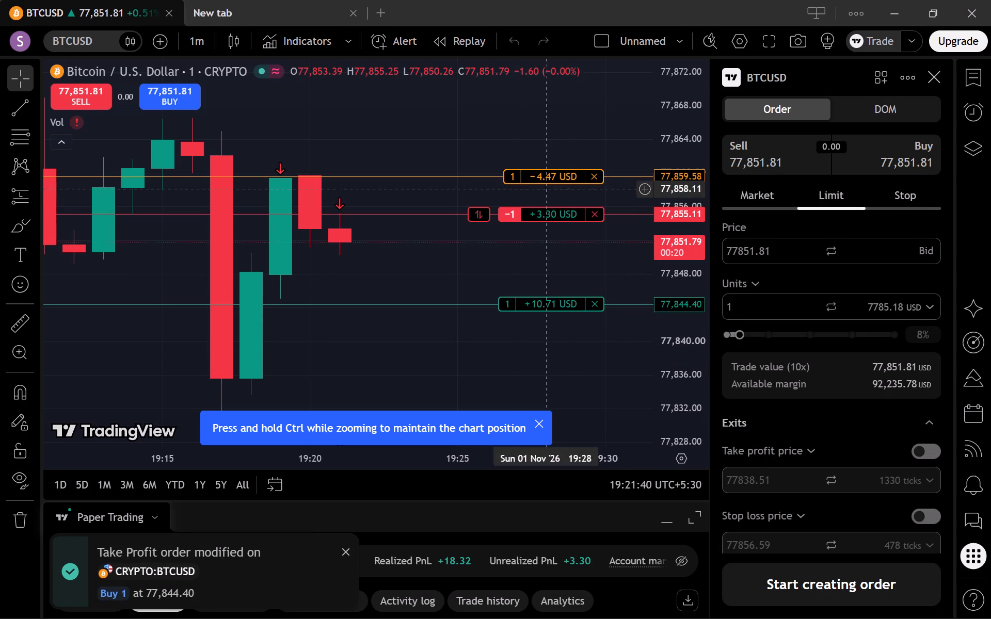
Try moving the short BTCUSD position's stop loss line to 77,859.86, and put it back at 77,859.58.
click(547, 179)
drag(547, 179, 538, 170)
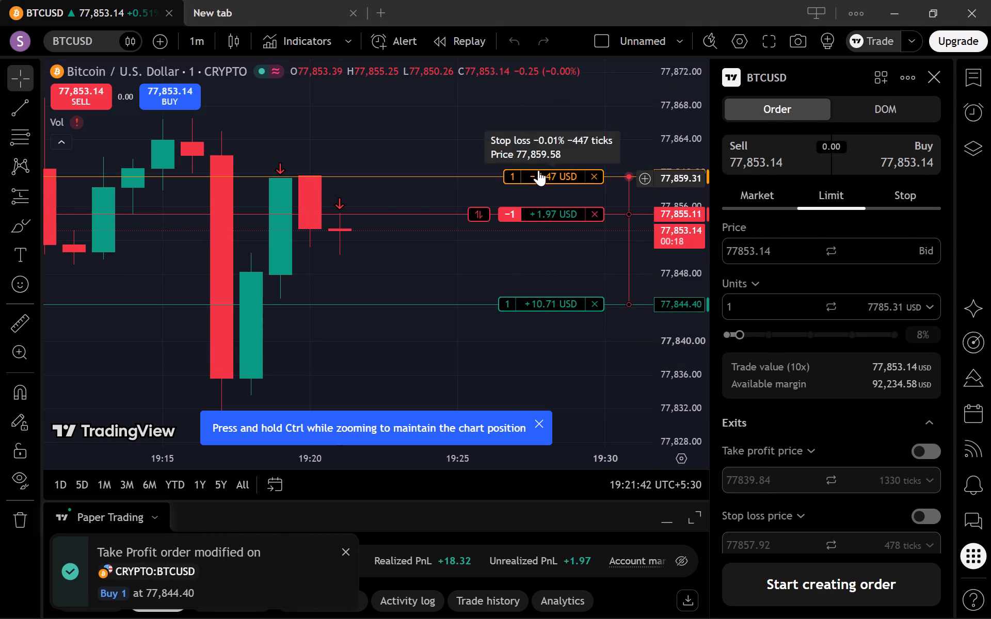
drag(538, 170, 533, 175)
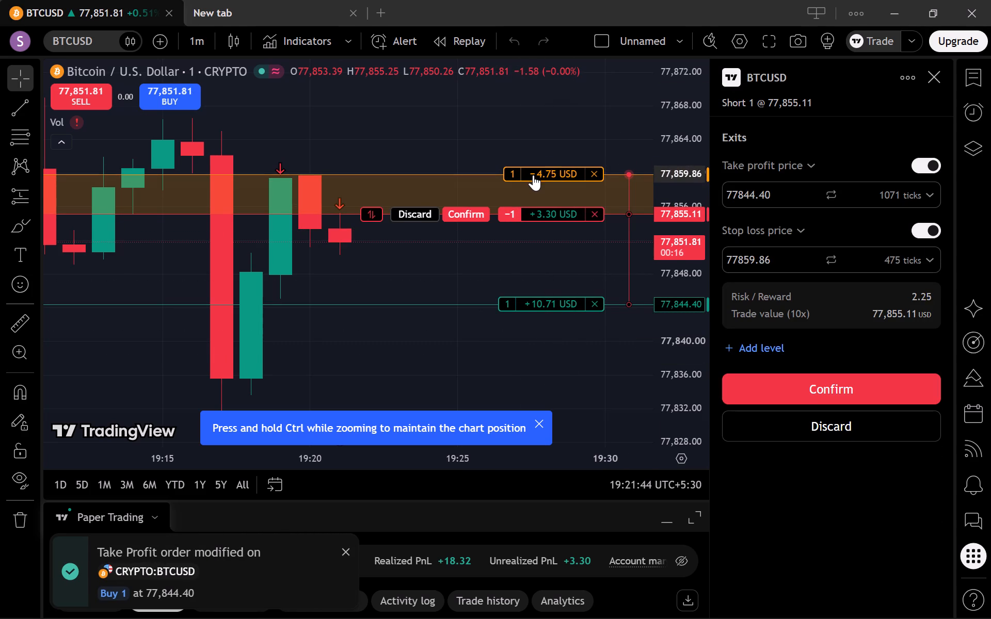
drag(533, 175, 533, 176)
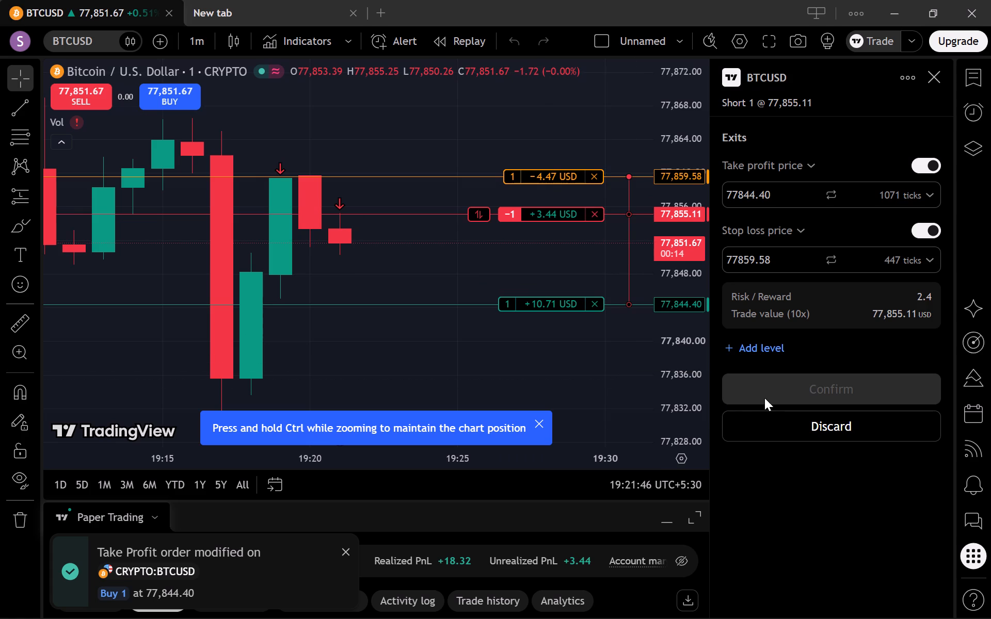
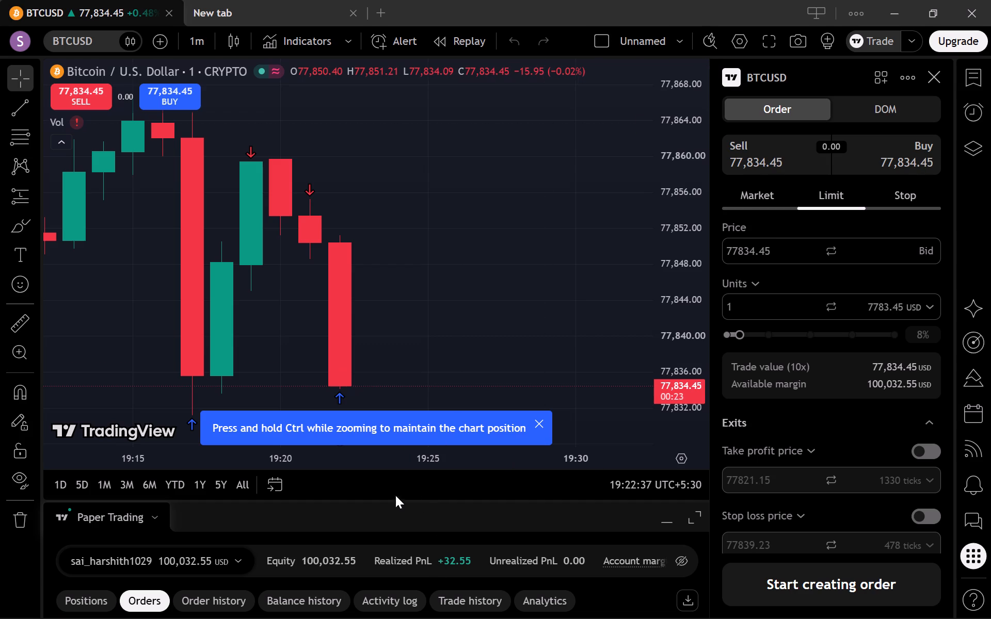
Enlarge the Paper Trading panel and examine the BTCUSD order history, including the price, status, time and order ID columns.
drag(383, 503, 484, 319)
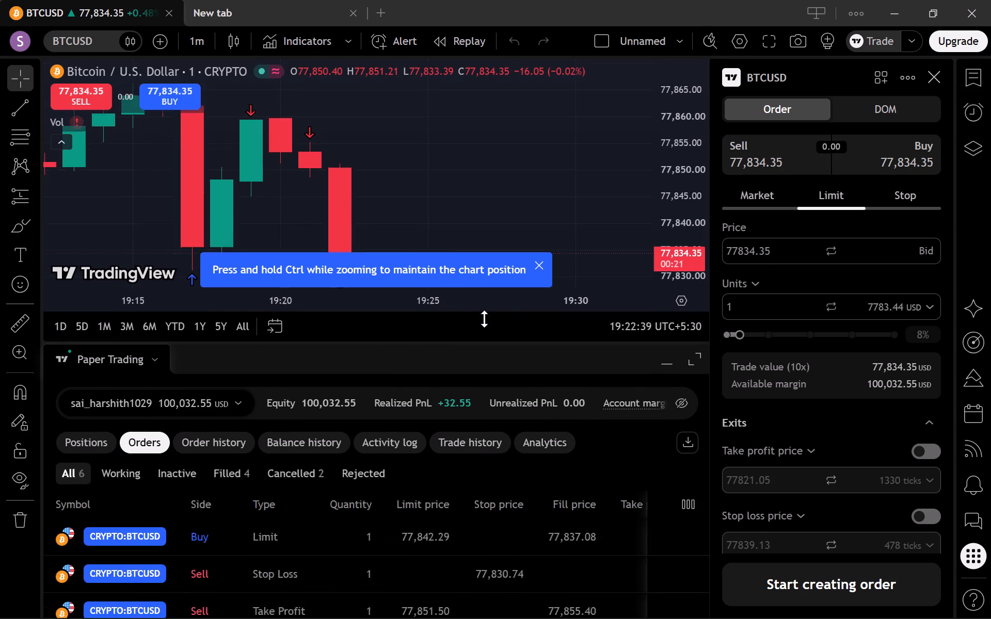
drag(484, 319, 526, 159)
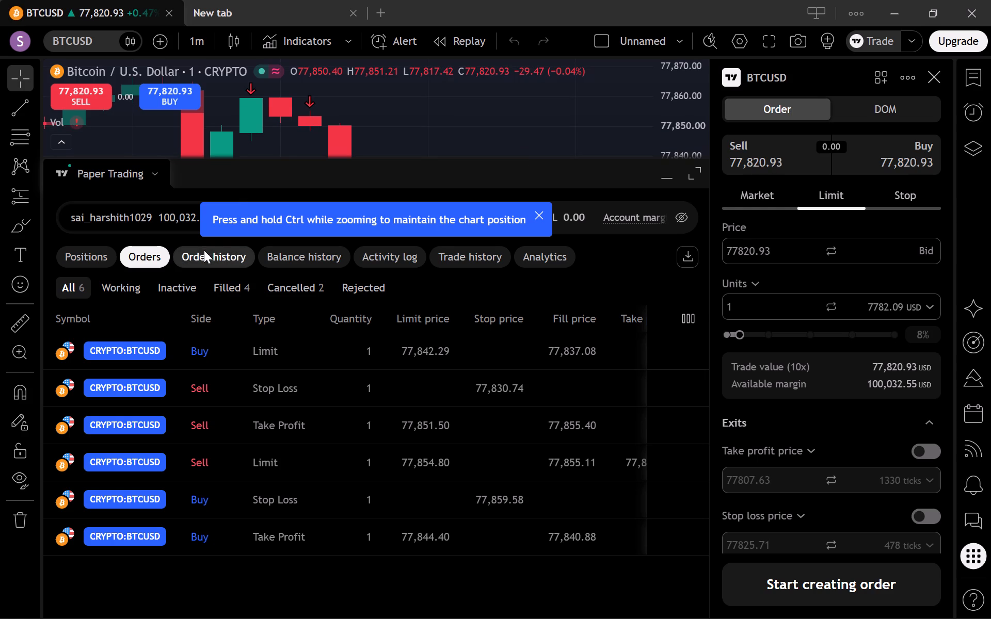
click(203, 251)
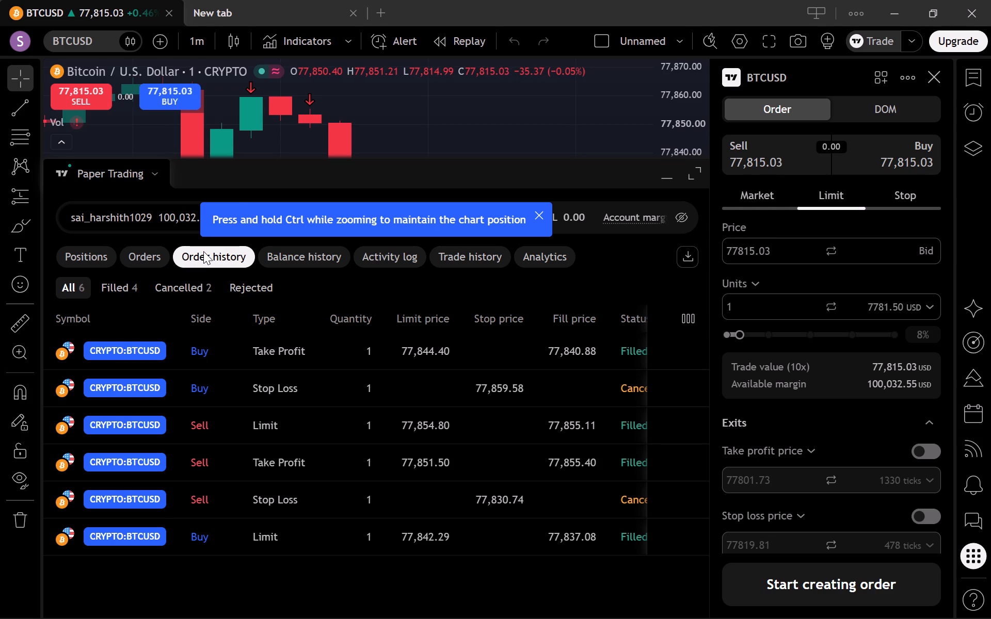
scroll(403, 465, left, 6)
scroll(403, 465, right, 2)
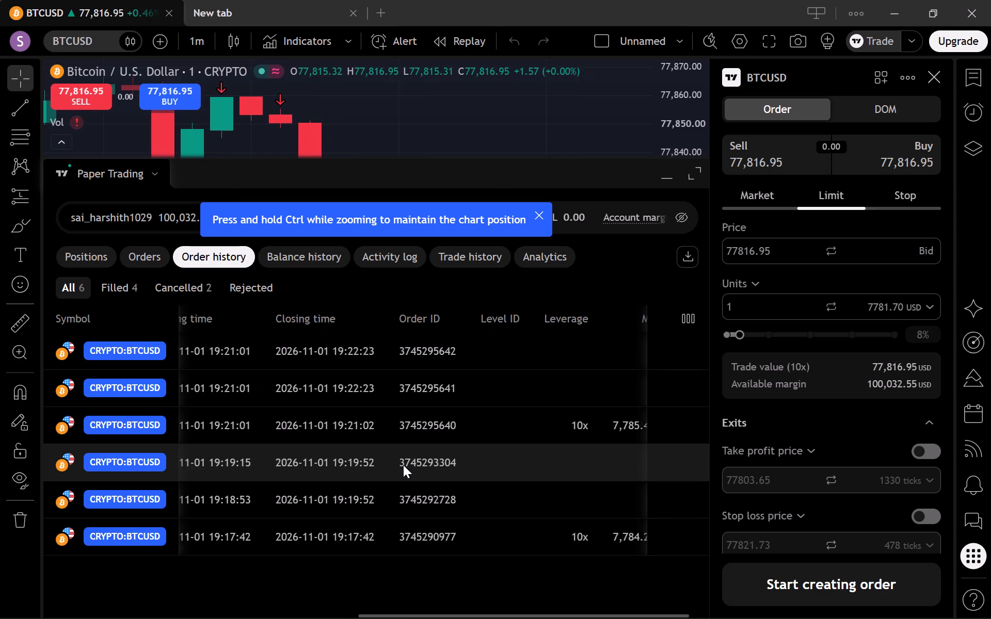
scroll(403, 465, right, 6)
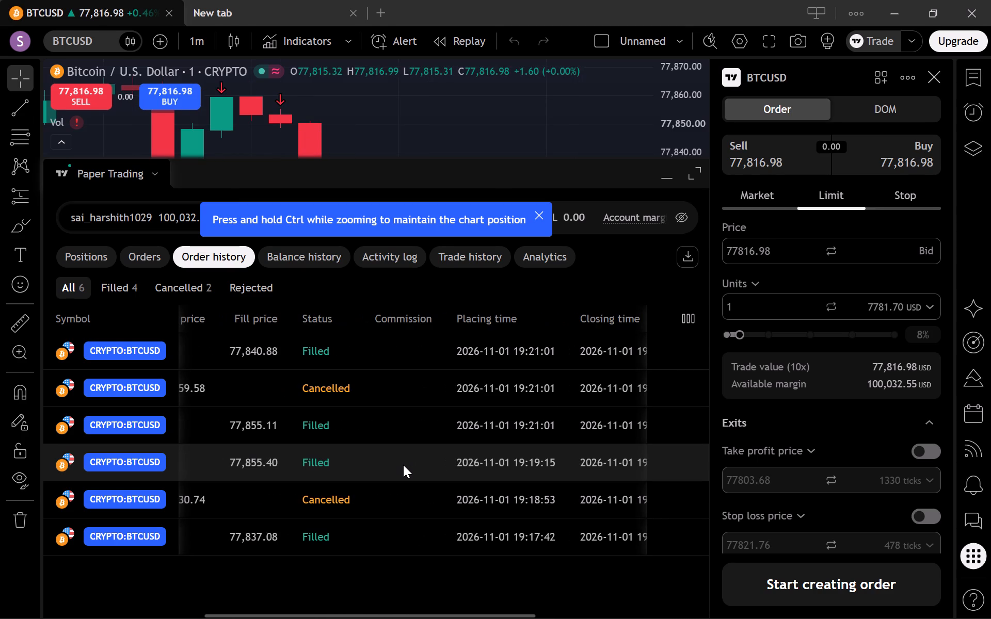
scroll(403, 465, right, 2)
scroll(403, 465, up, 1)
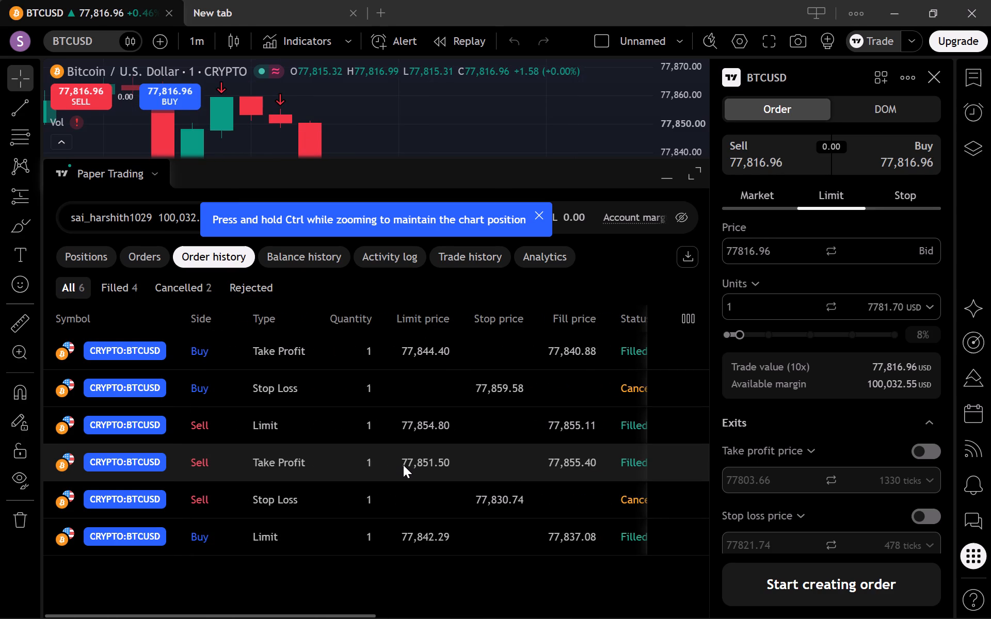
scroll(403, 465, up, 3)
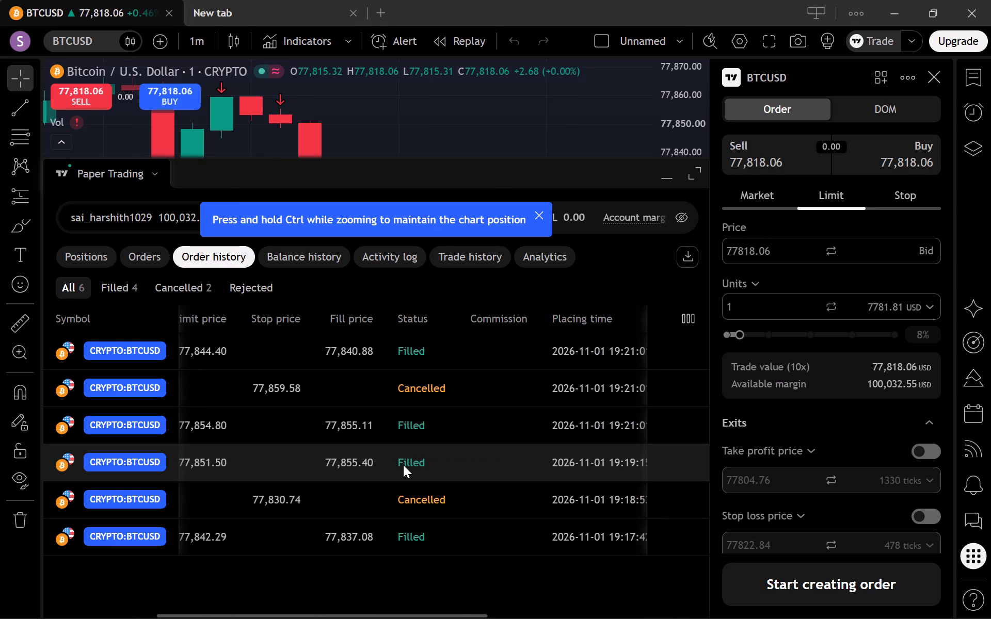
scroll(403, 465, up, 2)
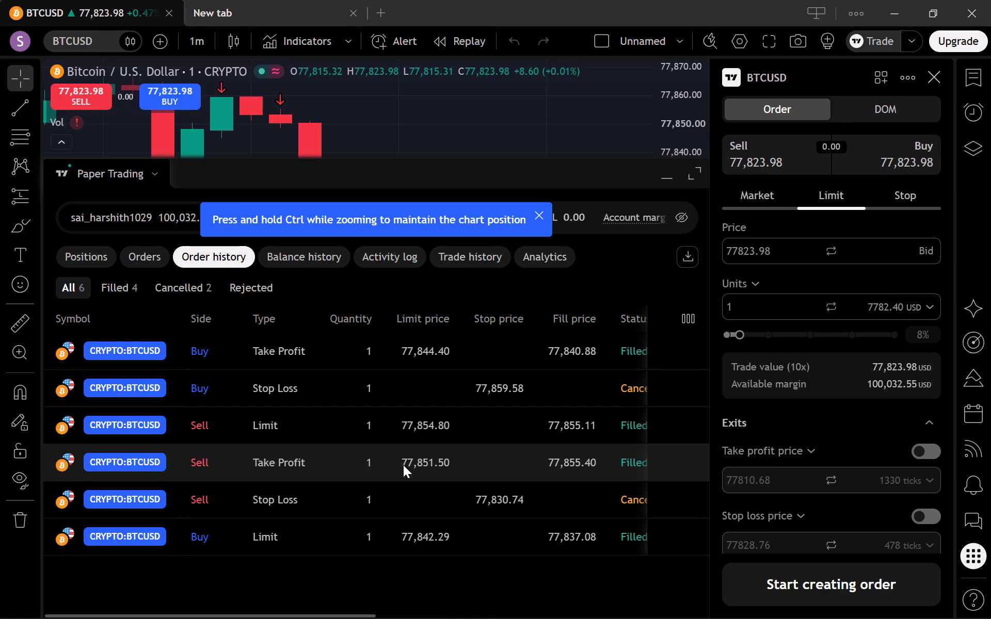
scroll(403, 465, up, 1)
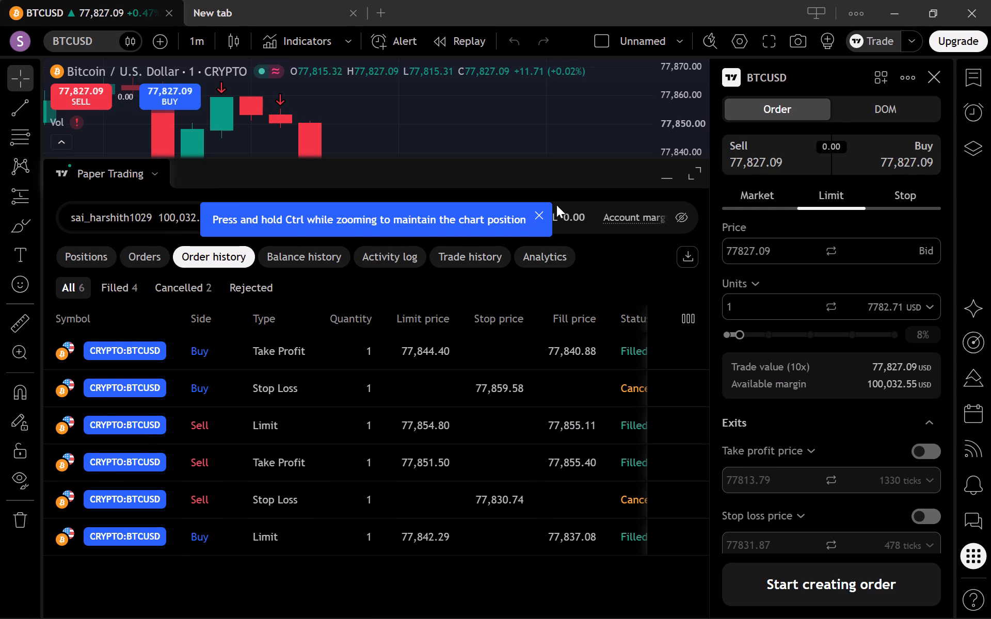
Dismiss the chart zoom hint and bring the account margin figure fully into view in the Paper Trading summary.
click(534, 214)
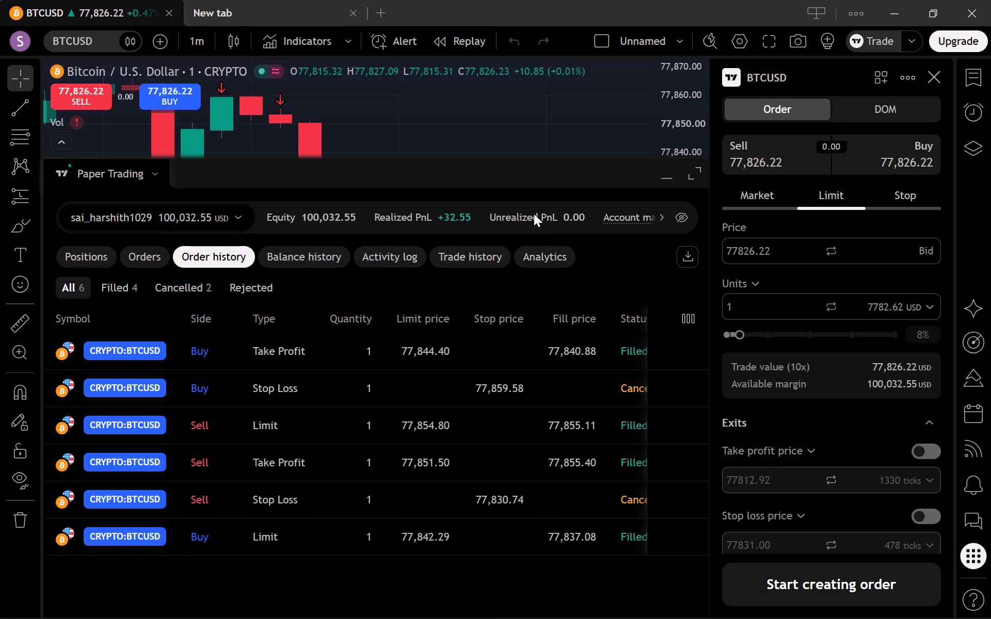
click(619, 221)
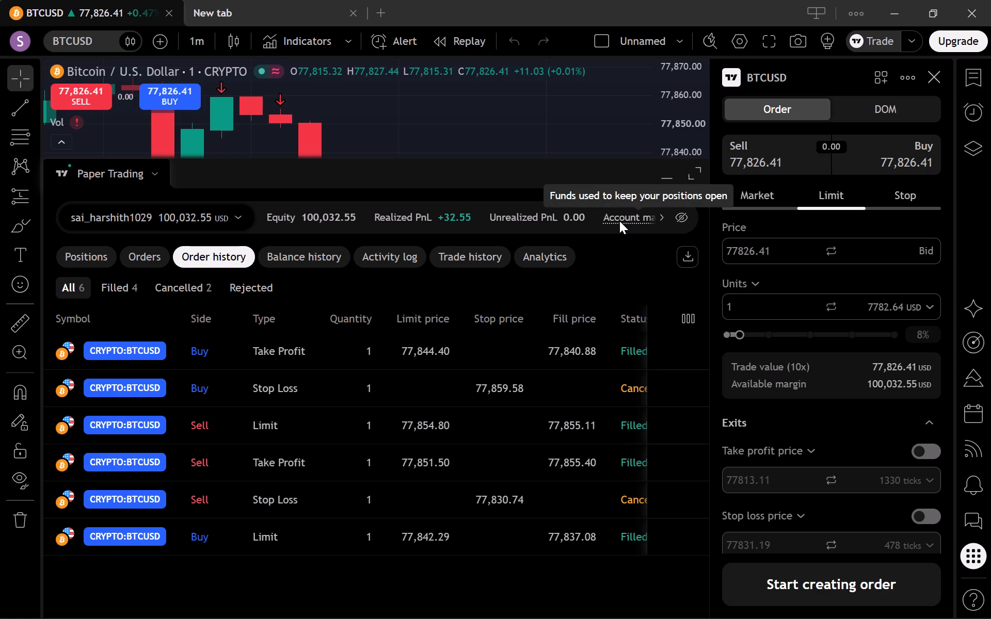
double_click(619, 221)
drag(619, 221, 550, 219)
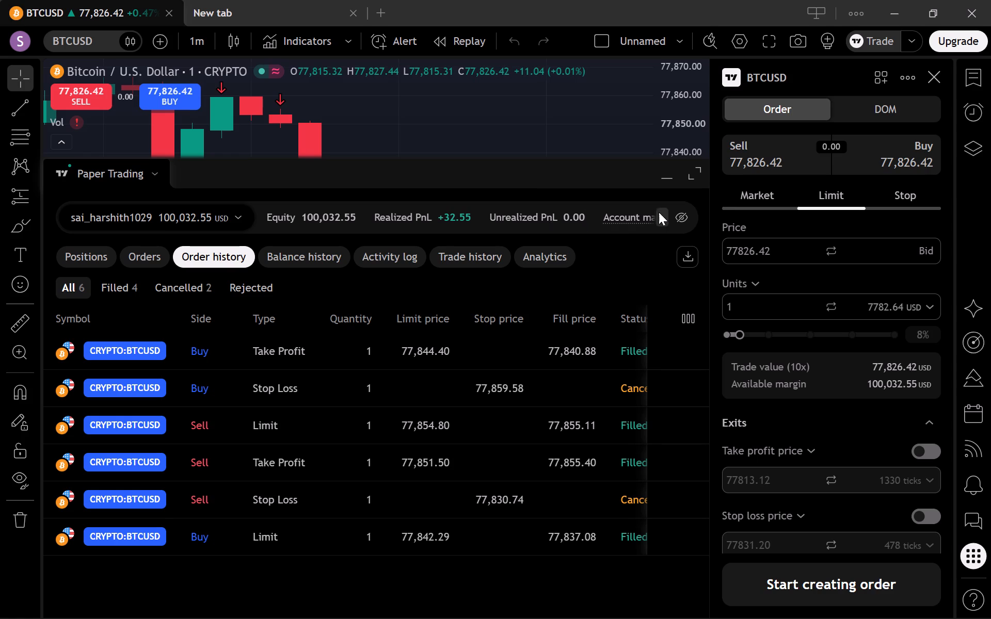
click(660, 214)
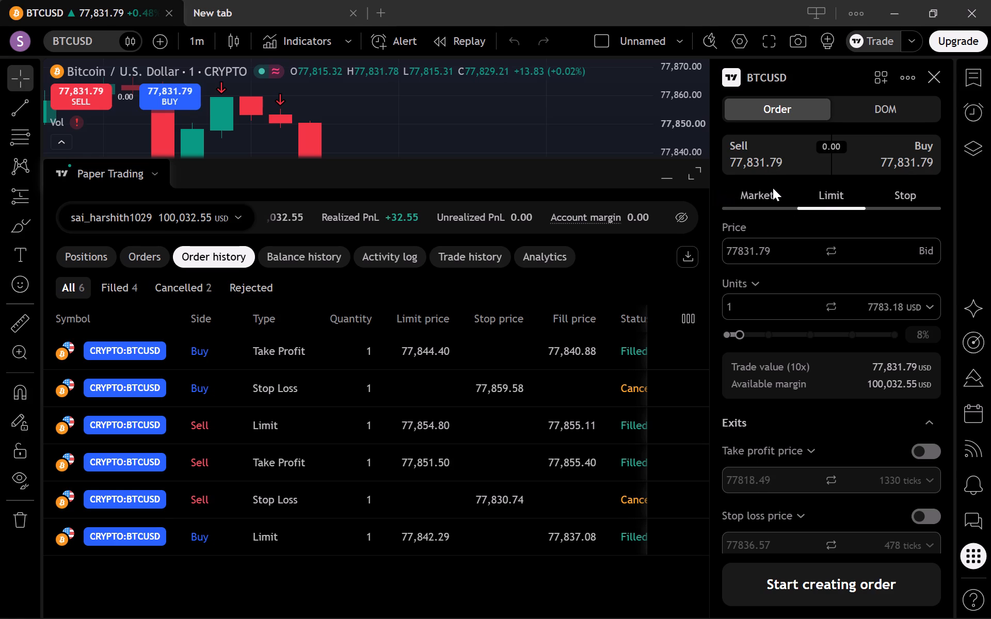
Set the order ticket to a market buy of 1 BTCUSD and collapse the Paper Trading panel to free the chart.
scroll(790, 417, down, 3)
scroll(790, 417, up, 7)
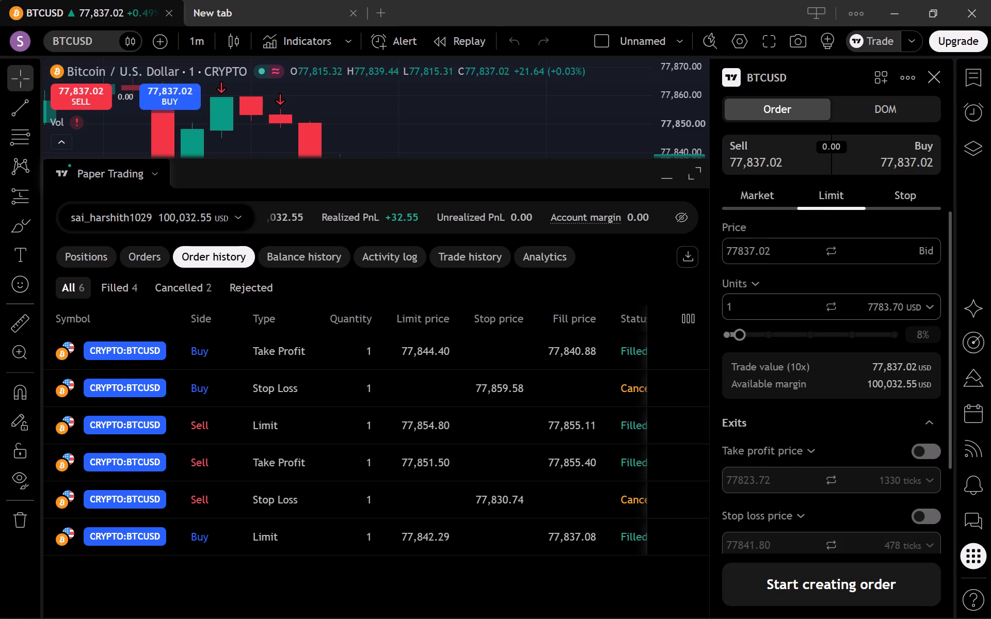
click(759, 208)
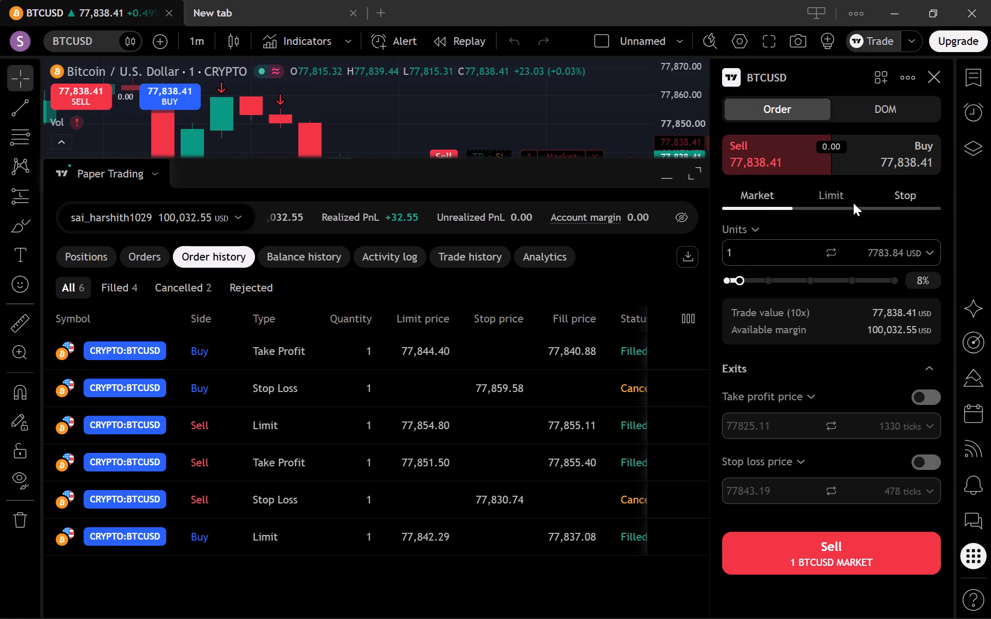
click(873, 158)
click(760, 175)
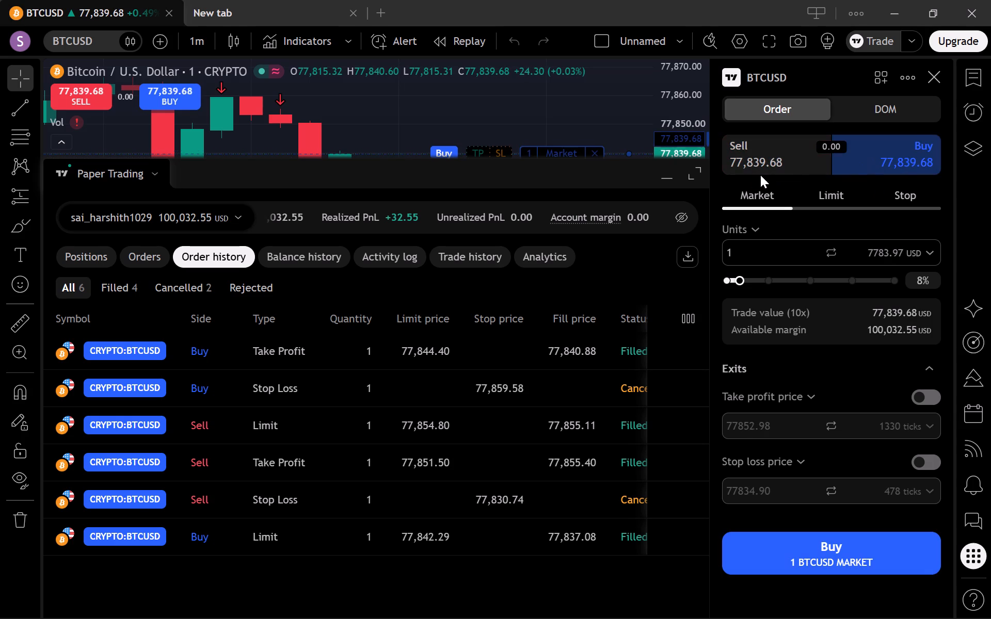
drag(497, 155, 497, 172)
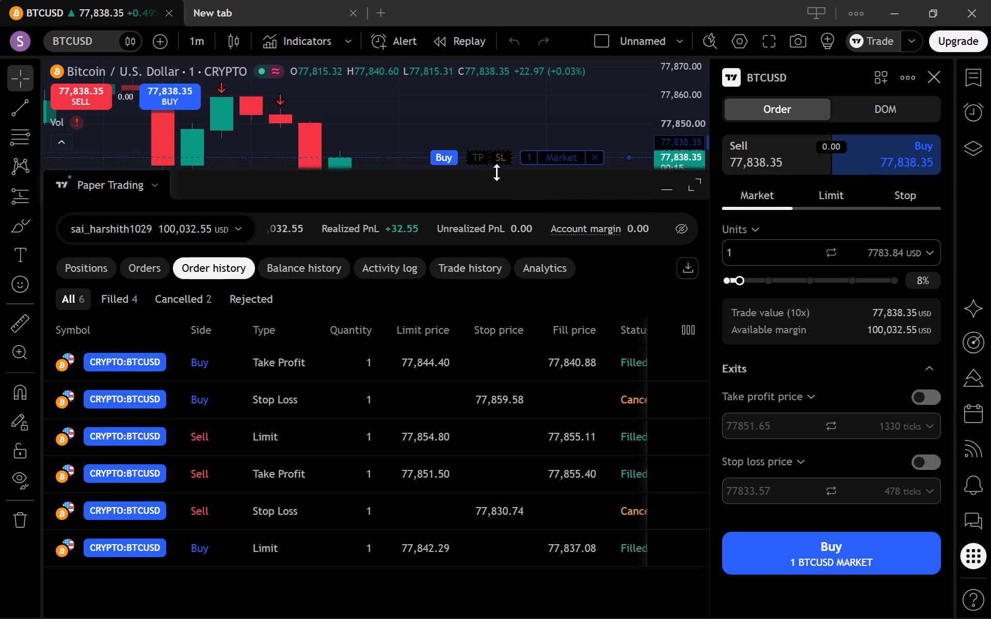
drag(497, 172, 598, 618)
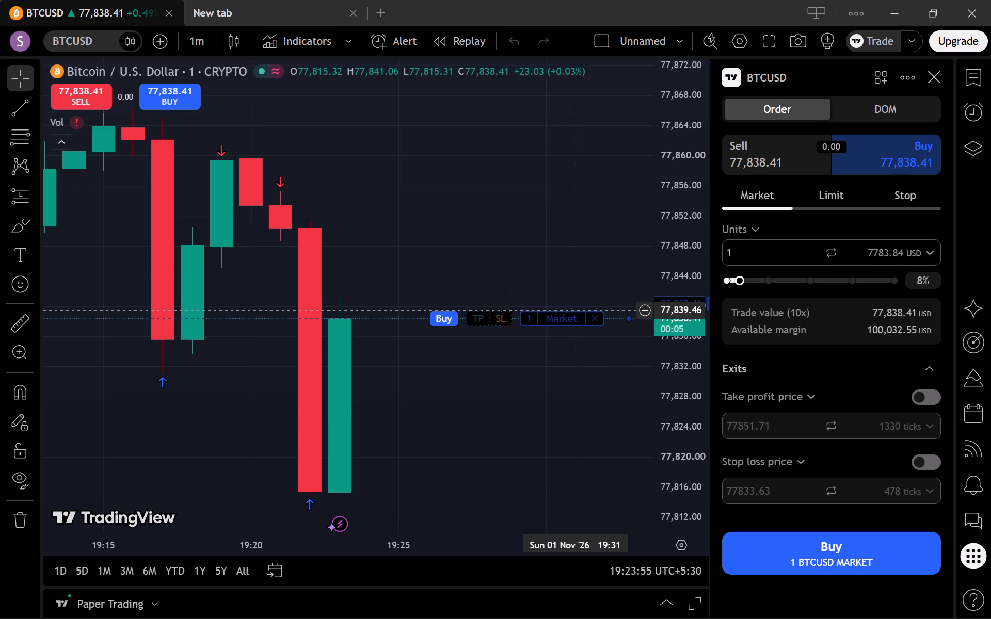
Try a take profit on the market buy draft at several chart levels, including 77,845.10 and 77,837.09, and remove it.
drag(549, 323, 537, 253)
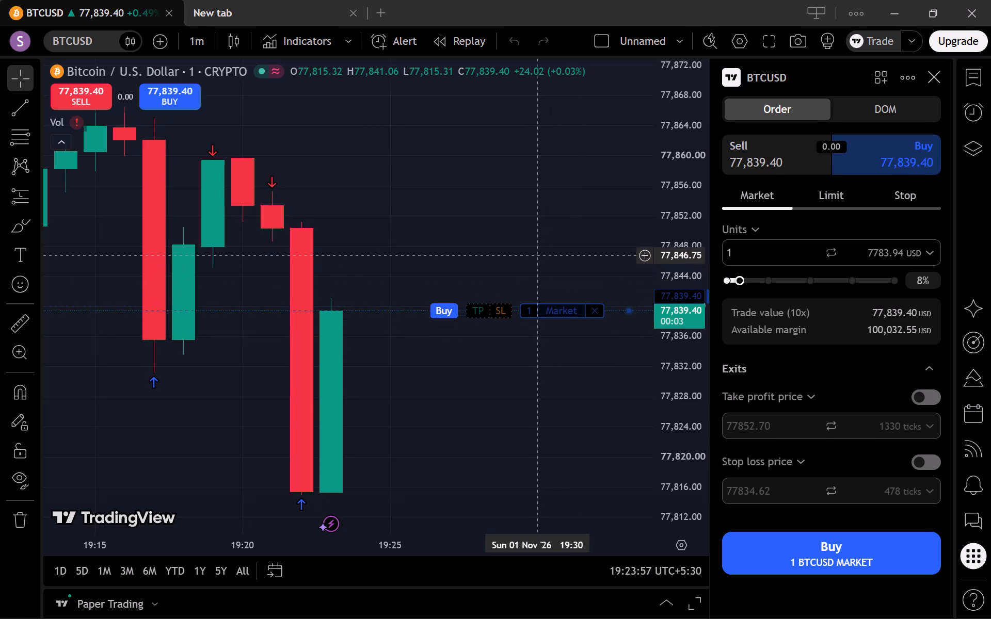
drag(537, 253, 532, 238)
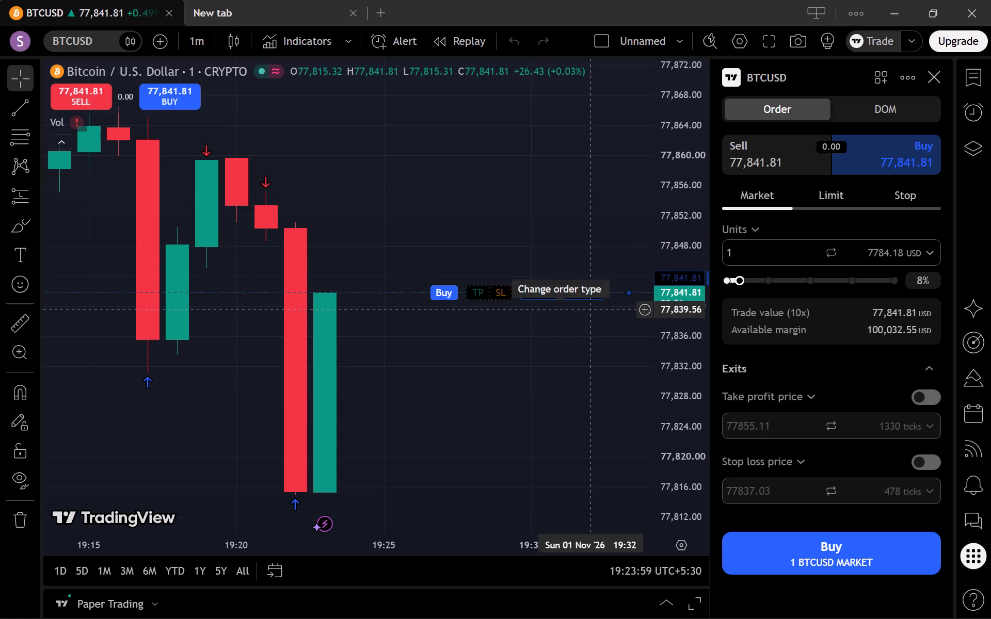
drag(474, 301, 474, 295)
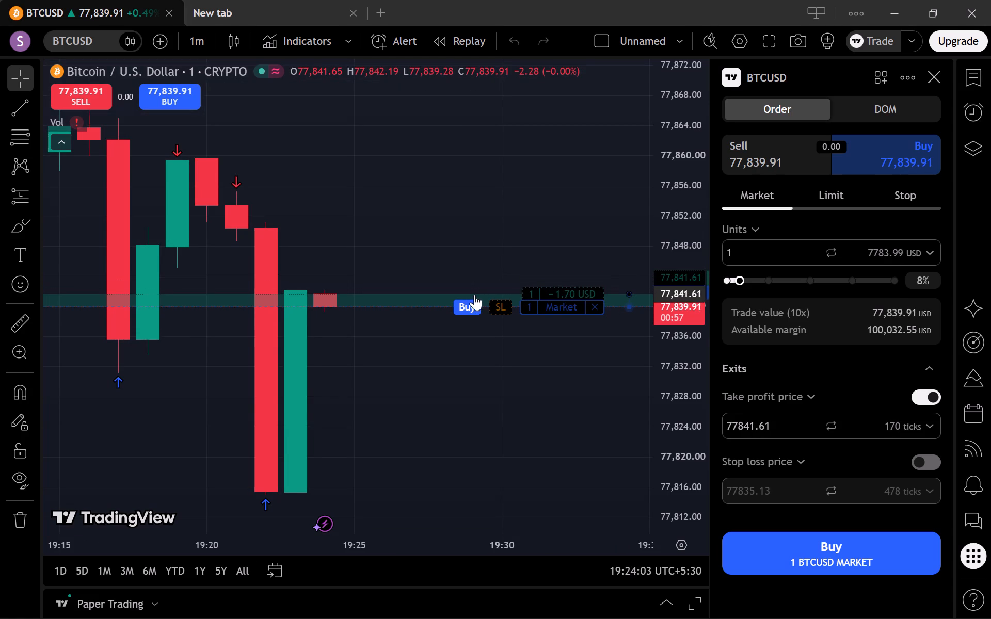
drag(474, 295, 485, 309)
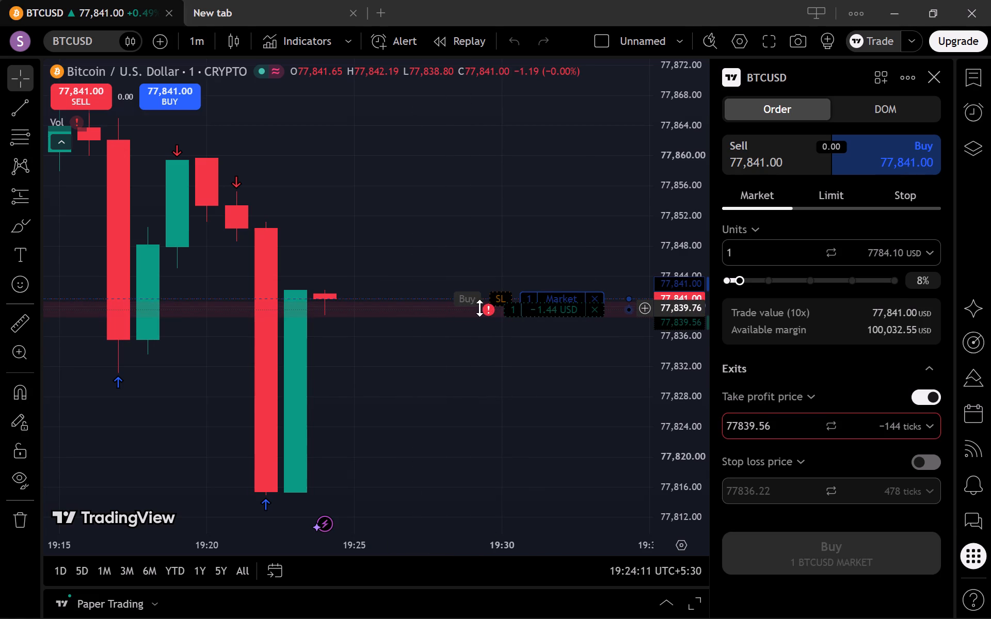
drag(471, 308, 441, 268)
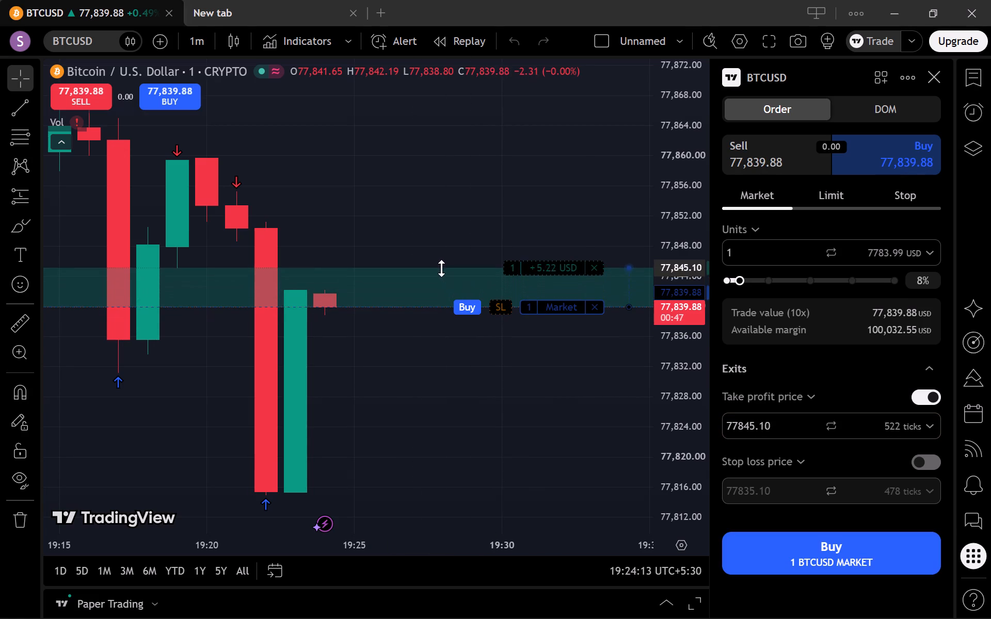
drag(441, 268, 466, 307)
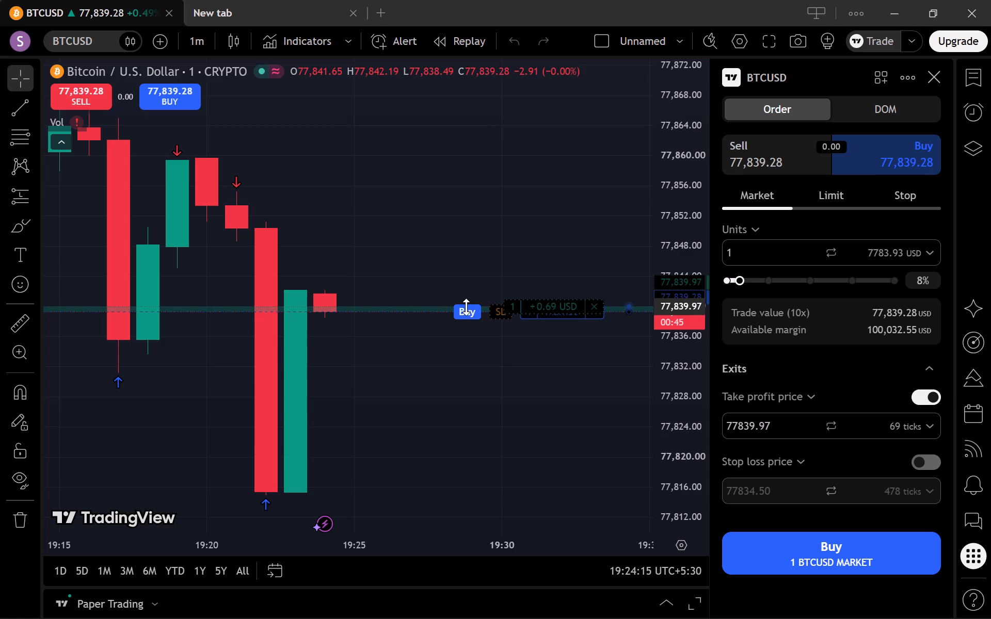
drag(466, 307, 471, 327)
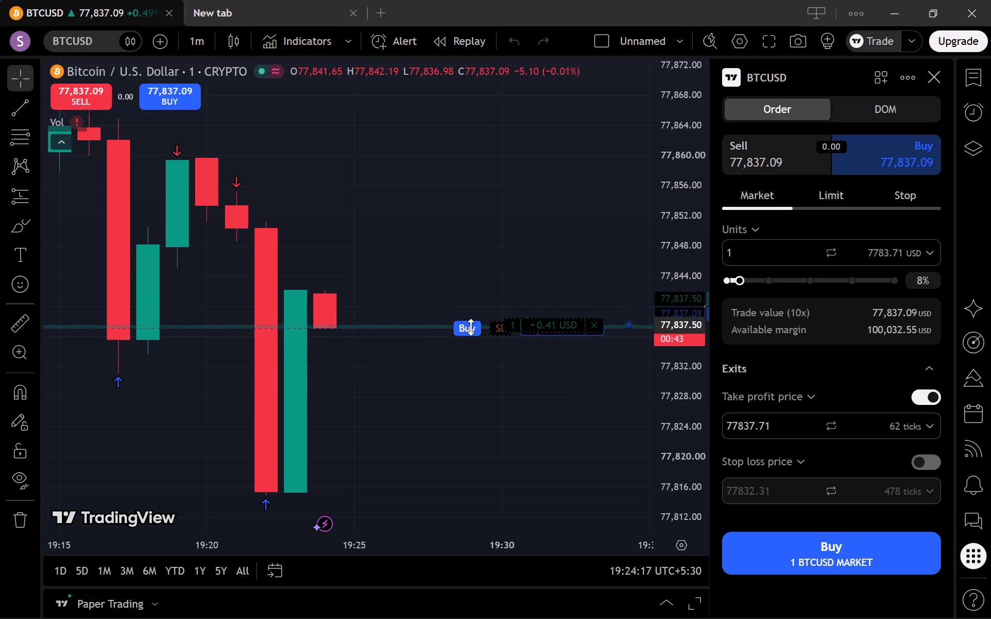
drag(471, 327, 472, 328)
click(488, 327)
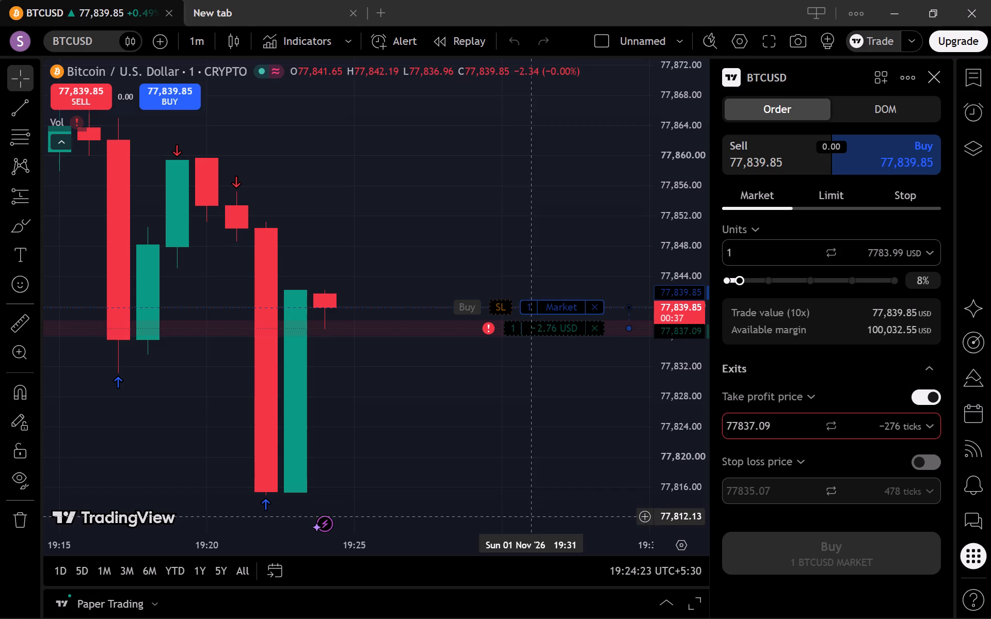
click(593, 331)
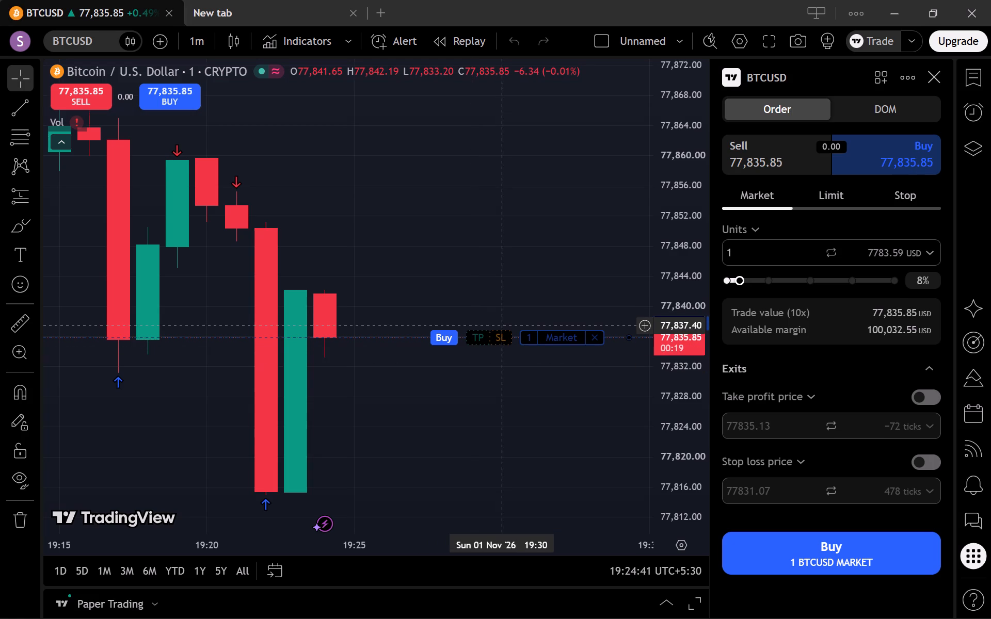
click(748, 173)
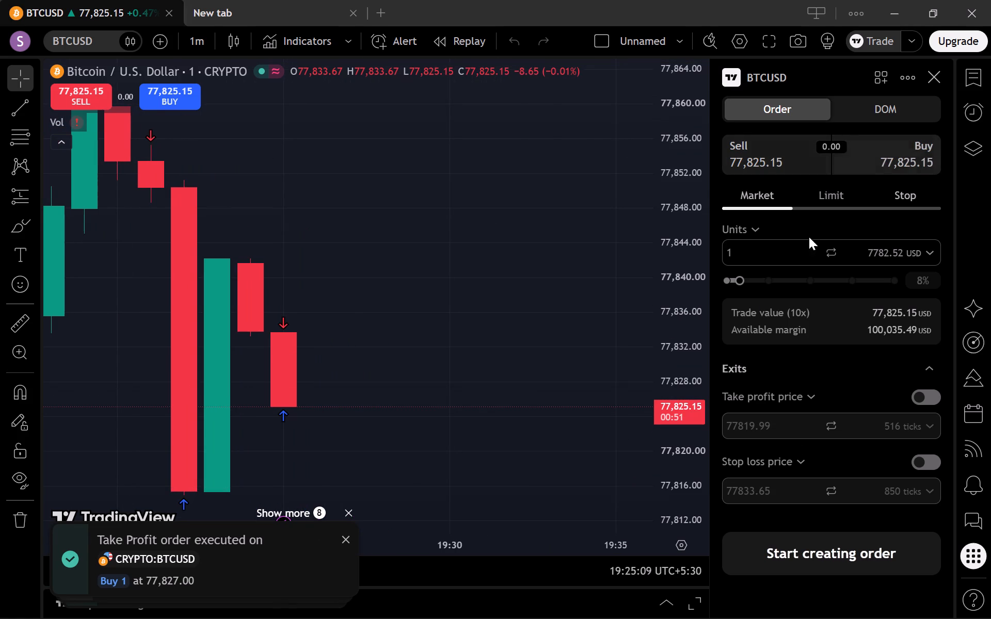
click(769, 541)
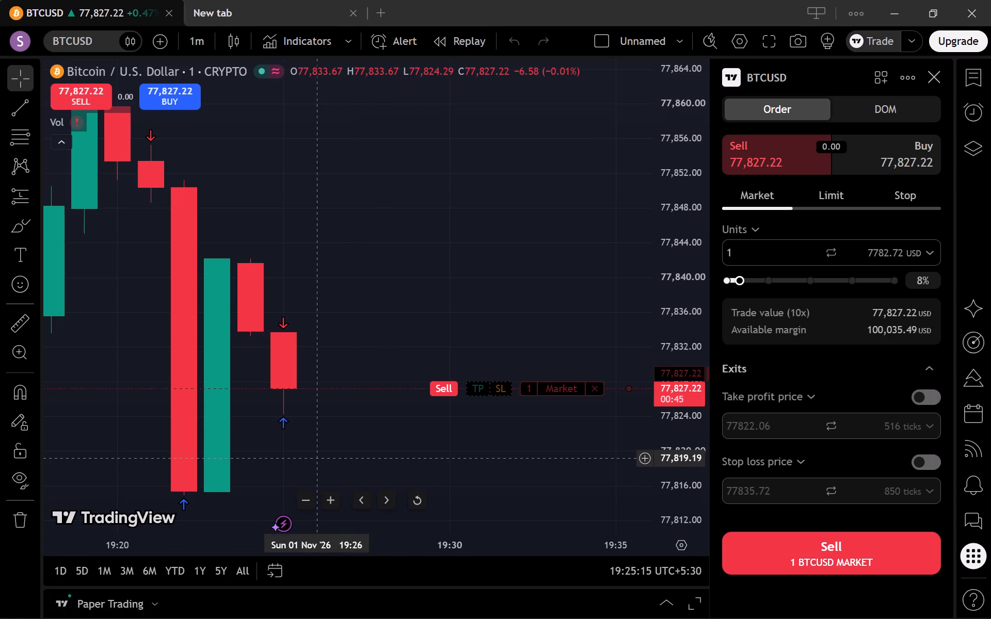
click(283, 428)
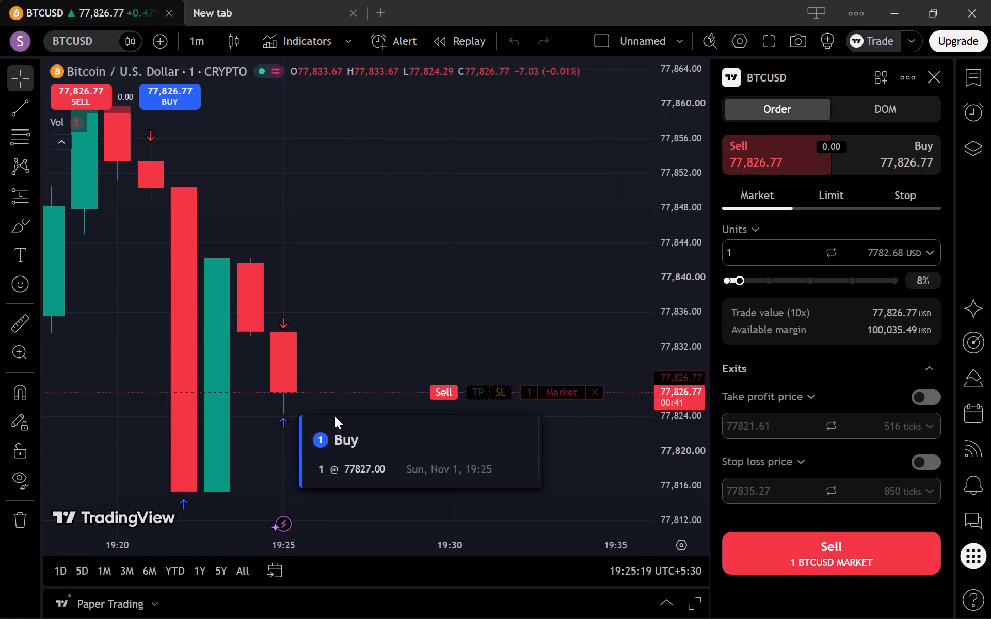
drag(285, 420, 311, 422)
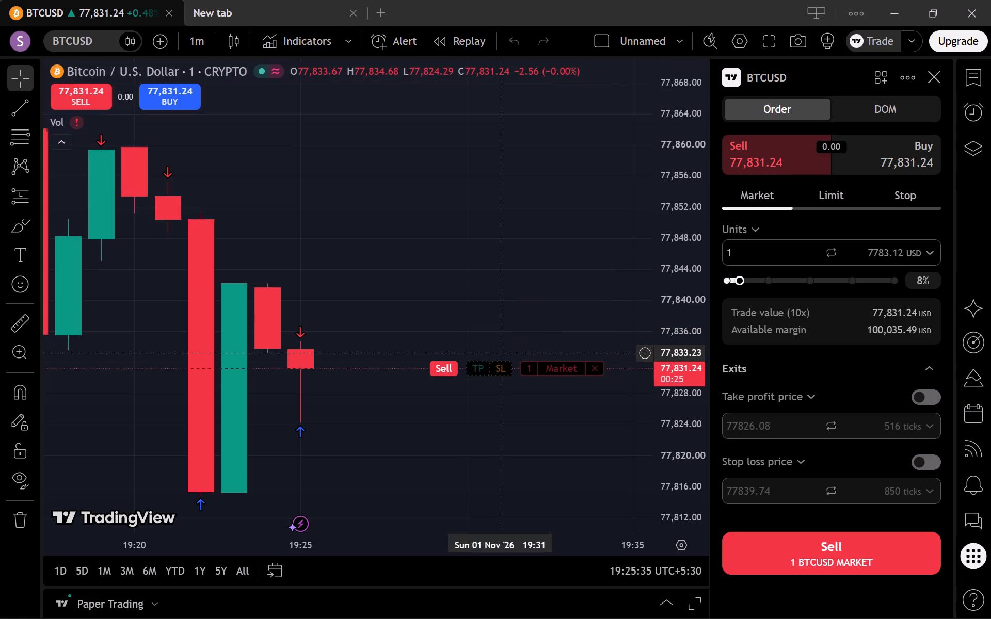
Add a stop loss at 77,834.33 and a take profit at 77,821.88, and submit the market sell of 1 BTCUSD.
drag(505, 373, 490, 361)
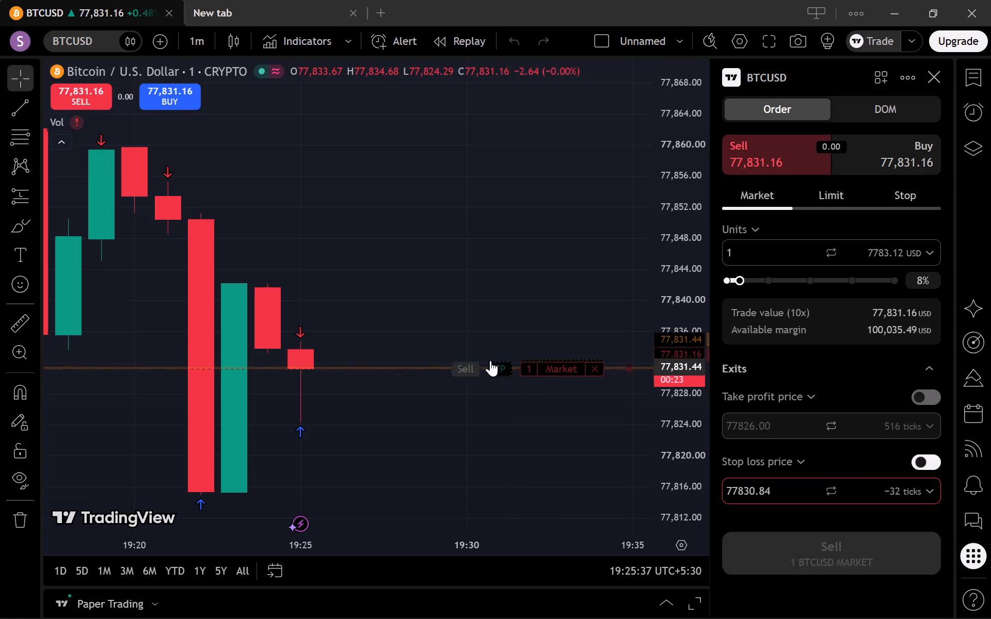
drag(490, 361, 475, 345)
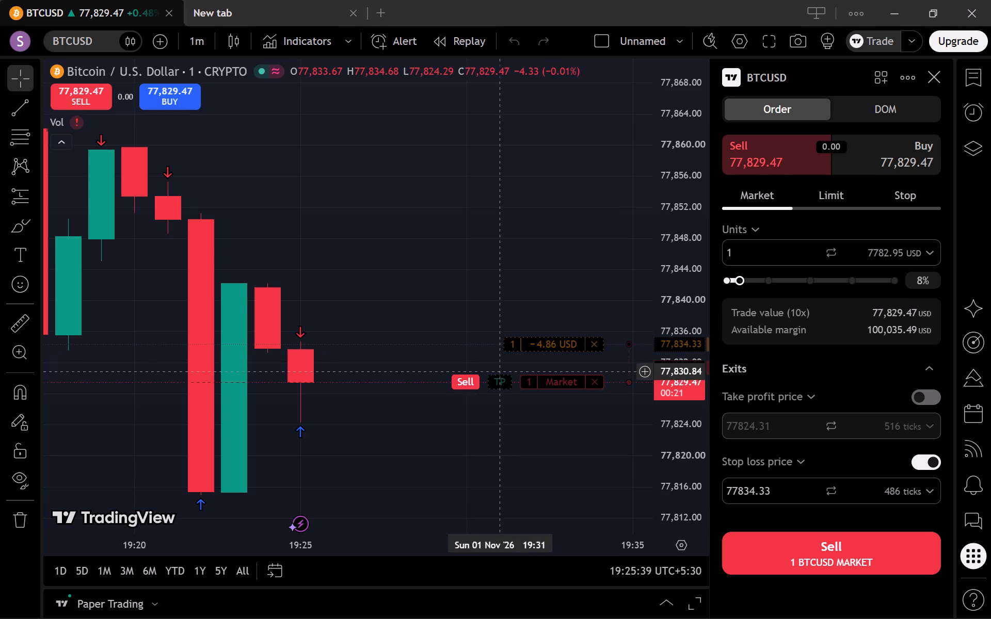
drag(494, 378, 504, 441)
click(762, 577)
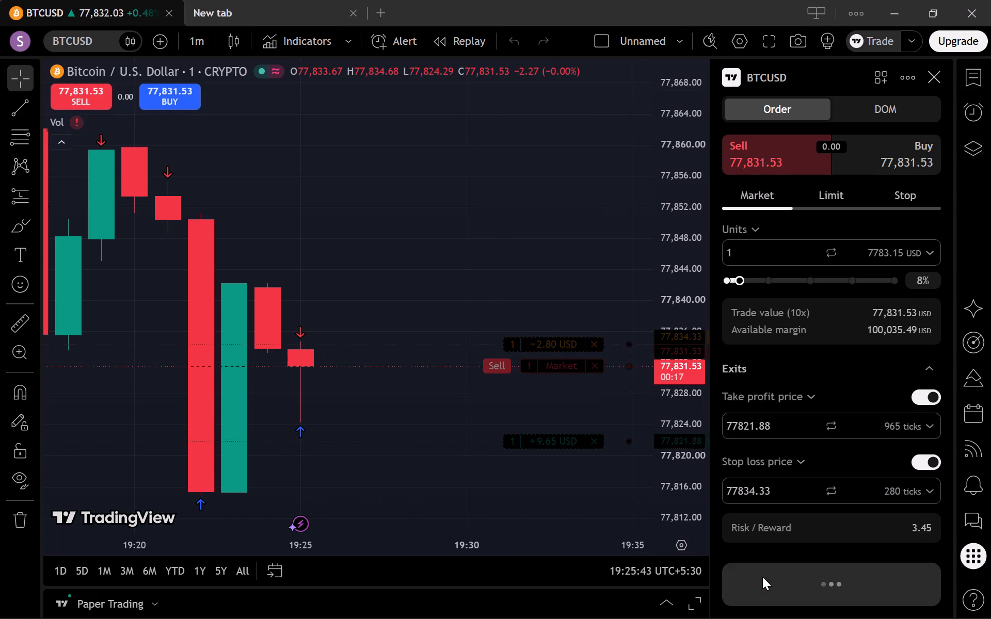
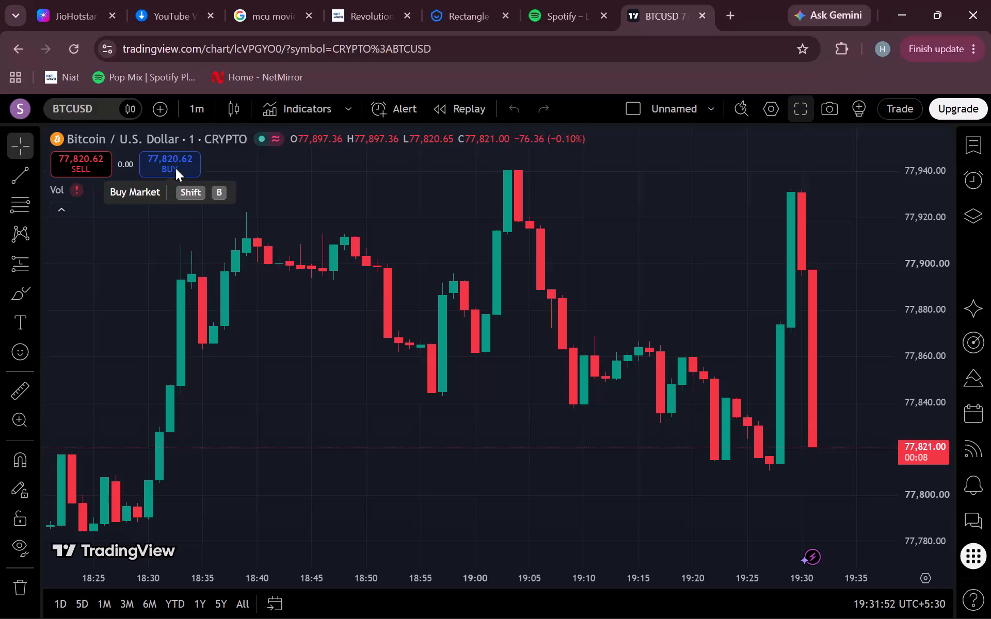
Start a market buy of BTCUSD and connect Paper Trading as the broker.
click(175, 168)
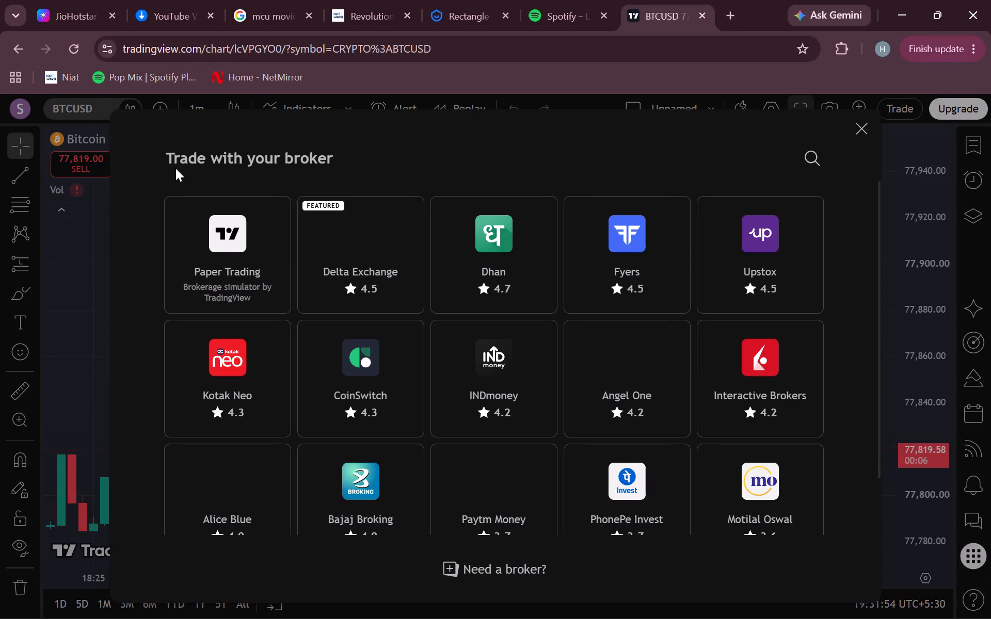
click(242, 285)
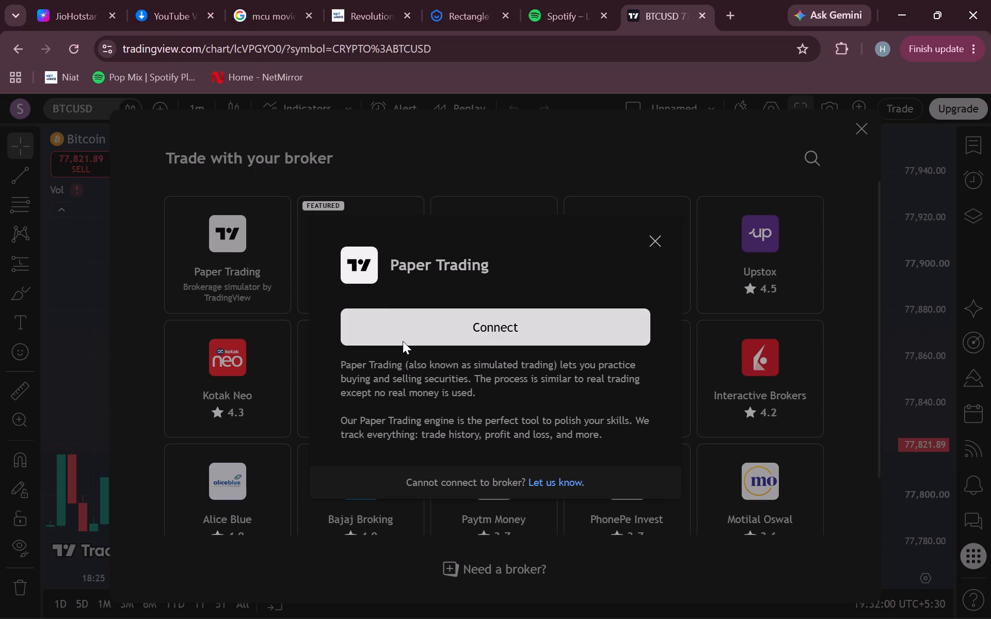
click(391, 337)
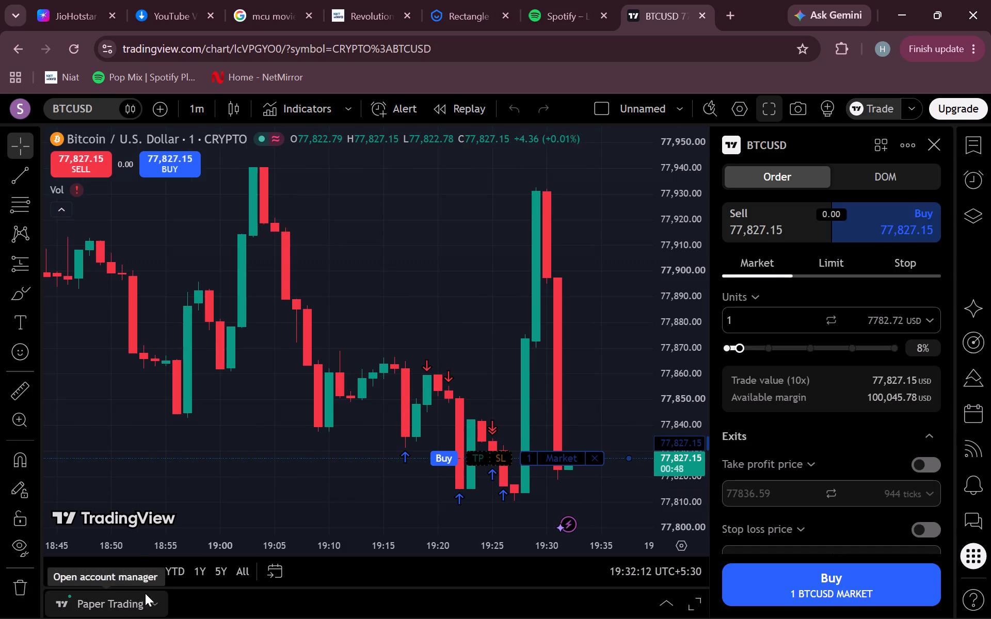
Expand the Paper Trading account manager beneath the chart so the account summary shows.
drag(164, 588, 210, 513)
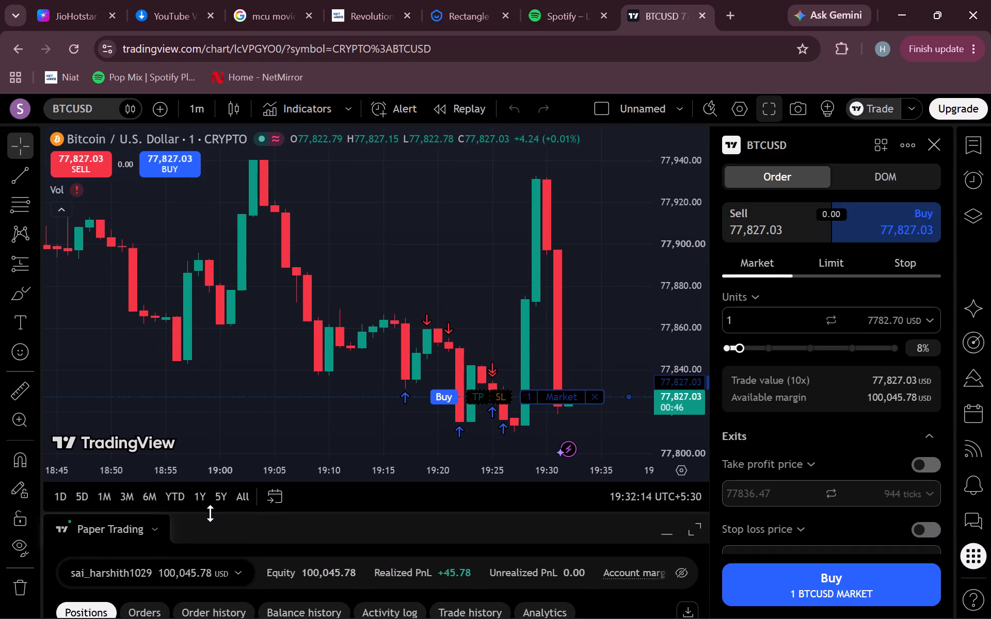
drag(210, 513, 215, 503)
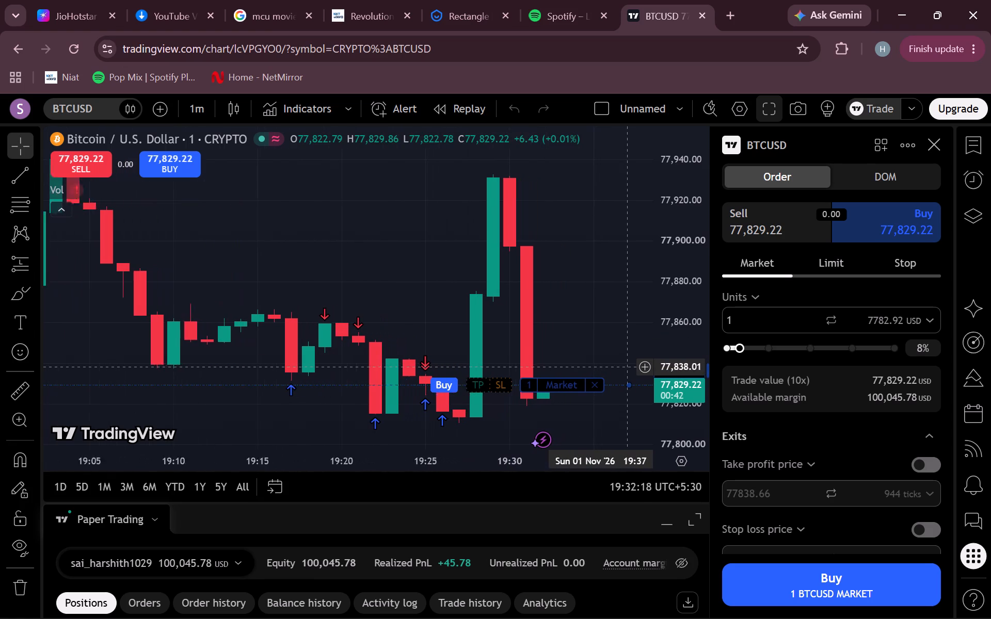
Place a market order to buy 1 BTCUSD with a stop loss at 77,821.27 and a take profit at 77,898.24.
scroll(627, 367, down, 6)
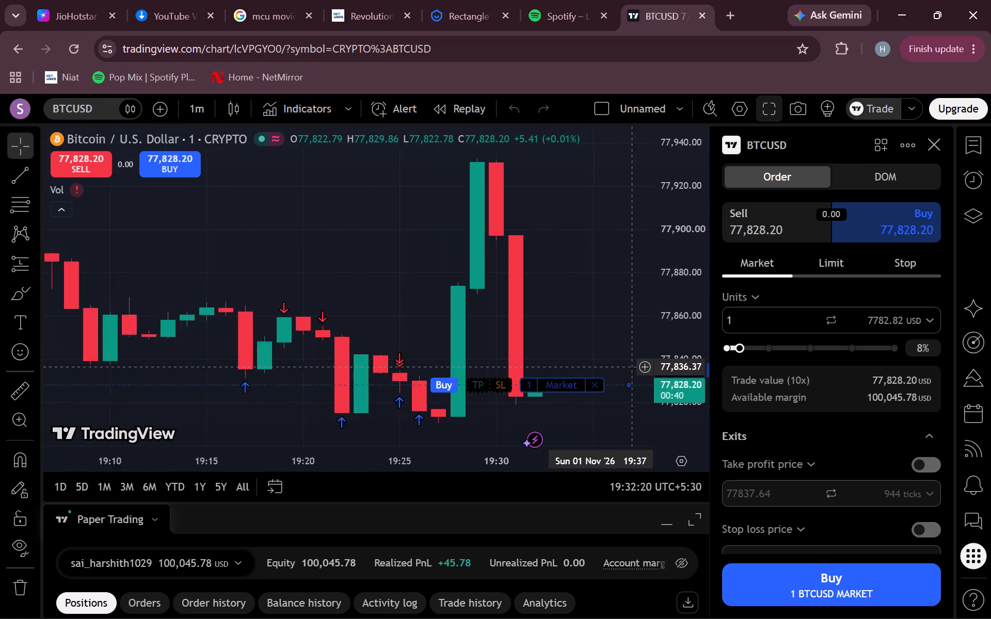
scroll(627, 367, up, 14)
scroll(627, 367, down, 2)
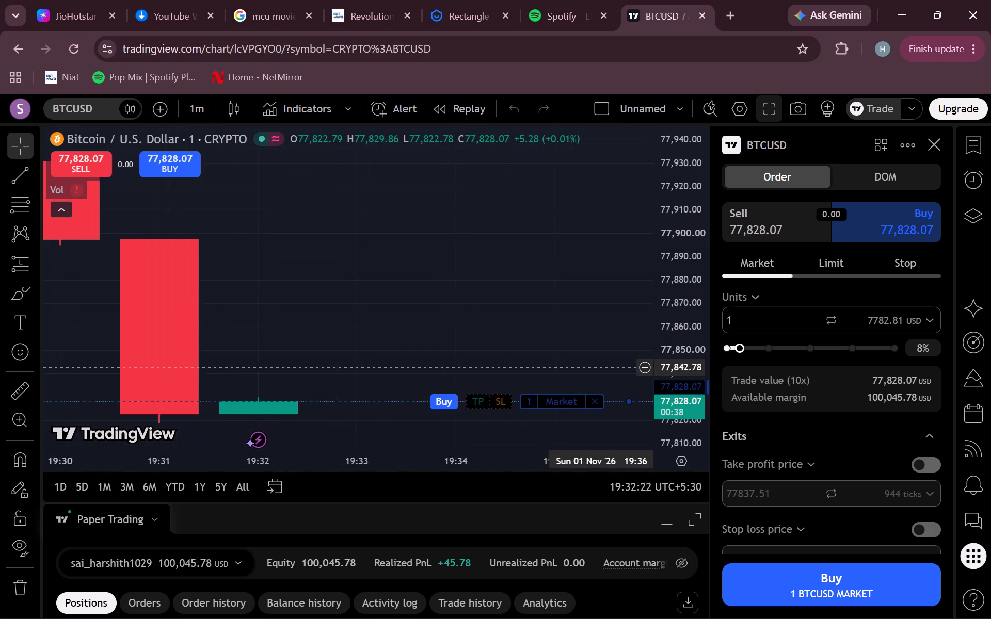
scroll(627, 367, down, 1)
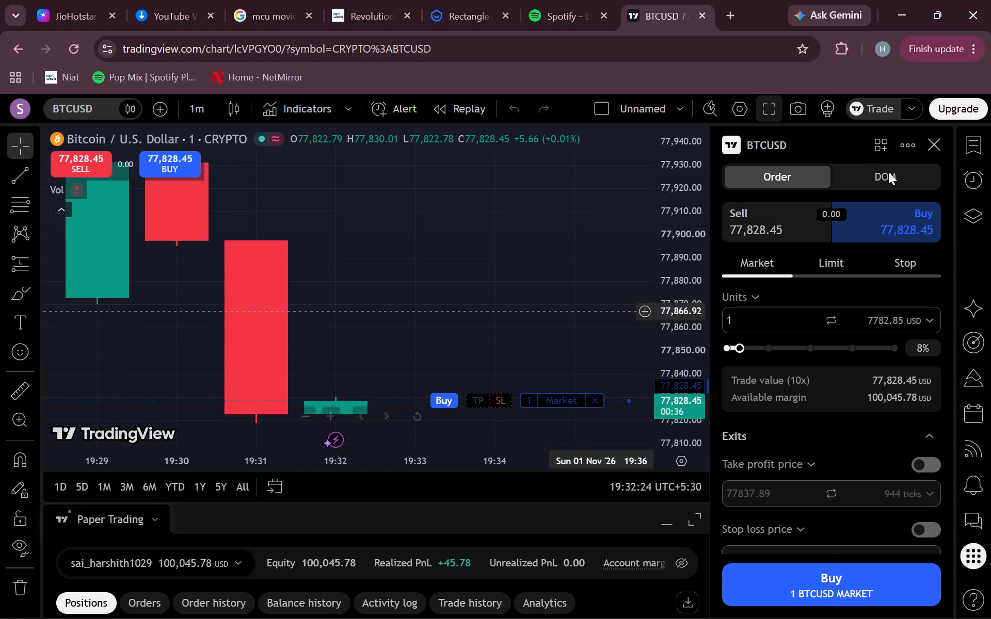
click(730, 219)
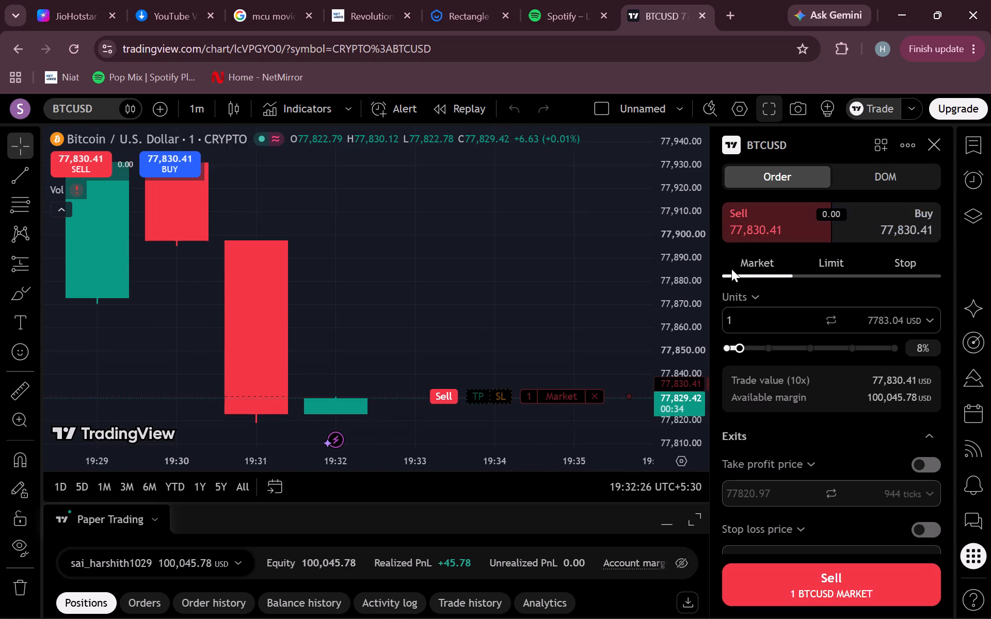
click(868, 209)
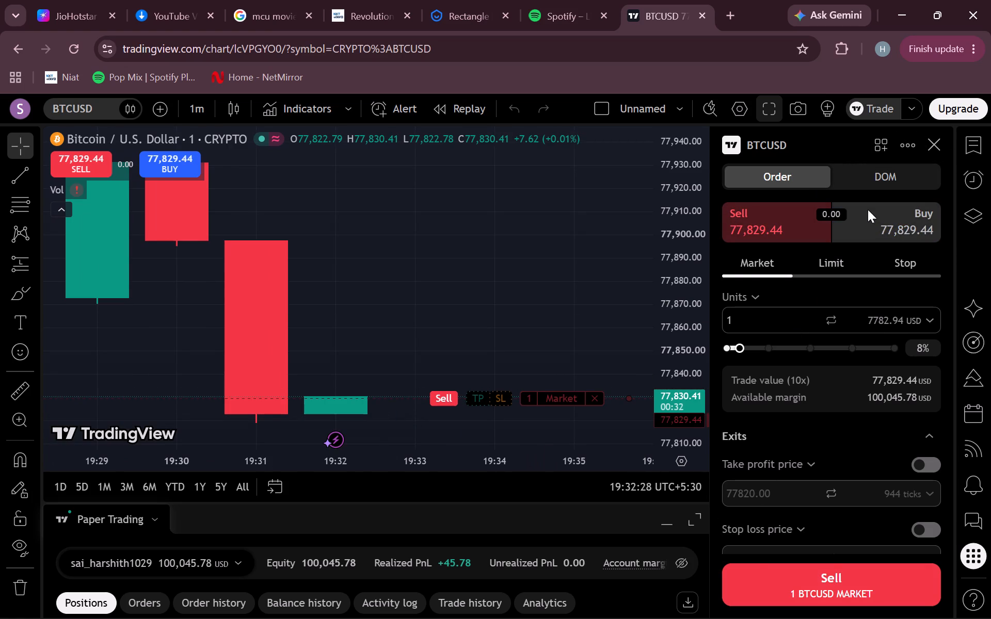
drag(501, 402, 501, 407)
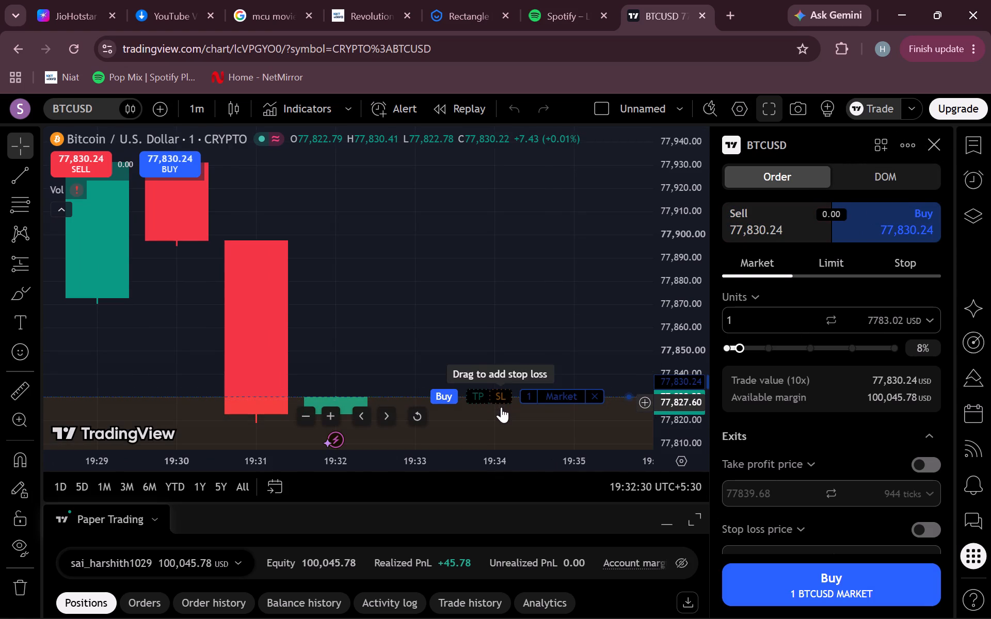
drag(501, 407, 502, 417)
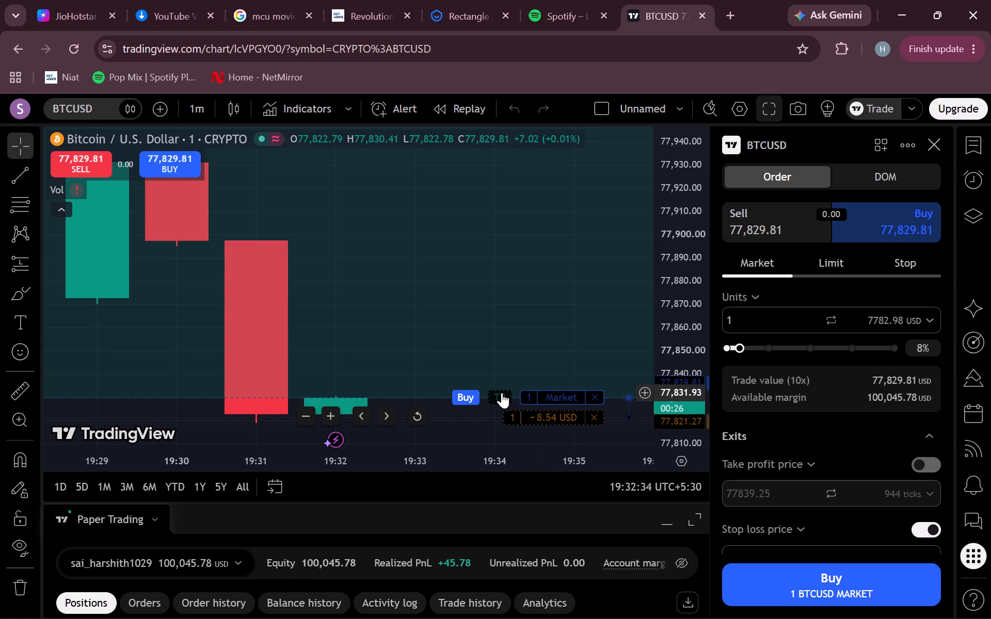
drag(501, 393, 492, 260)
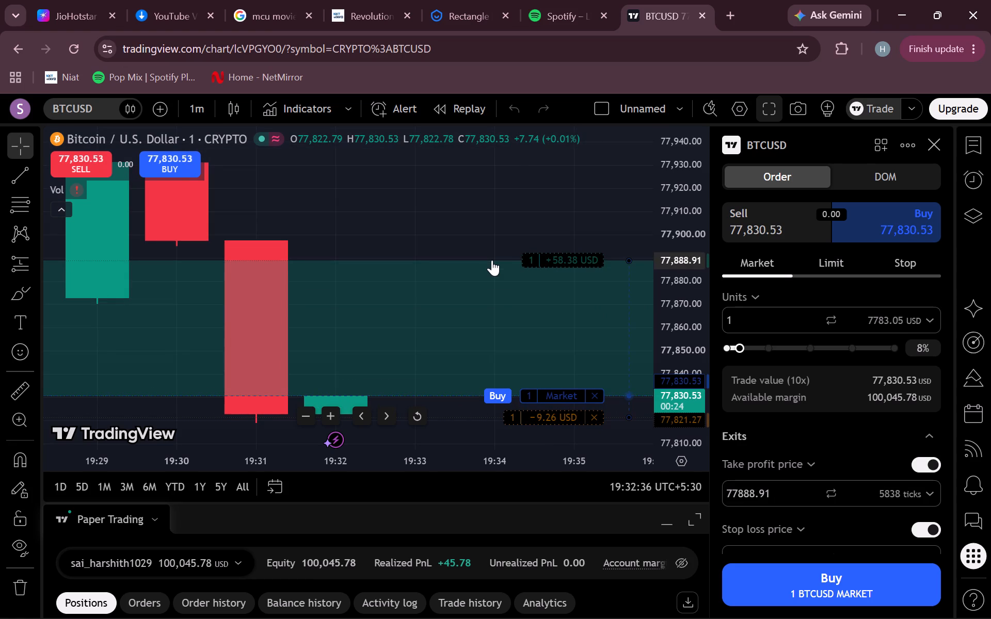
drag(492, 260, 477, 239)
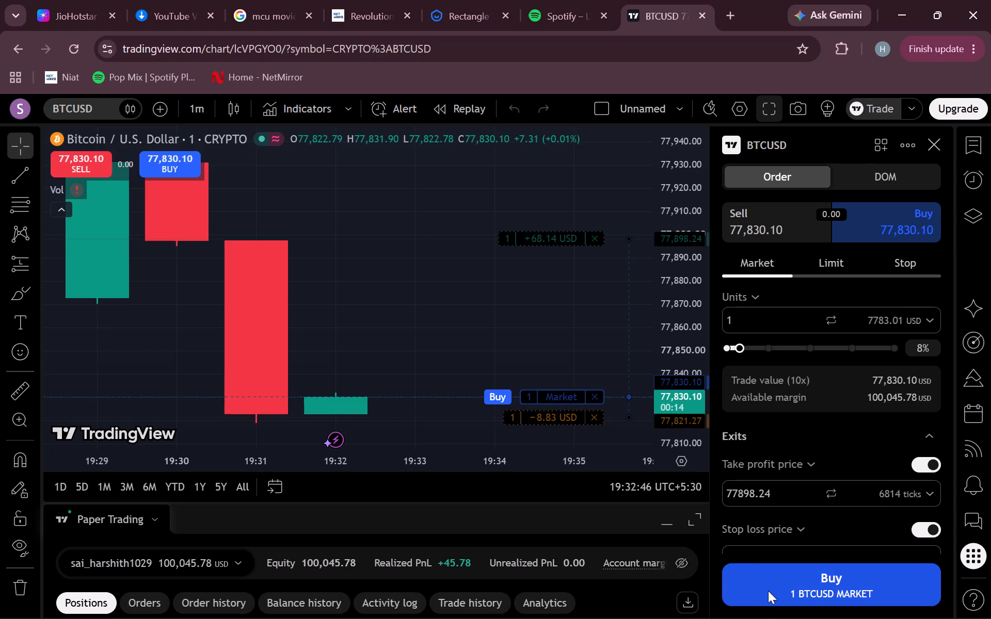
click(768, 592)
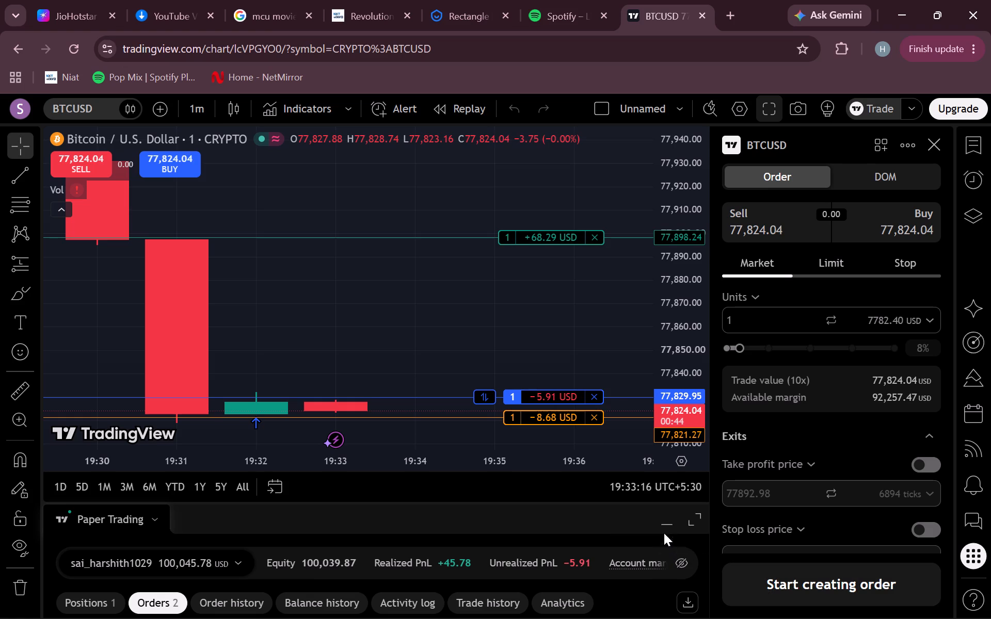
Examine the open BTCUSD long position and its exit levels against the recent candles.
scroll(569, 398, down, 1)
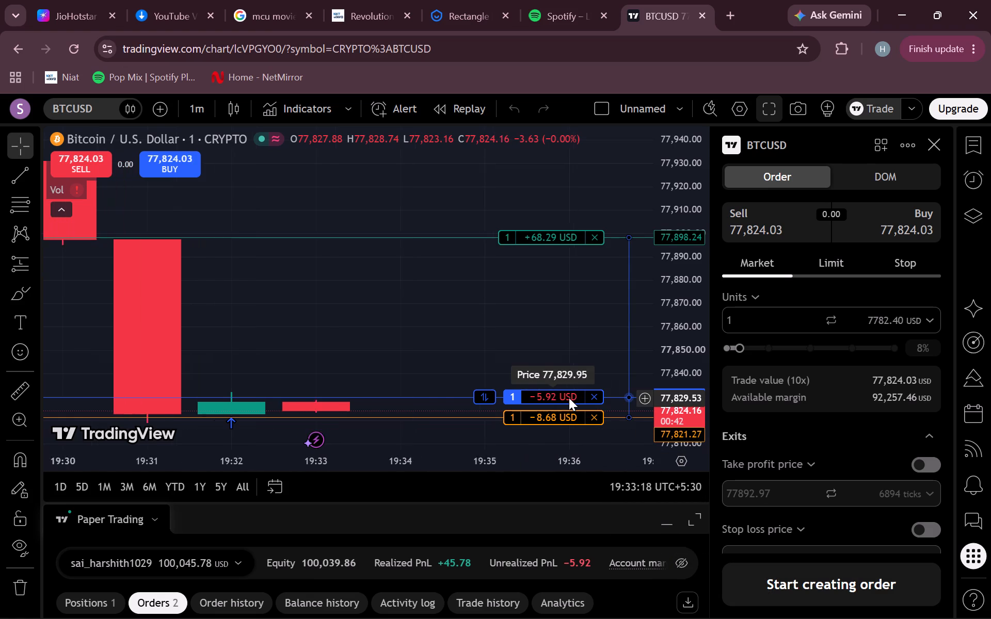
scroll(569, 398, down, 4)
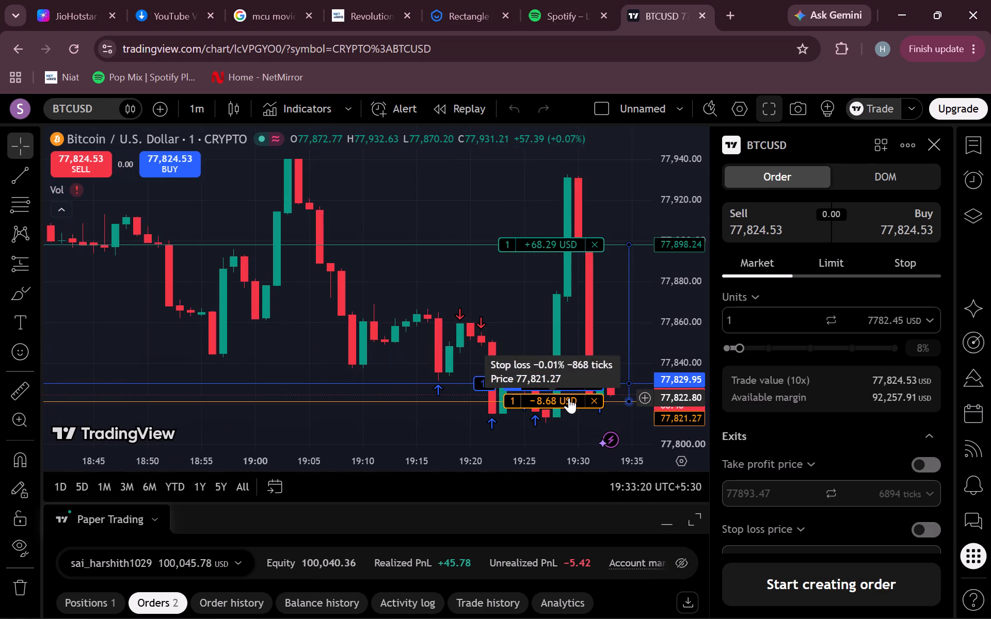
scroll(569, 398, up, 11)
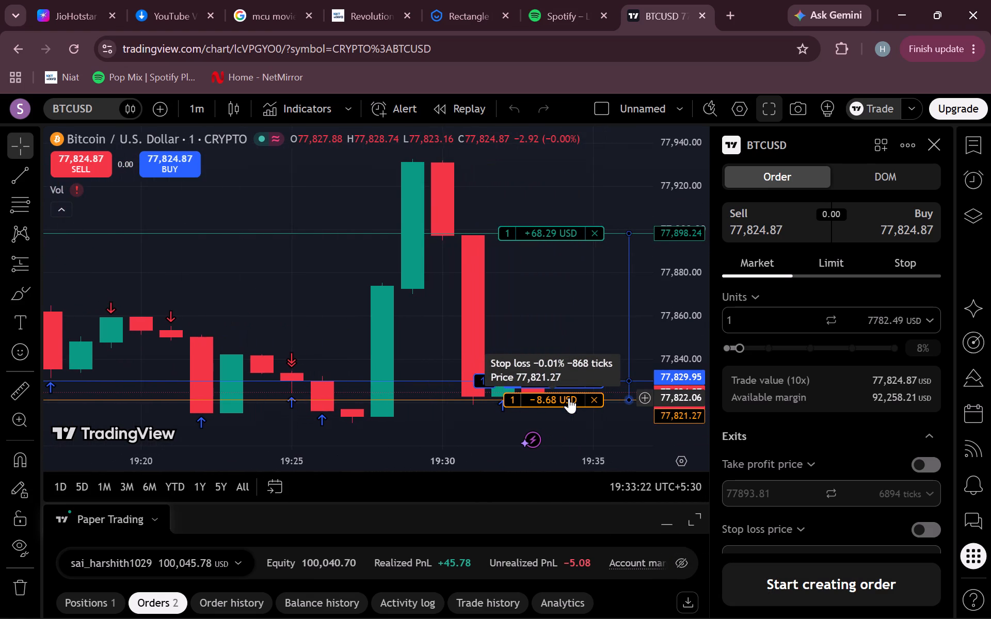
scroll(569, 398, up, 1)
scroll(467, 422, left, 1)
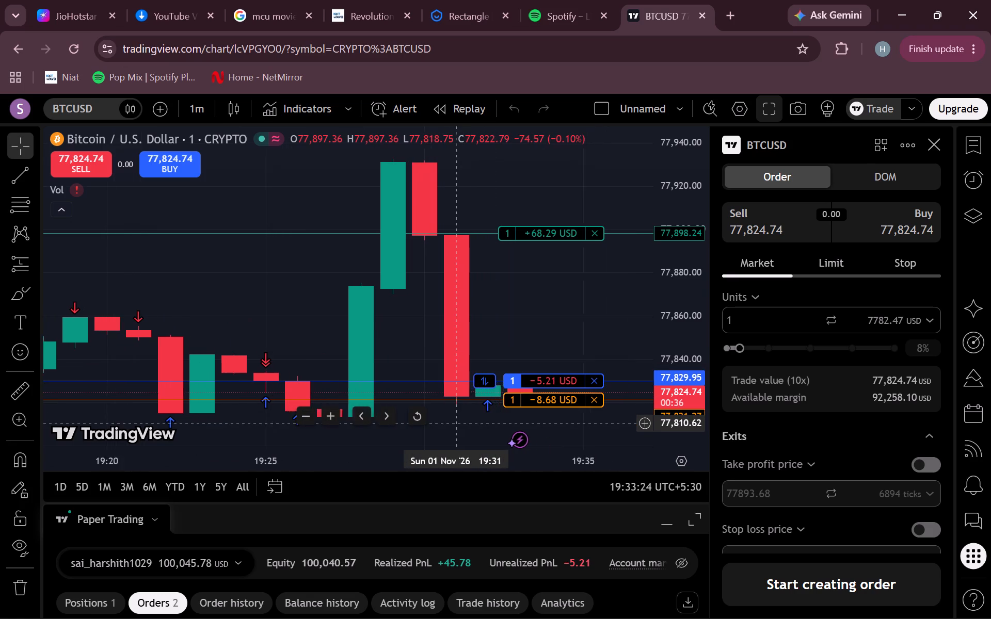
scroll(467, 422, left, 1)
scroll(467, 422, up, 2)
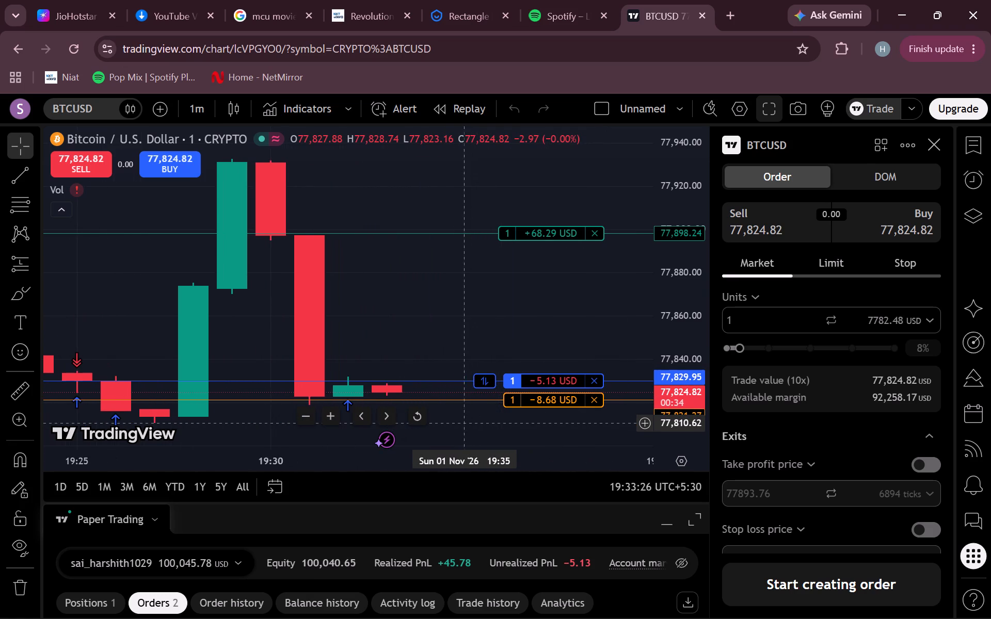
scroll(467, 422, up, 6)
drag(263, 358, 396, 257)
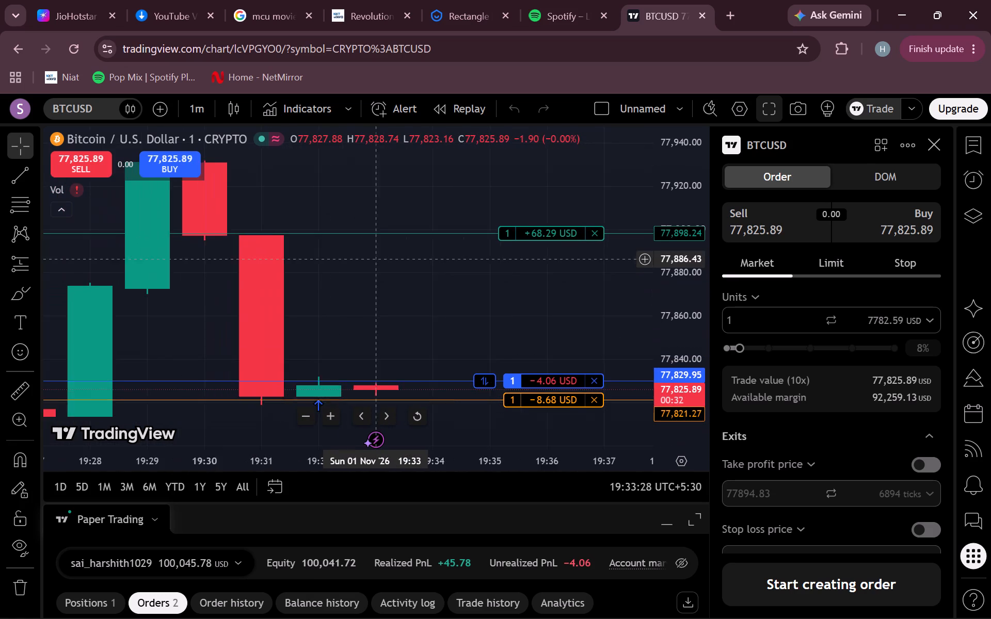
drag(396, 257, 445, 213)
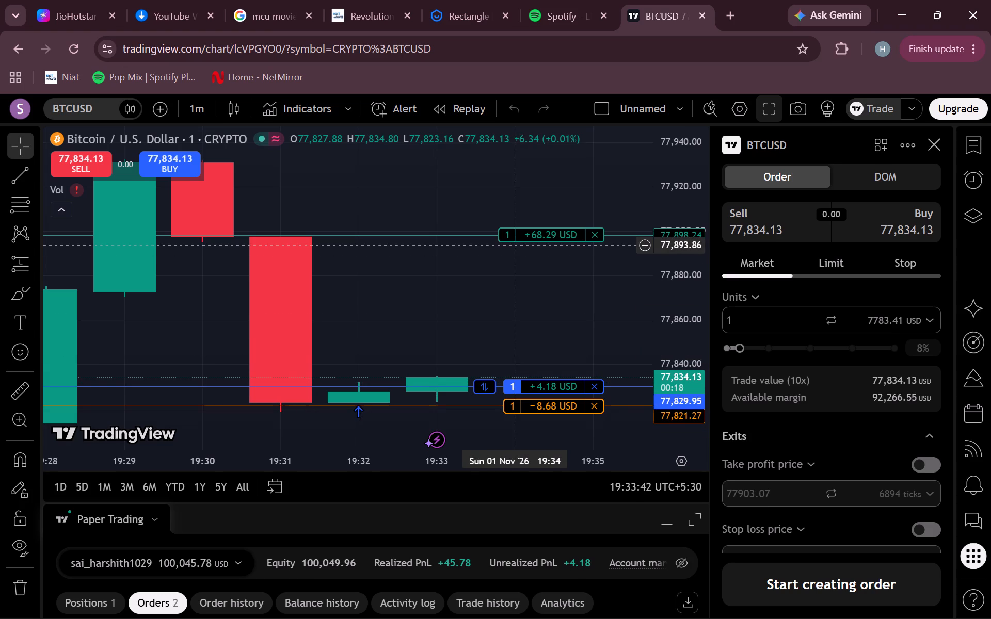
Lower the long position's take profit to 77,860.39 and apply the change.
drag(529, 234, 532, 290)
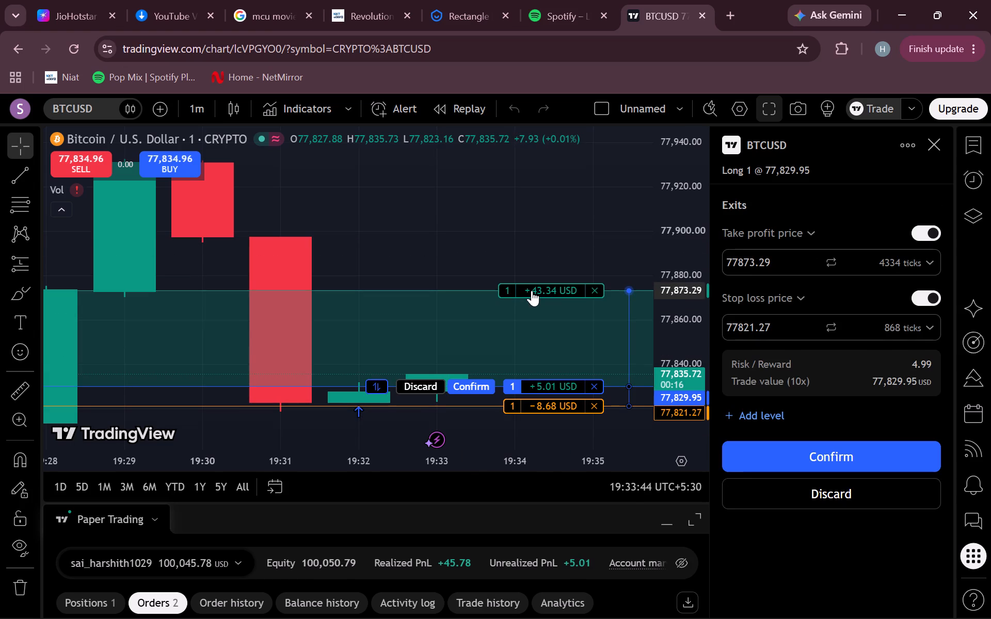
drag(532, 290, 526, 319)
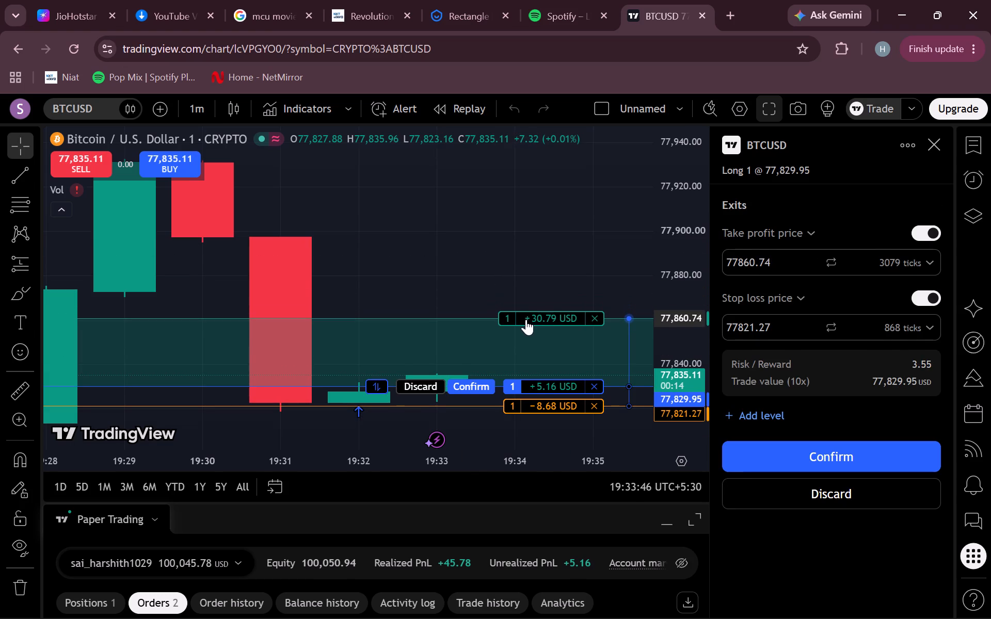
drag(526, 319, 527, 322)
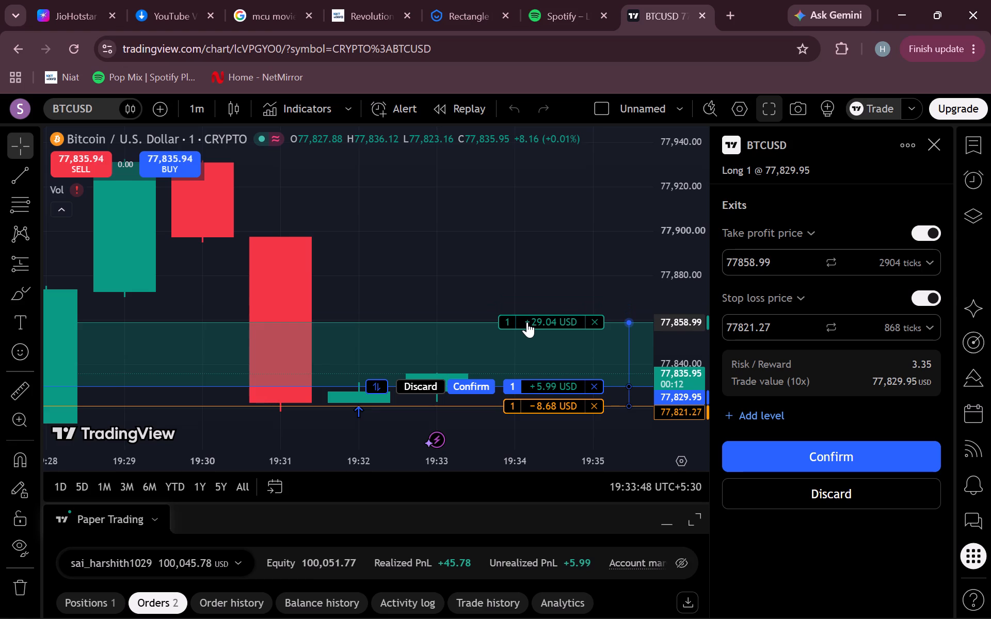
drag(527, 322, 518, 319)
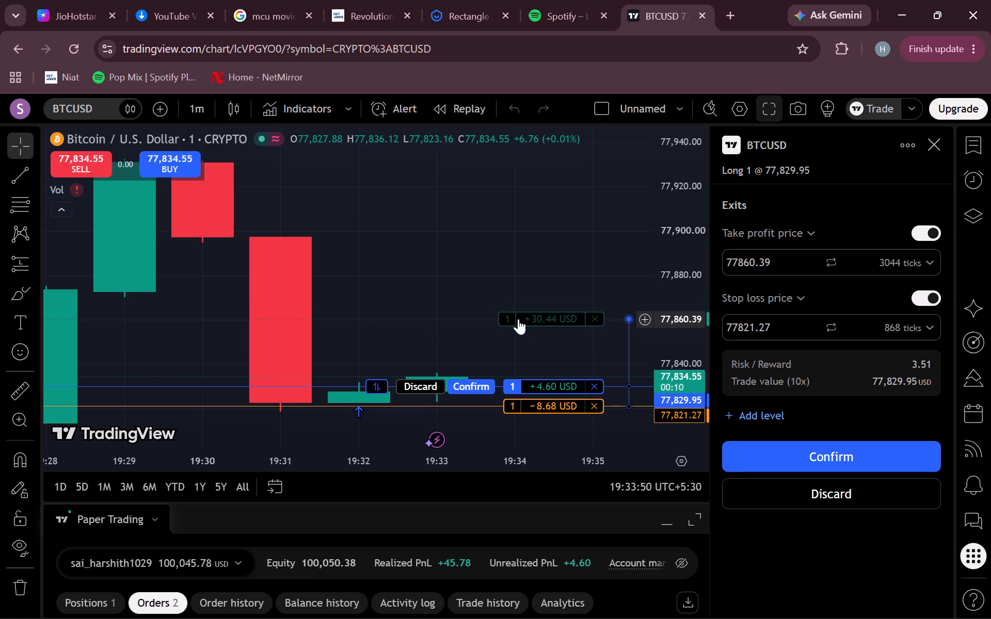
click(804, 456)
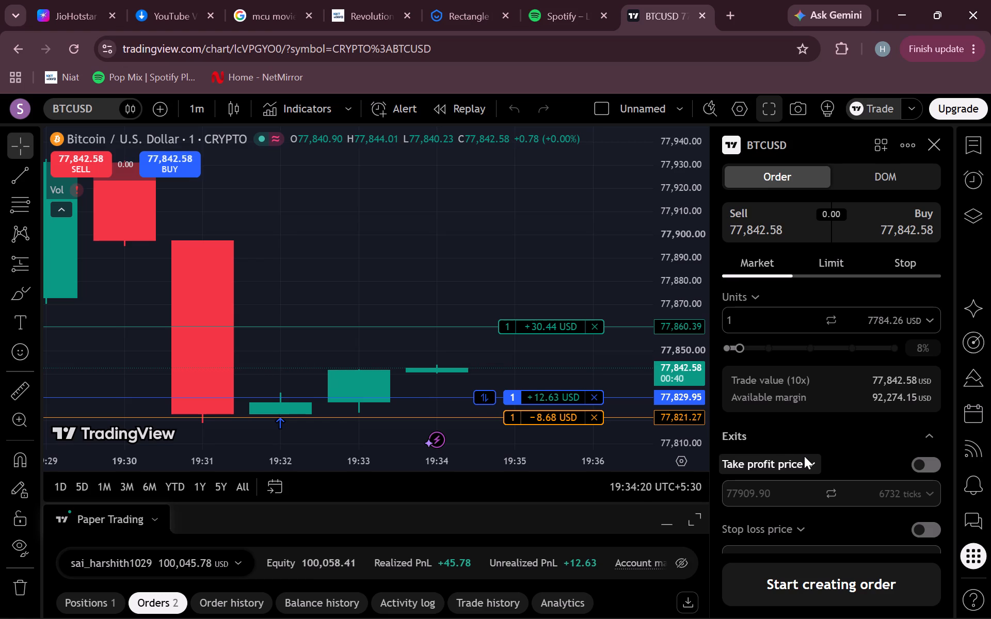
Lower the long position's take profit to 77,850.93 and apply the change.
drag(562, 320, 562, 322)
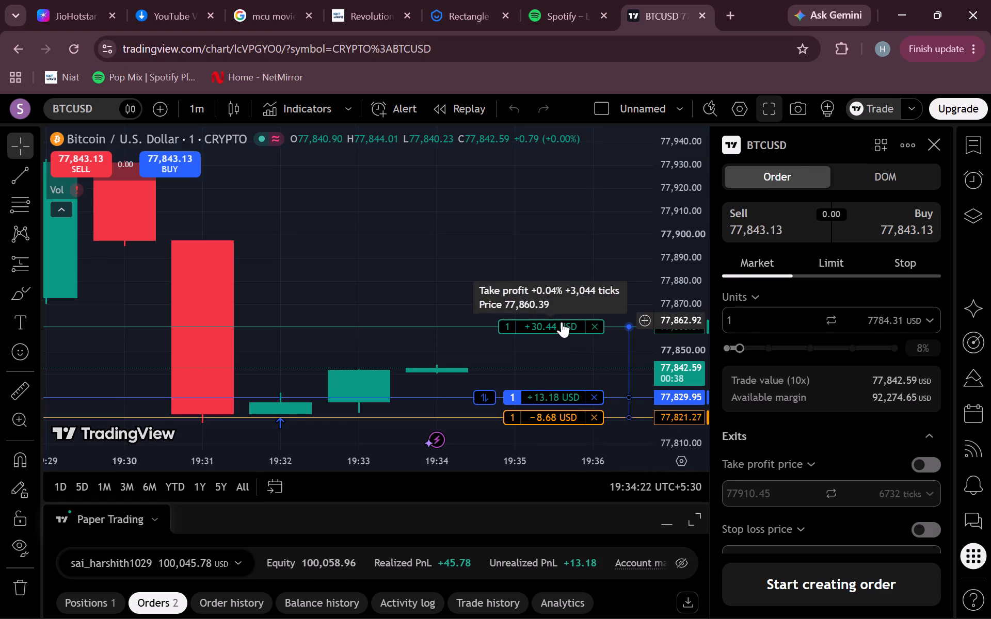
drag(562, 322, 562, 343)
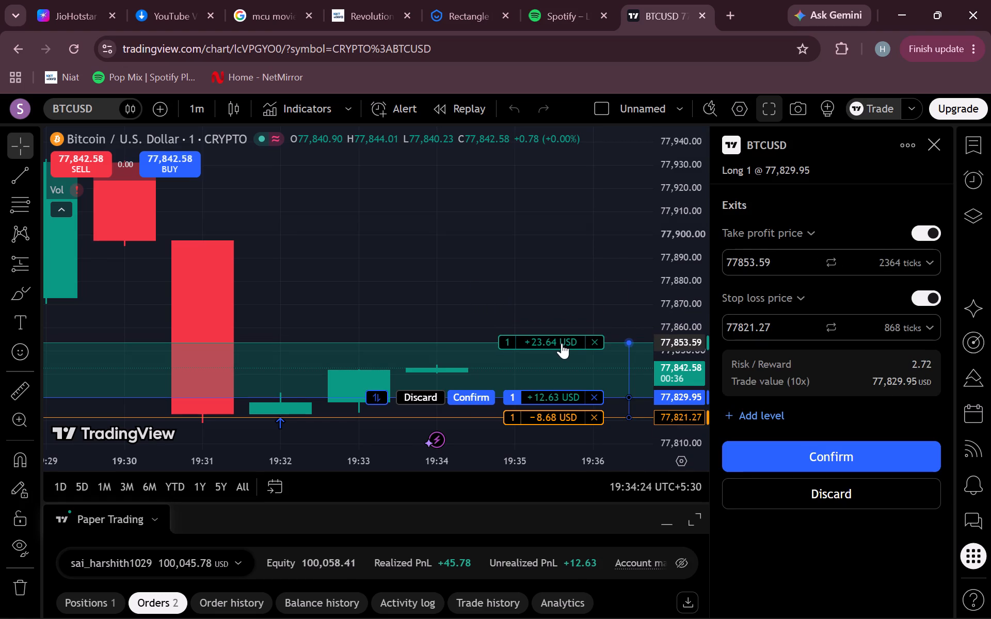
drag(562, 343, 562, 345)
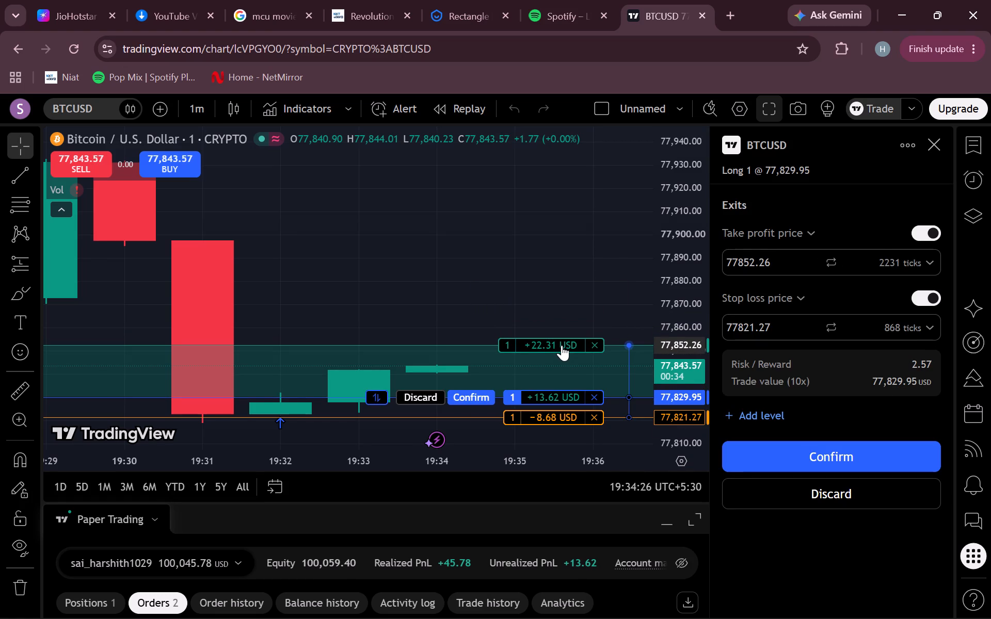
drag(562, 345, 561, 349)
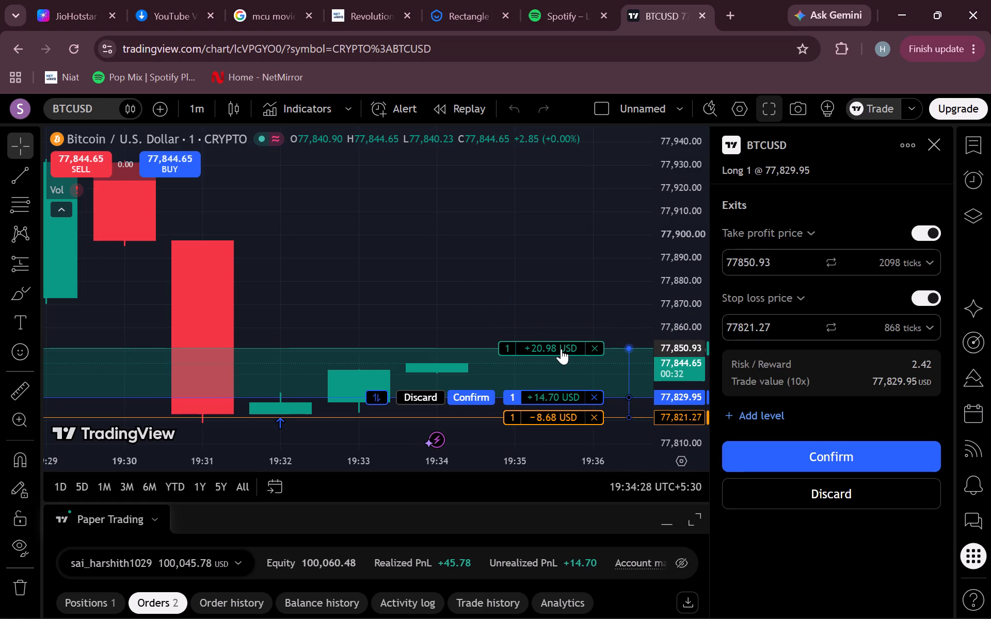
drag(561, 349, 560, 350)
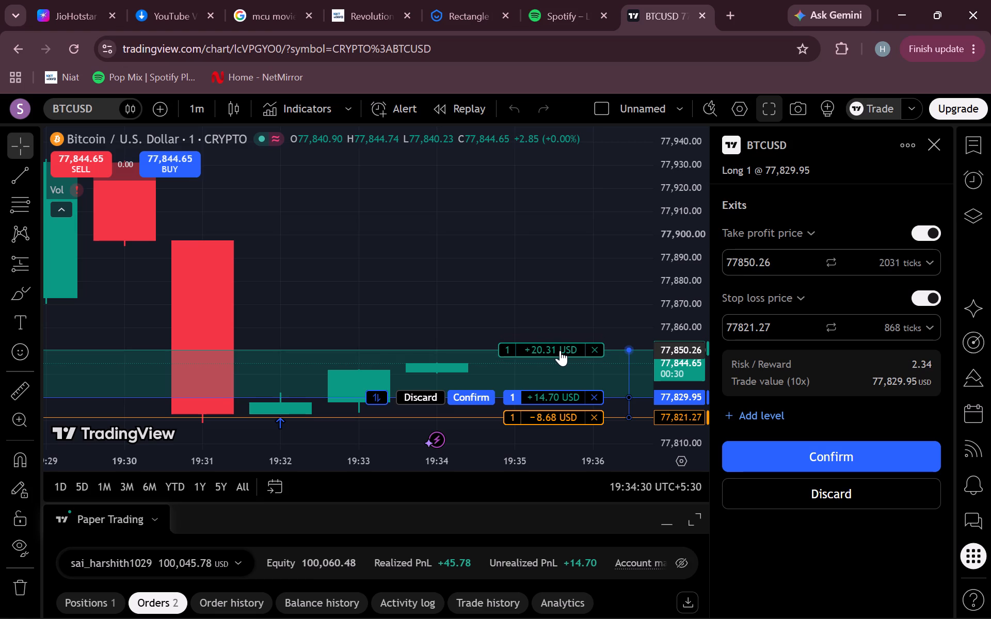
drag(560, 350, 560, 348)
click(792, 464)
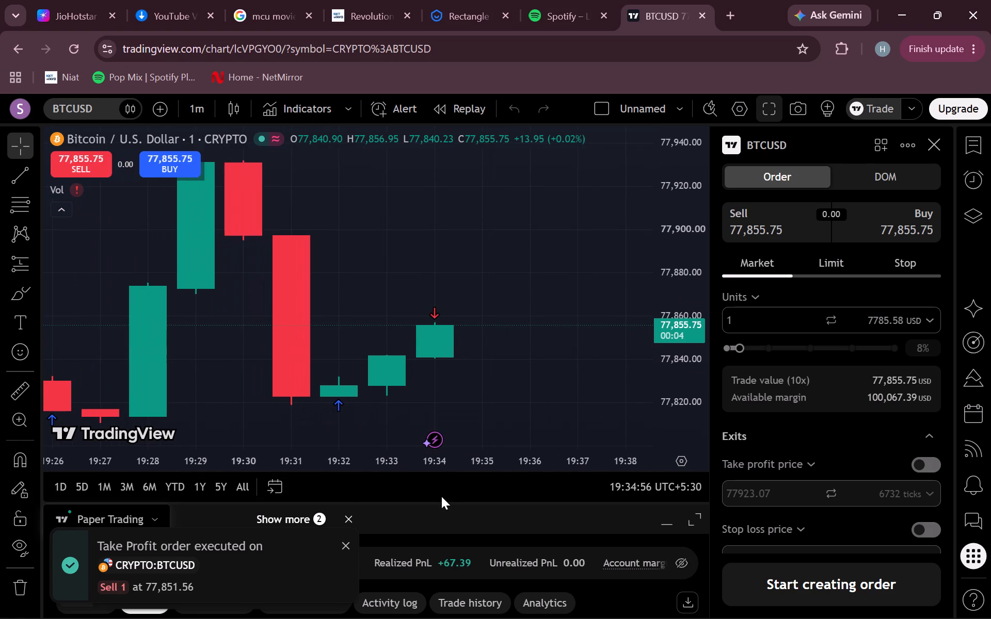
Enlarge the Paper Trading panel and review the orders of the closed BTCUSD position.
drag(441, 501, 583, 239)
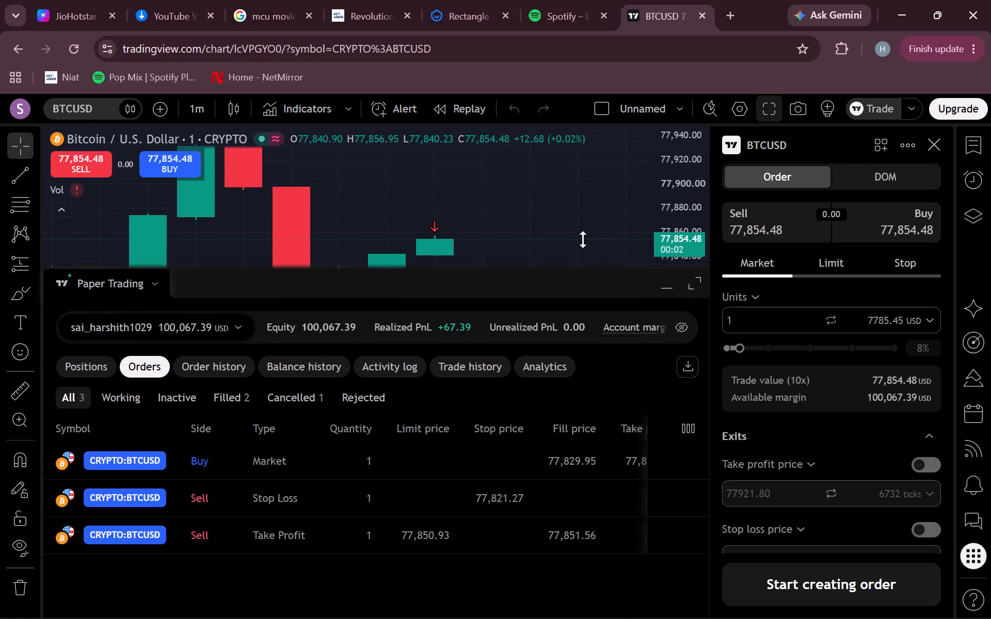
drag(583, 239, 600, 215)
scroll(344, 444, right, 7)
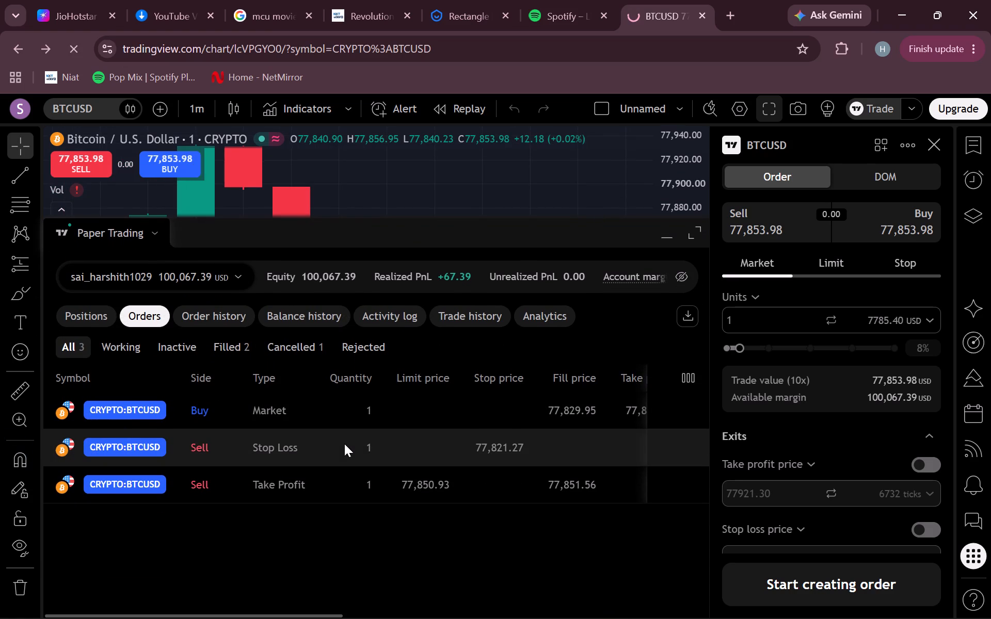
scroll(344, 444, left, 9)
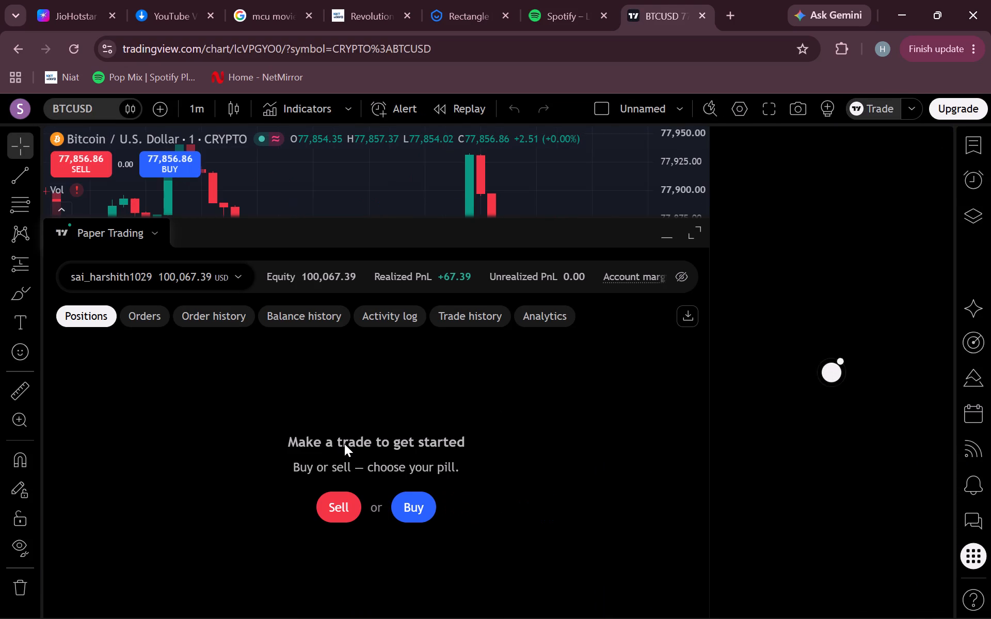
Examine the Paper Trading order history, including fill prices, statuses, order times and margins.
click(149, 317)
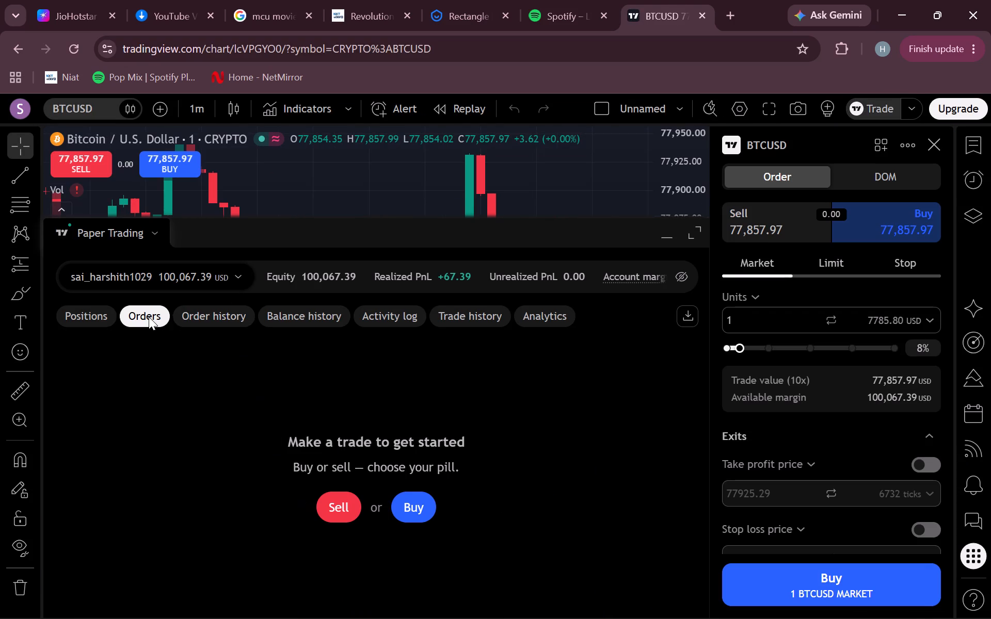
click(213, 318)
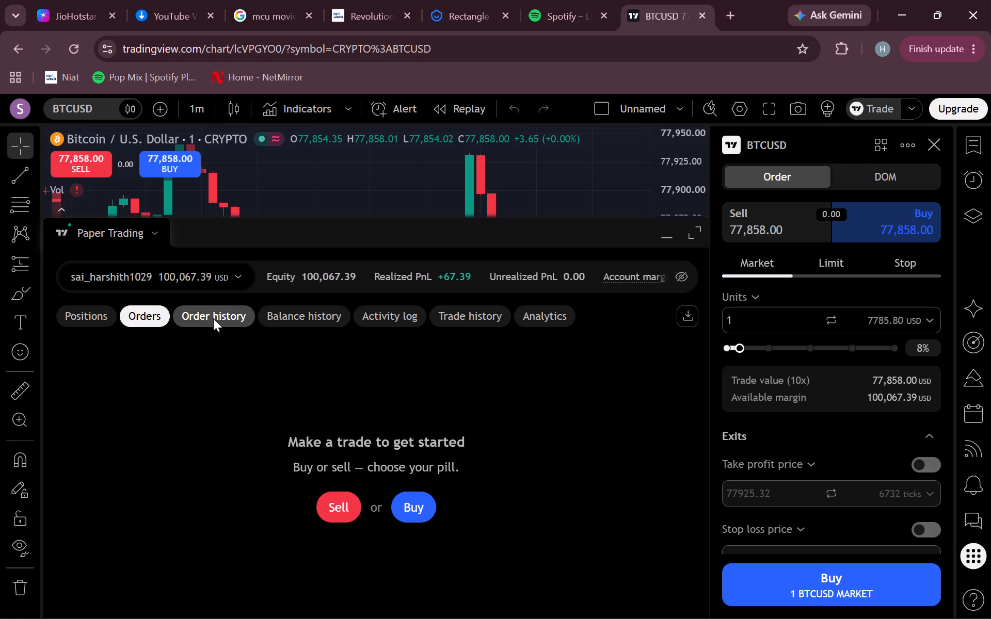
scroll(280, 485, right, 1)
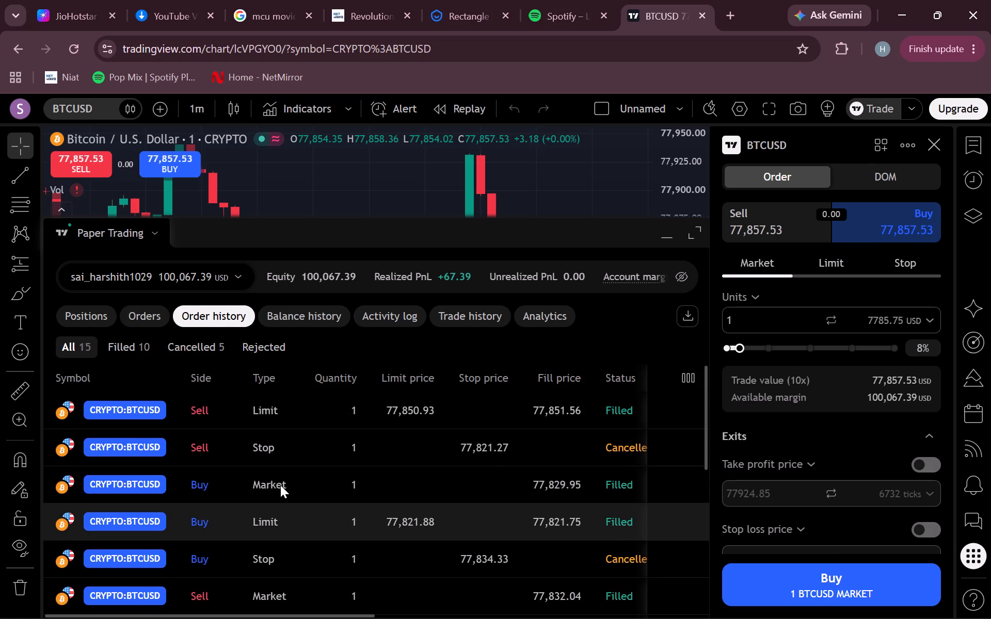
scroll(280, 485, left, 7)
scroll(280, 485, right, 1)
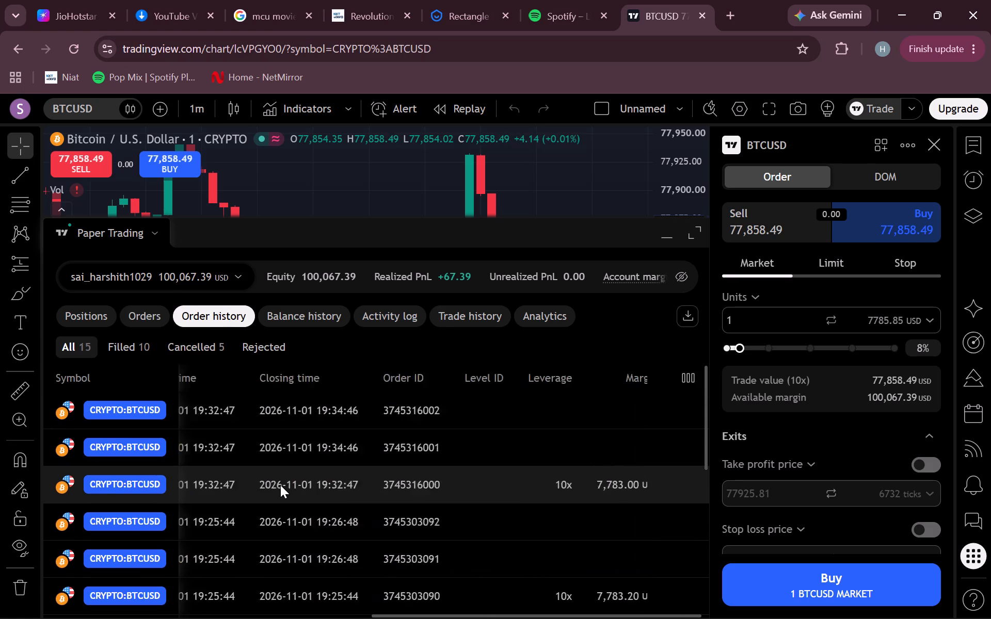
scroll(280, 485, right, 8)
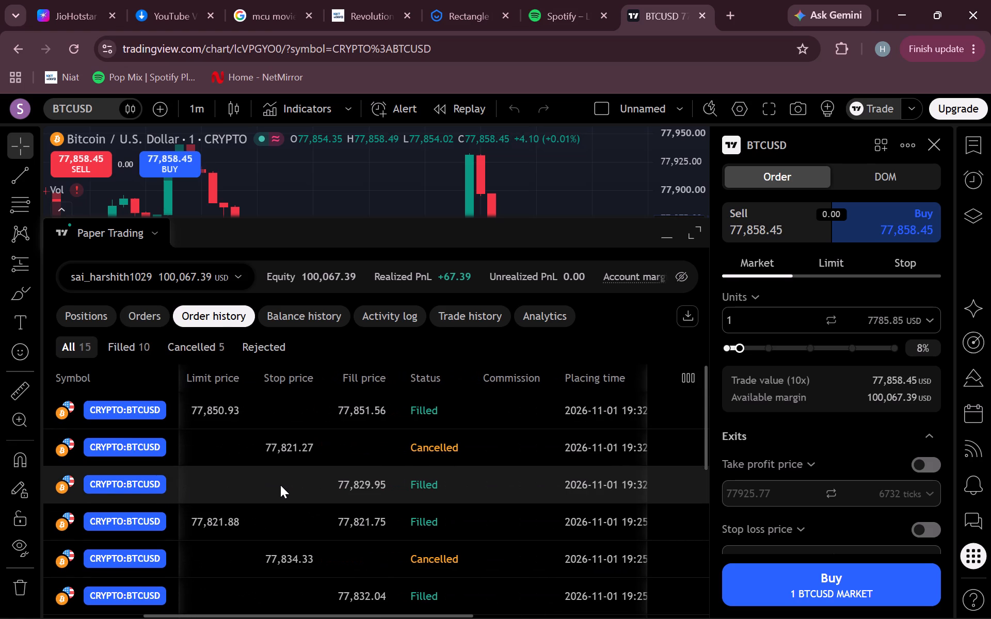
scroll(280, 485, right, 5)
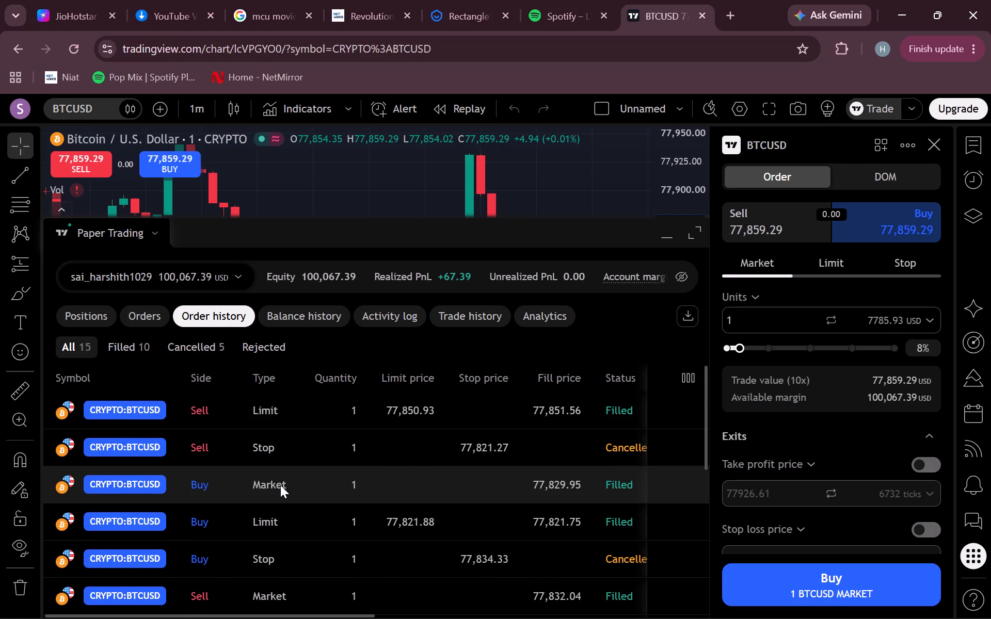
scroll(280, 485, right, 1)
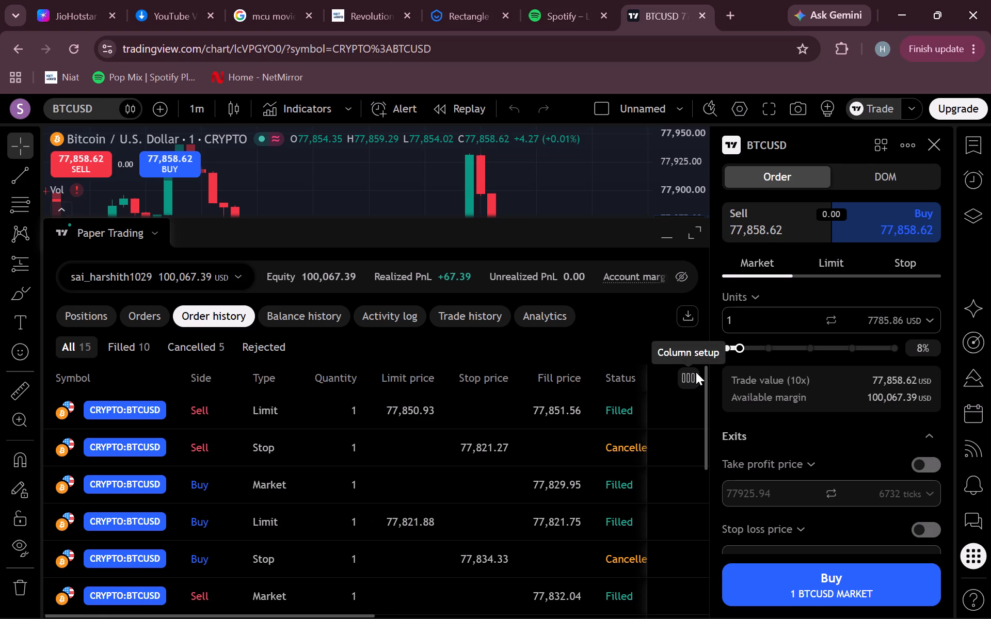
Check which columns the order history offers, view its closing time and margin columns, and collapse the Paper Trading panel.
click(687, 383)
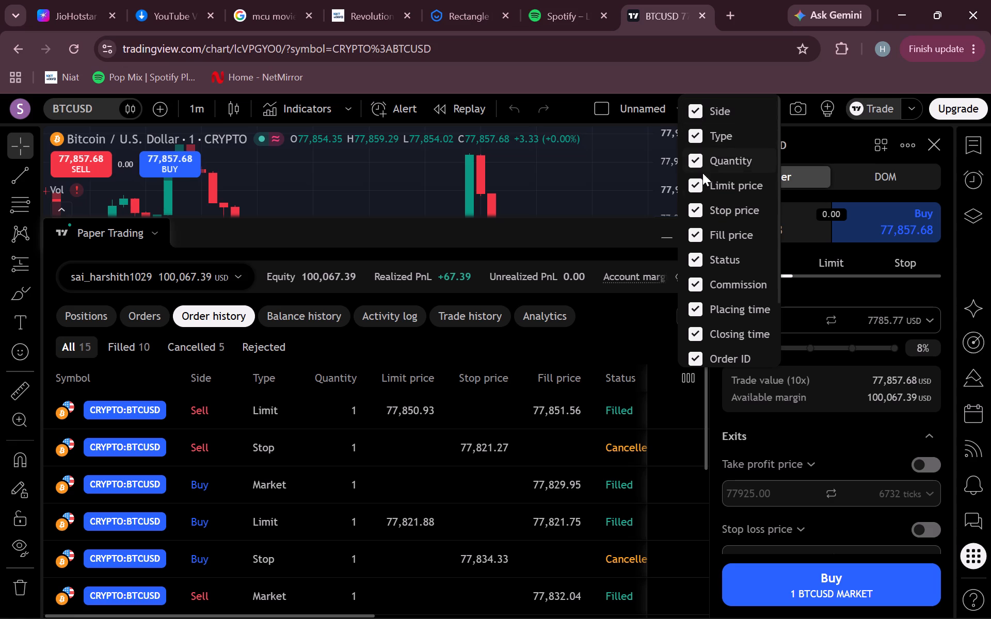
click(625, 402)
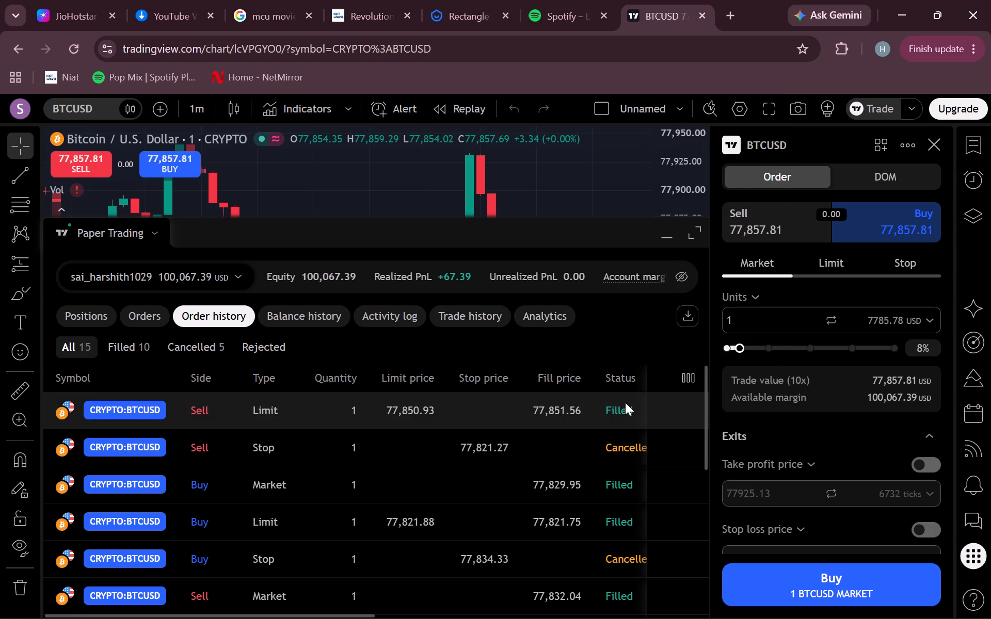
scroll(625, 402, left, 6)
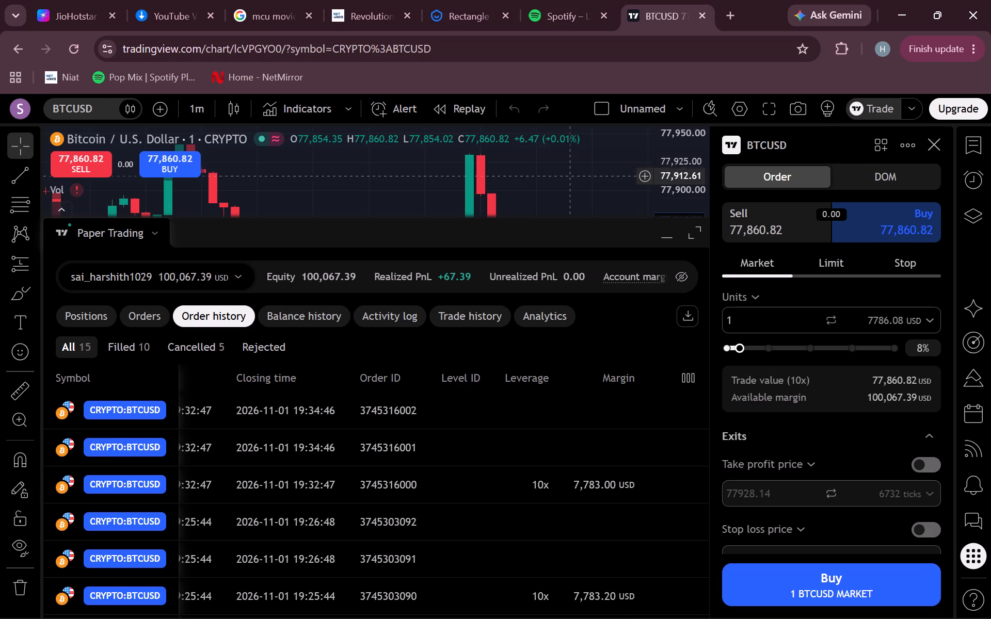
drag(546, 215, 513, 618)
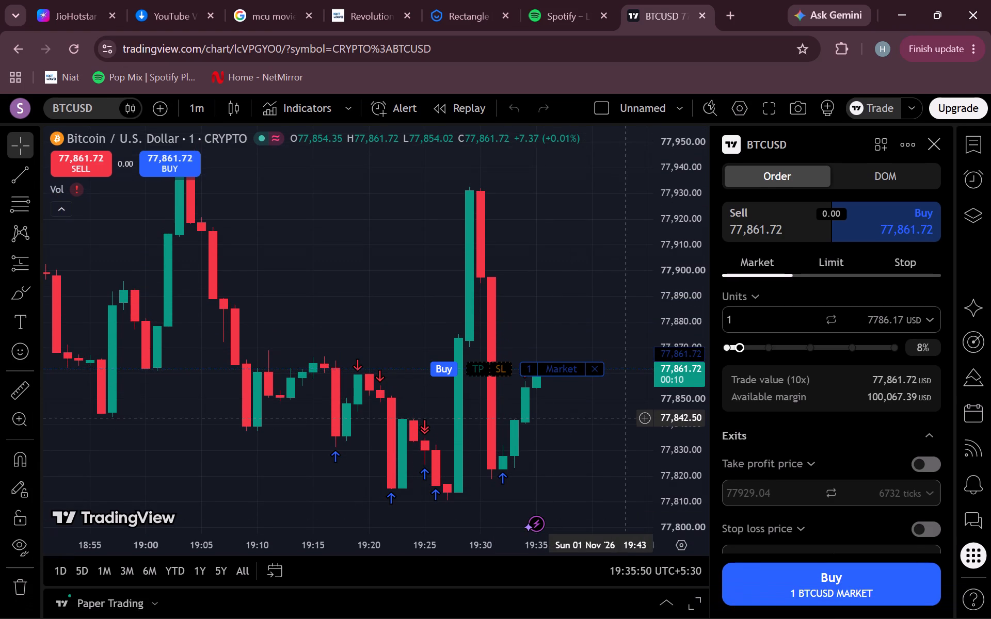
Switch to the TradingView desktop app and close it.
key(alt+Tab)
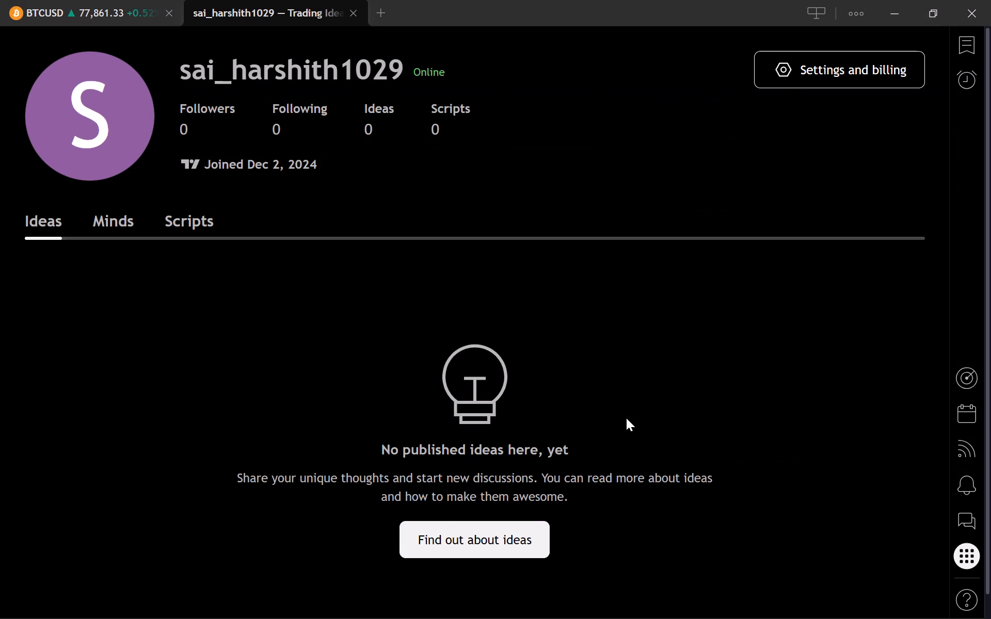
click(990, 0)
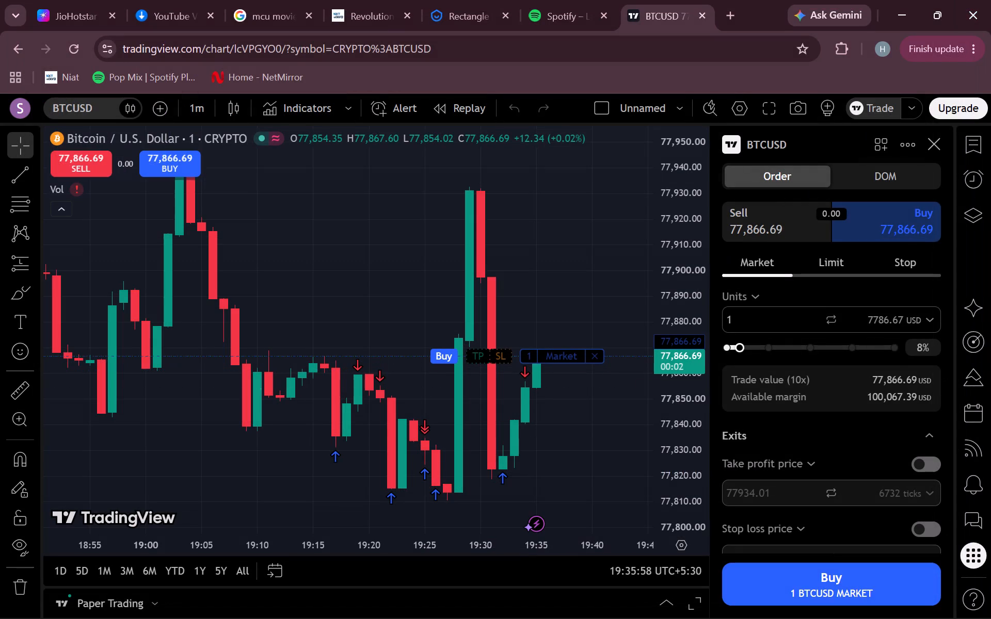
Find the TradingView desktop app through Windows search and uninstall it.
key(super+d)
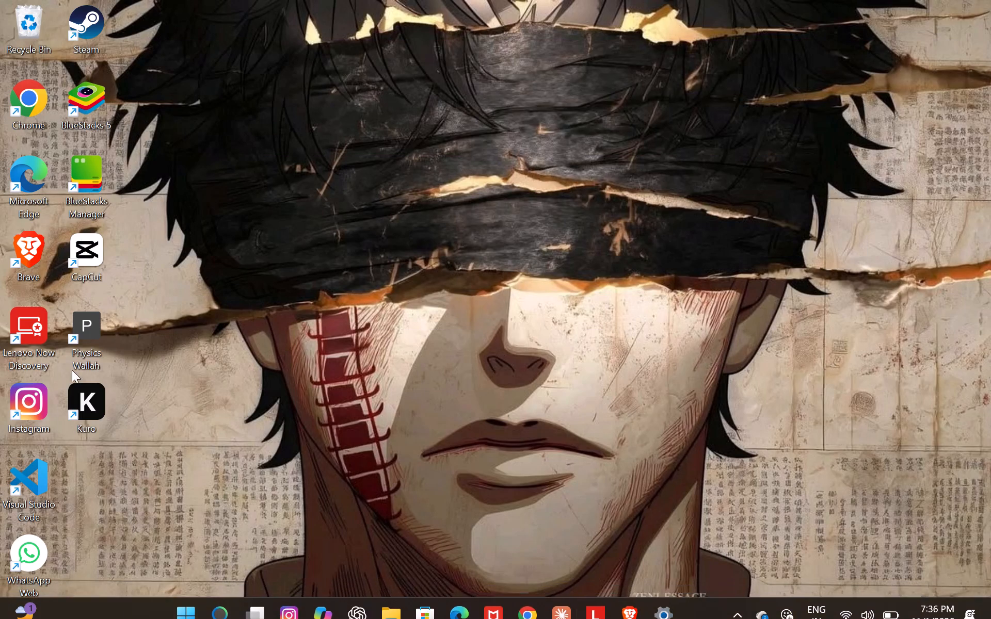
click(233, 604)
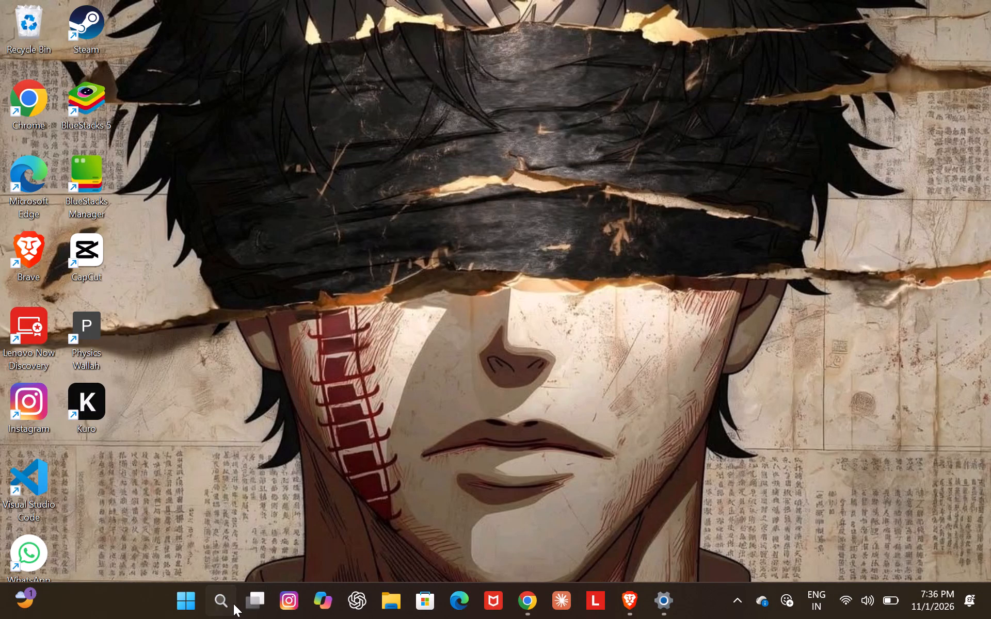
right_click(338, 156)
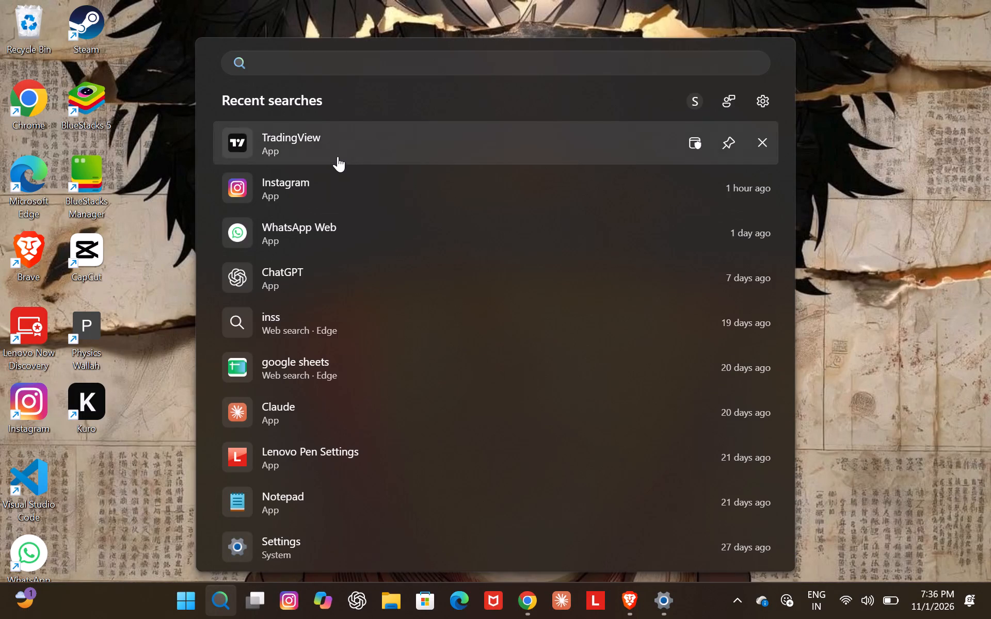
click(385, 363)
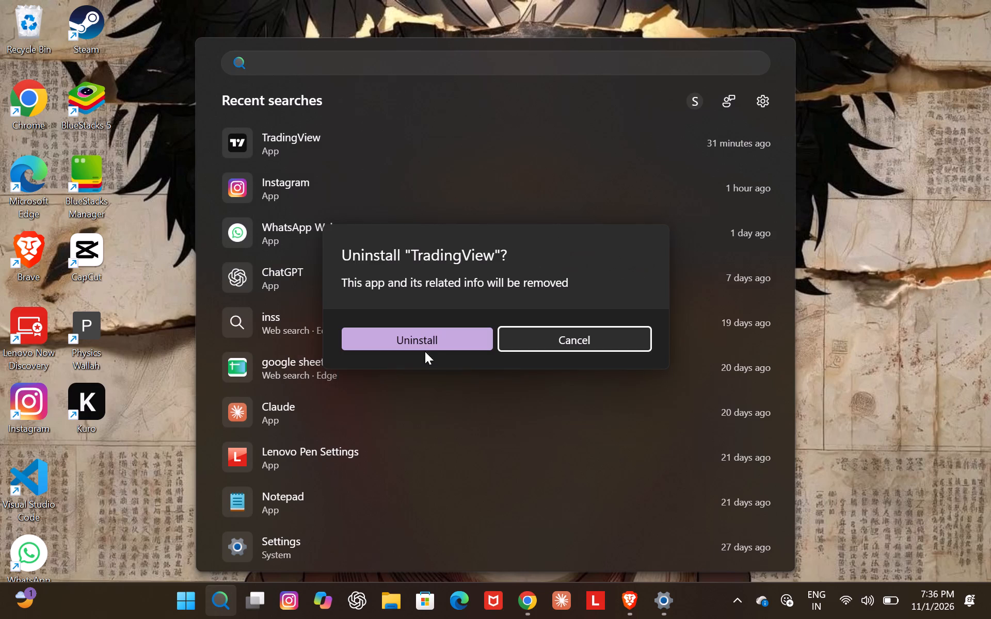
click(421, 338)
Switch to the trading course video in Brave, watch the next part in full screen, and pause it at 43:09.
key(alt+Tab)
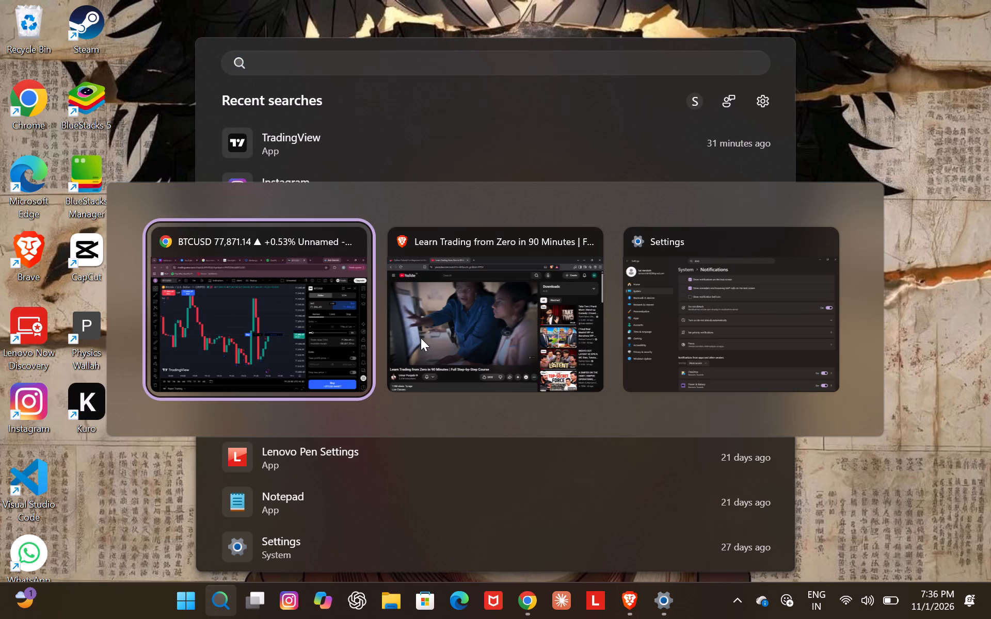
key(alt+Tab)
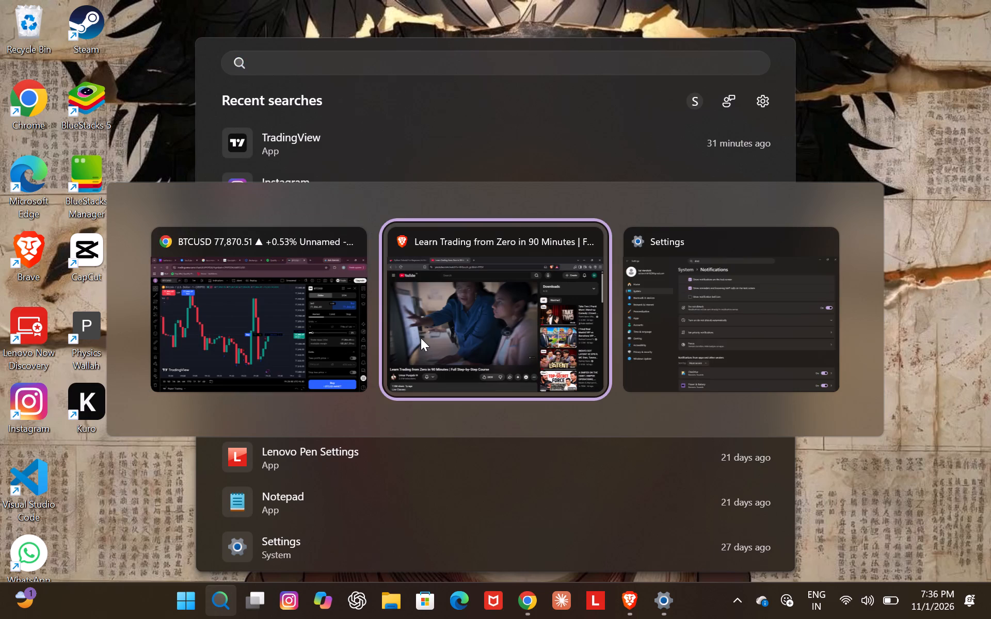
key(space)
key(f)
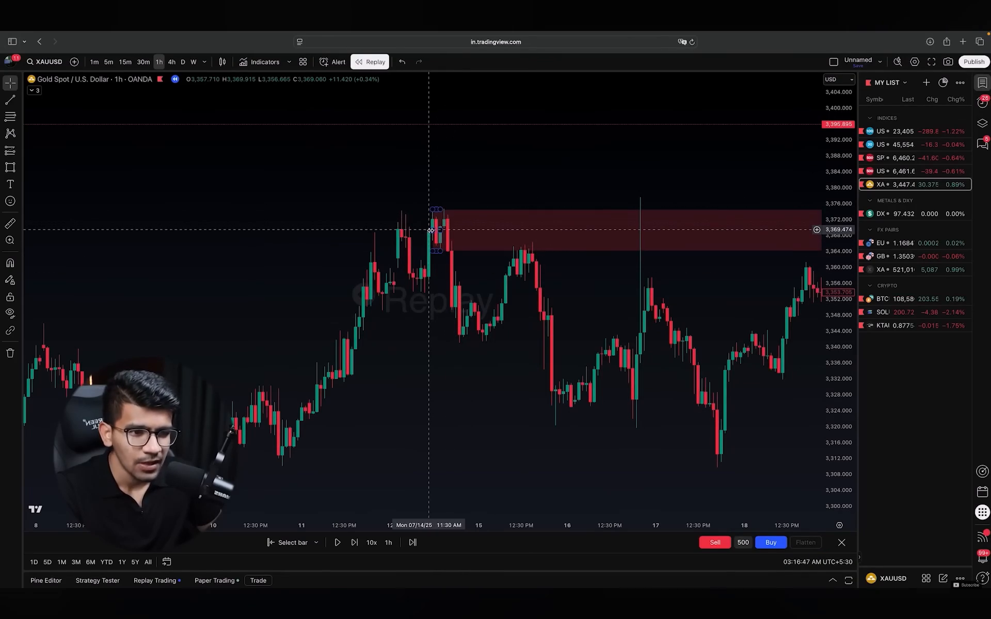
key(space)
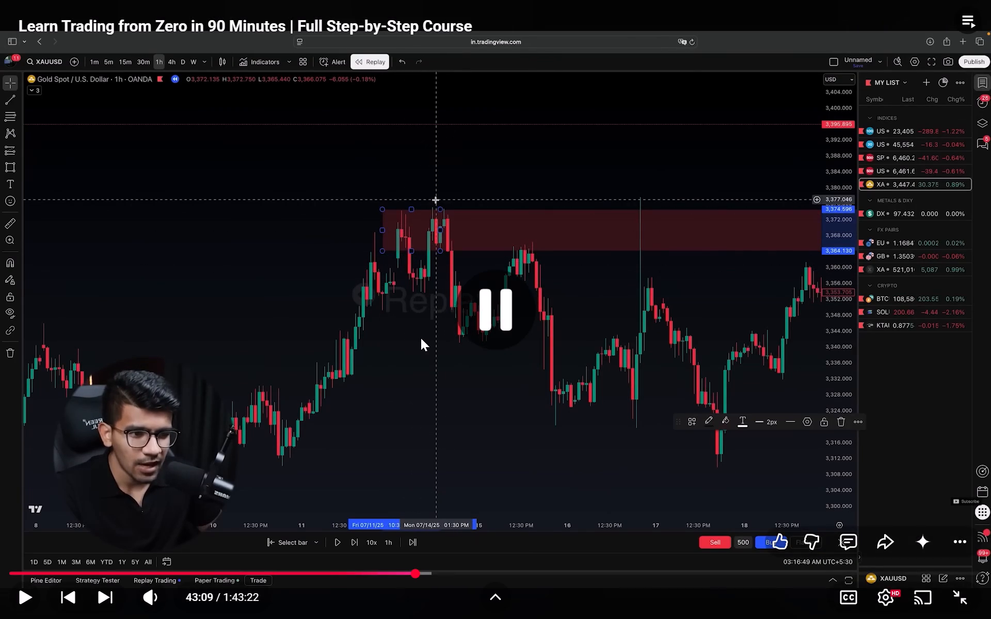
Return to the BTCUSD chart in Chrome and prepare a market sell of 1 unit with a stop loss at 77,906.96.
key(alt+Tab)
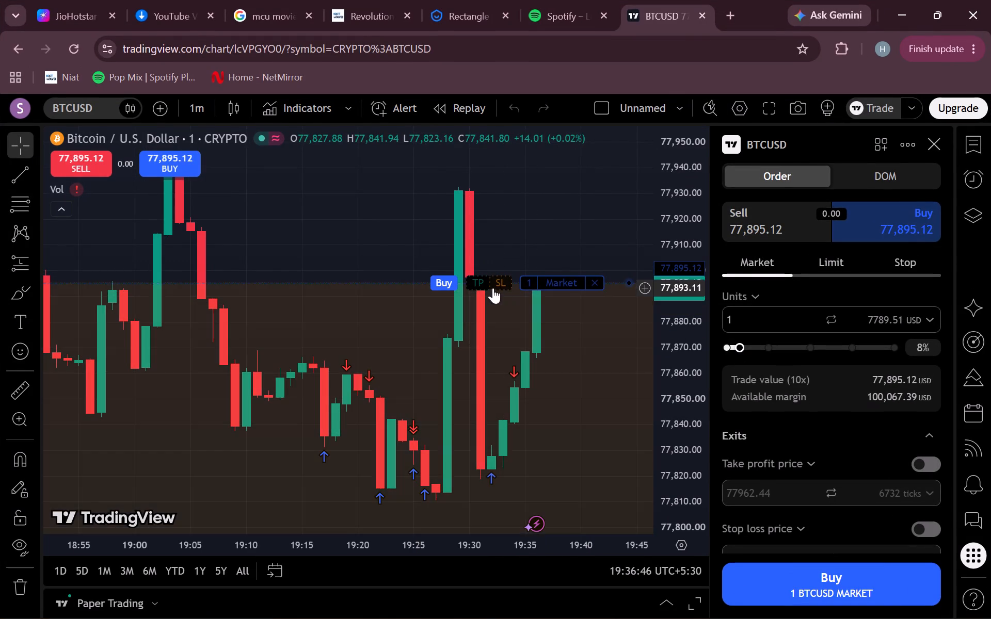
click(787, 217)
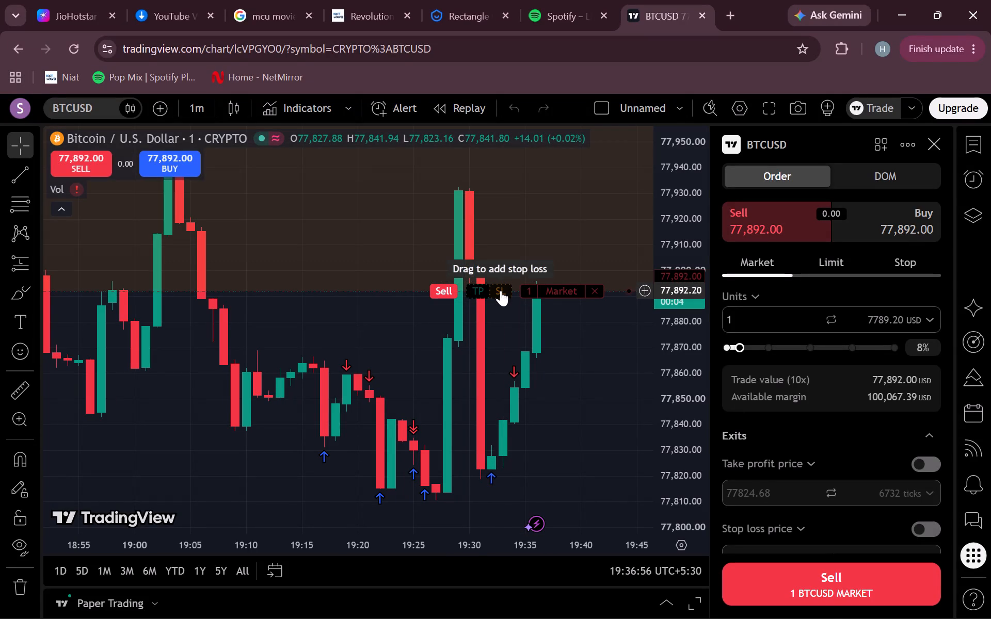
drag(501, 290, 493, 267)
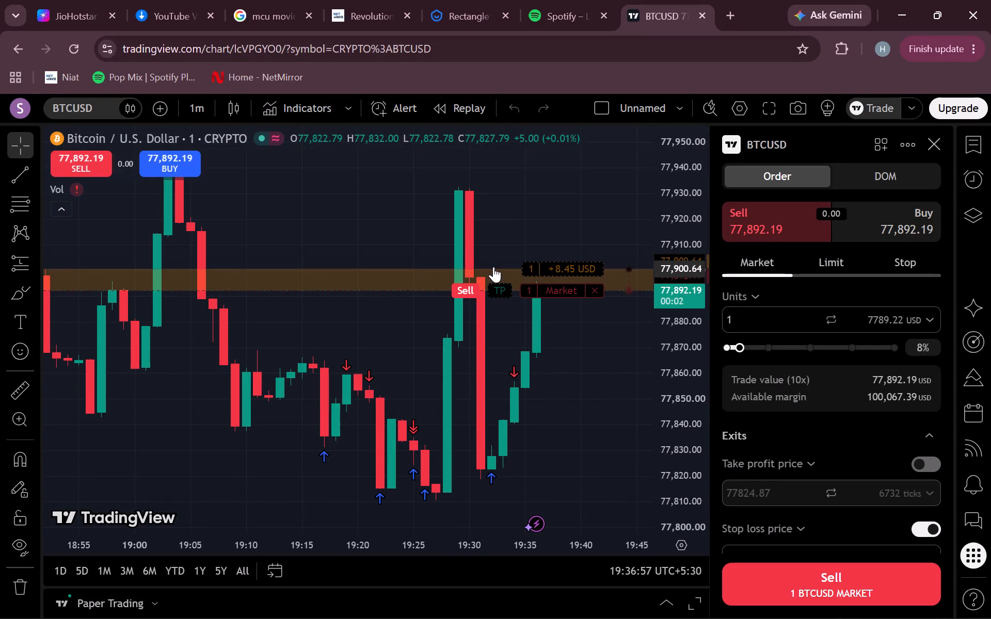
drag(493, 267, 491, 258)
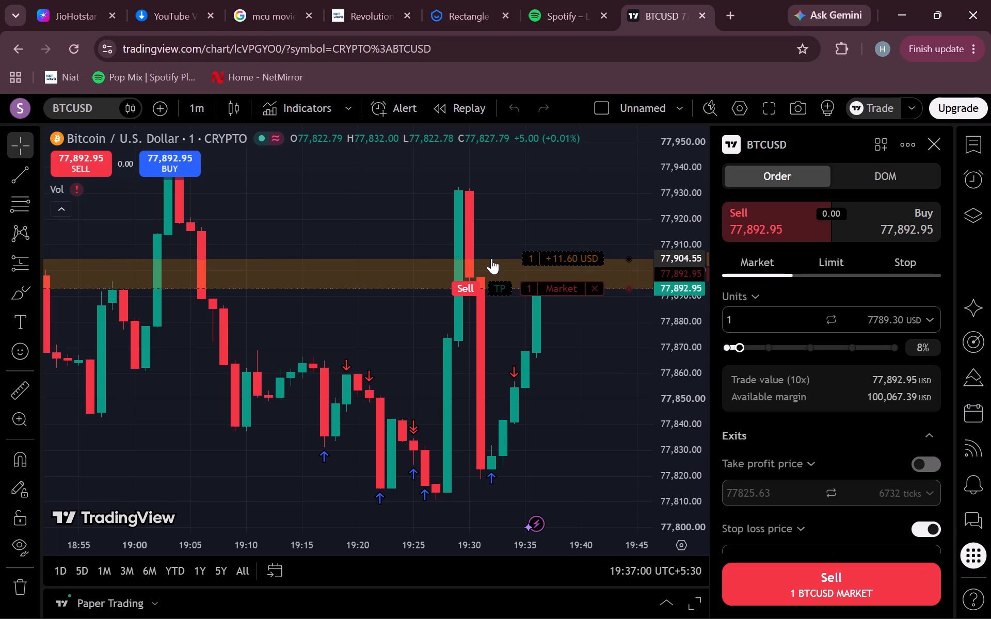
drag(491, 258, 490, 252)
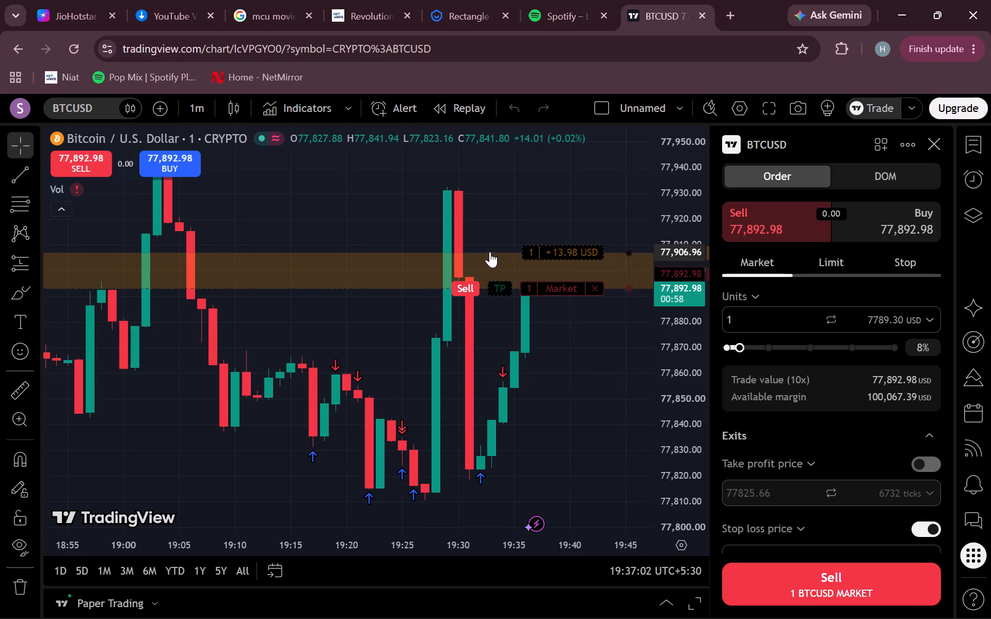
drag(490, 252, 490, 253)
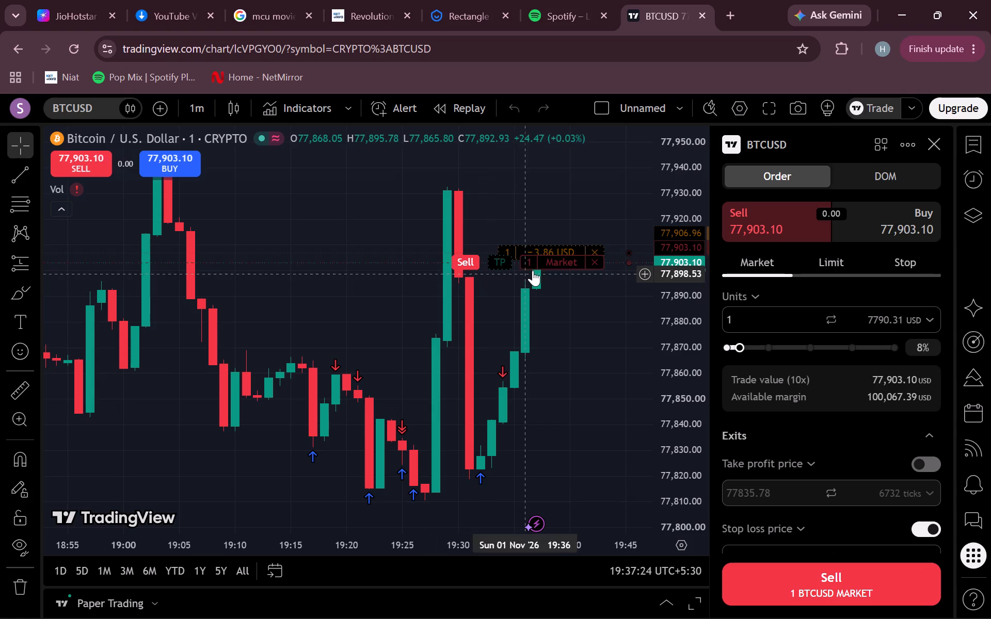
Add a take profit to the prepared sell order on the chart and move it to 77,904.25.
drag(503, 267, 504, 278)
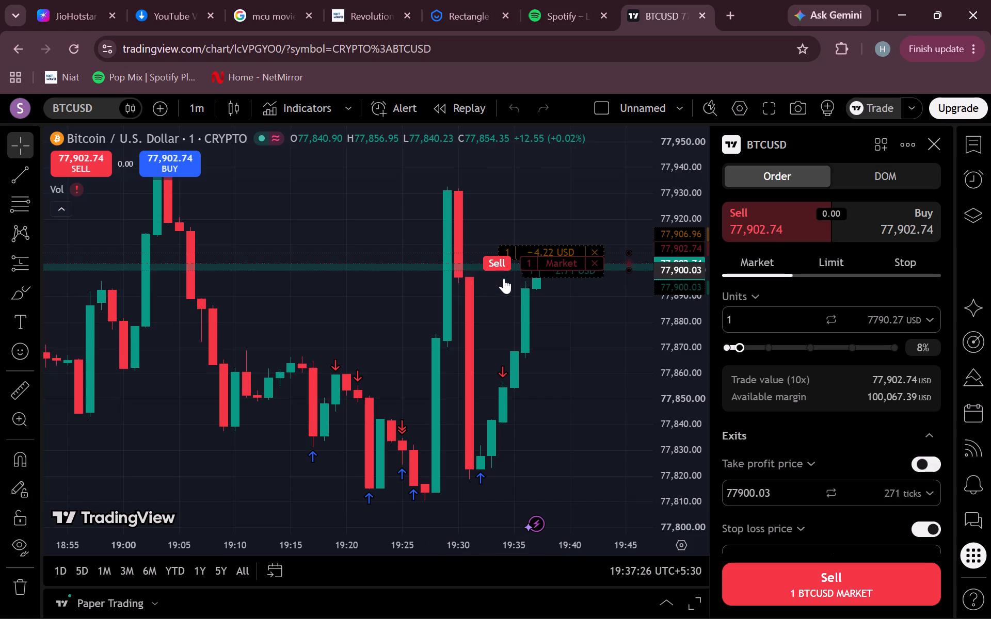
drag(504, 278, 505, 300)
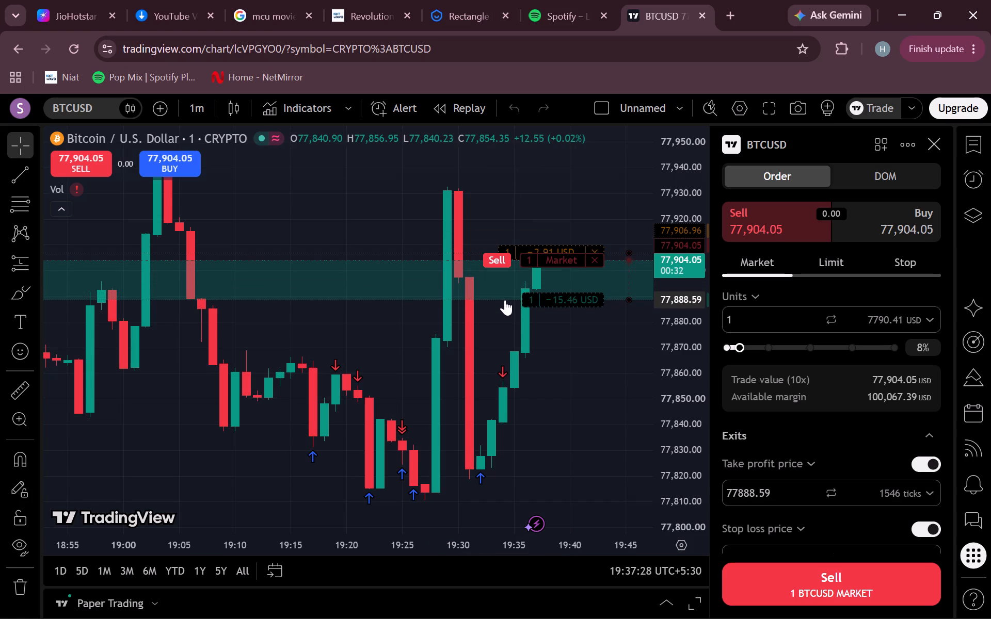
drag(505, 300, 504, 259)
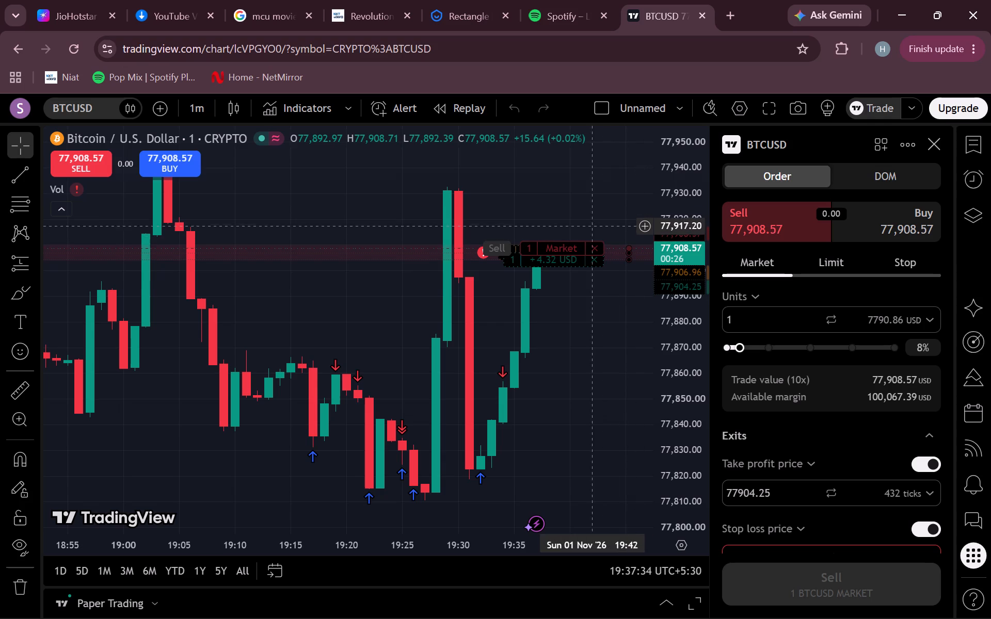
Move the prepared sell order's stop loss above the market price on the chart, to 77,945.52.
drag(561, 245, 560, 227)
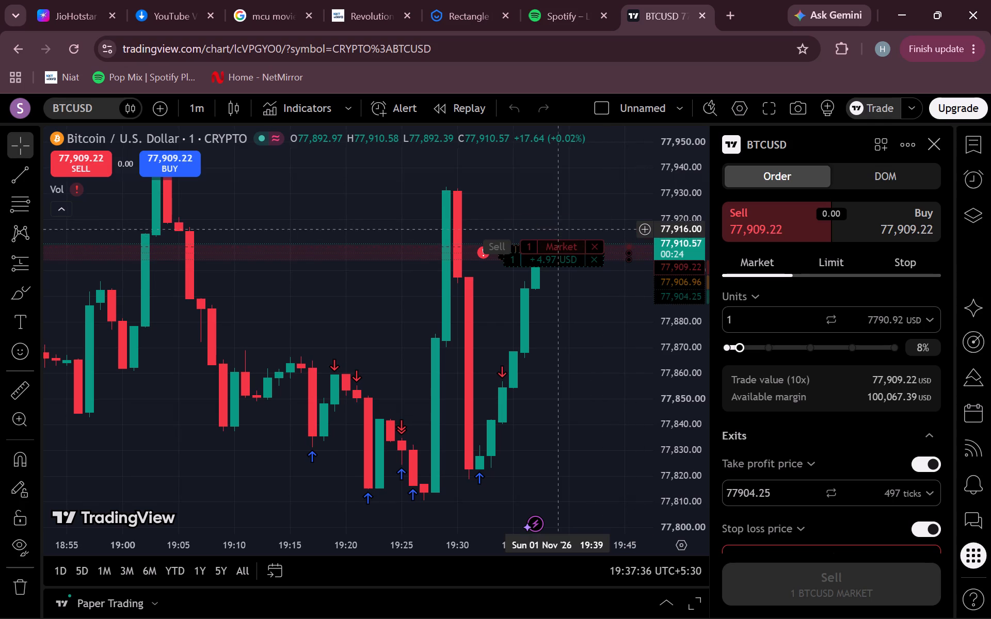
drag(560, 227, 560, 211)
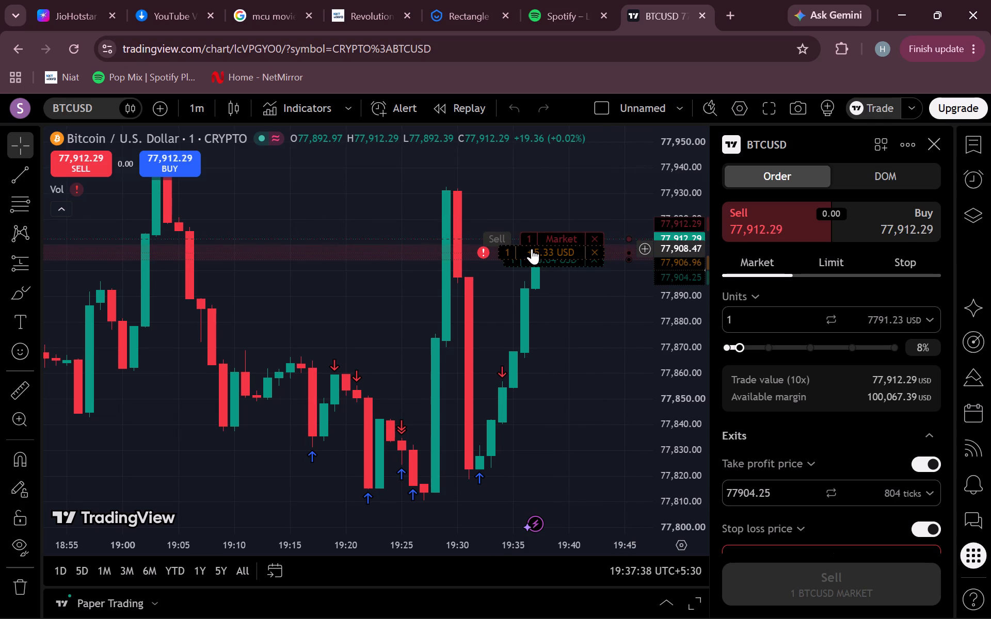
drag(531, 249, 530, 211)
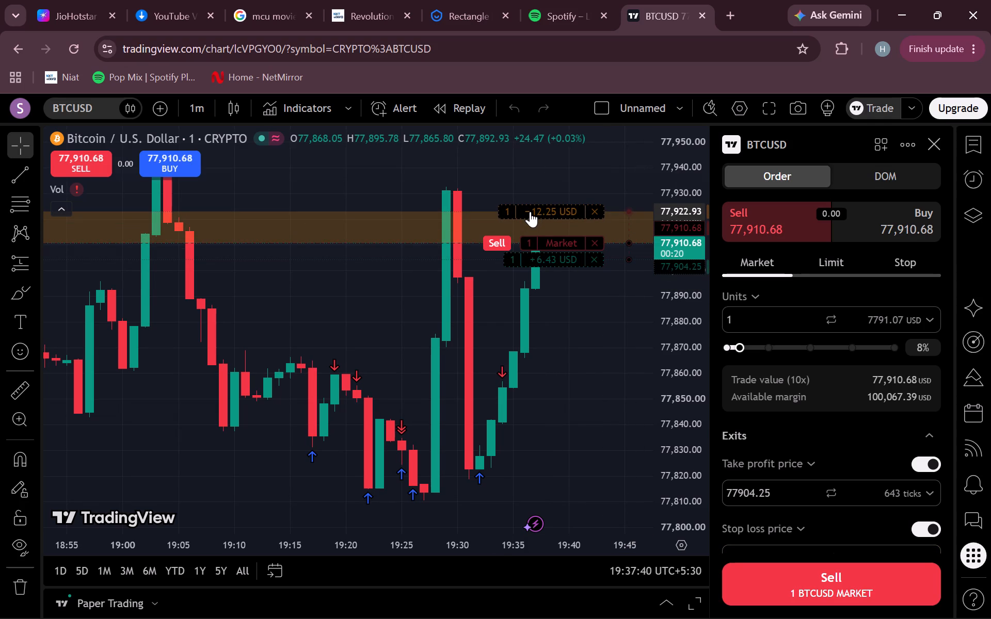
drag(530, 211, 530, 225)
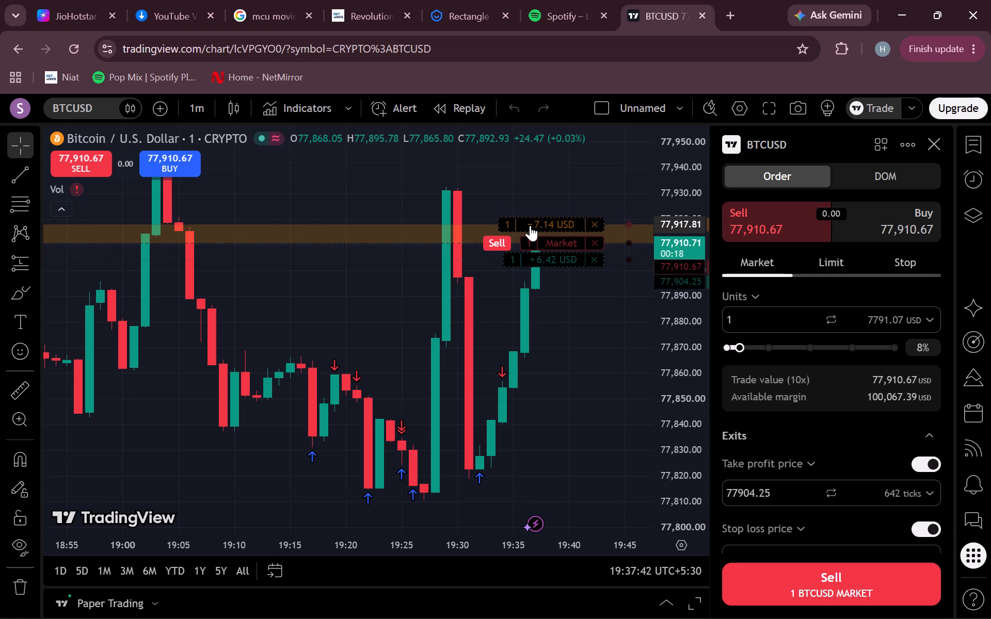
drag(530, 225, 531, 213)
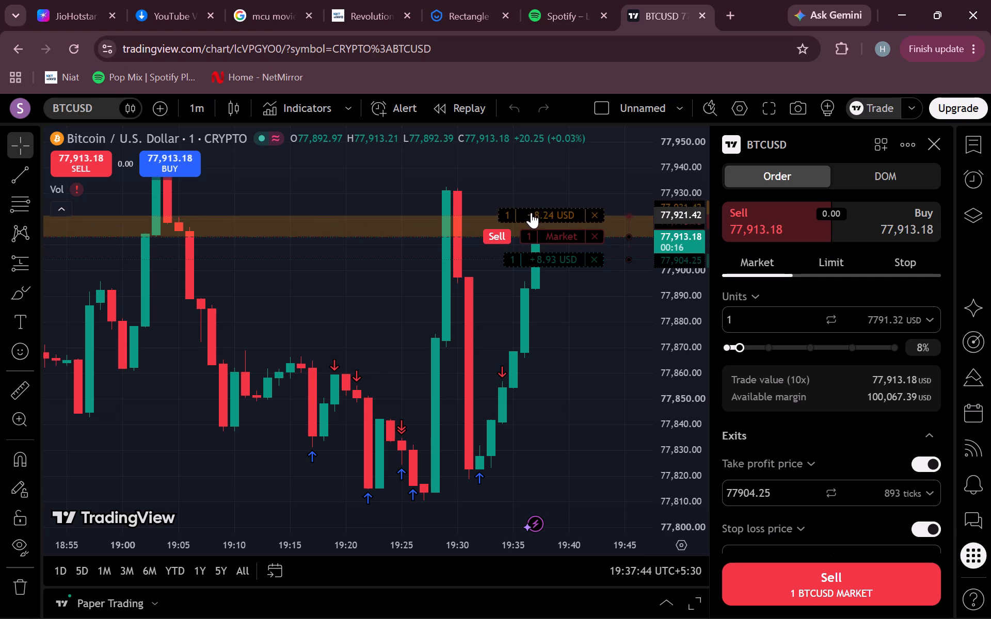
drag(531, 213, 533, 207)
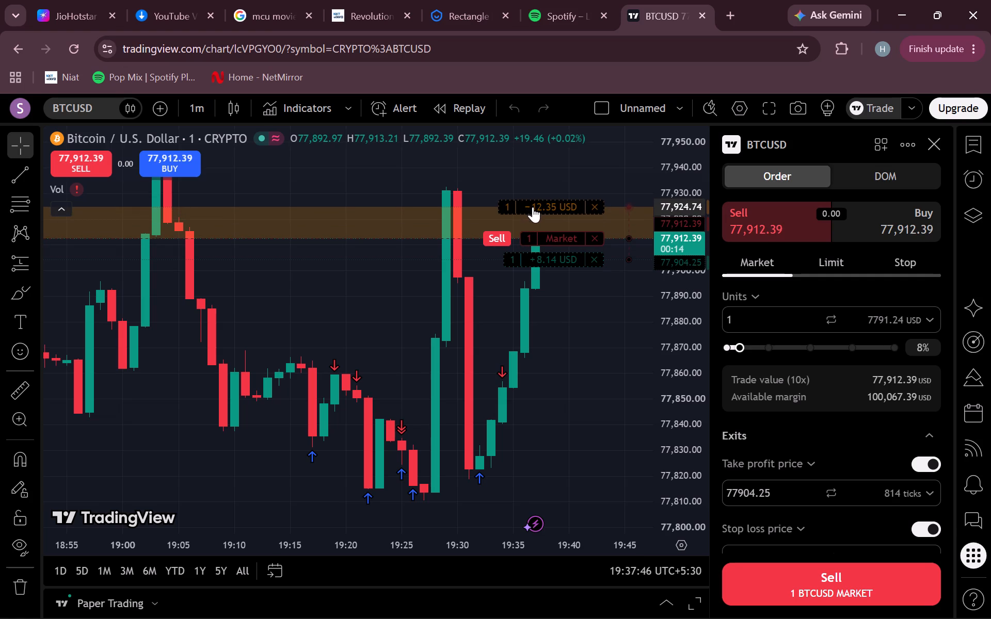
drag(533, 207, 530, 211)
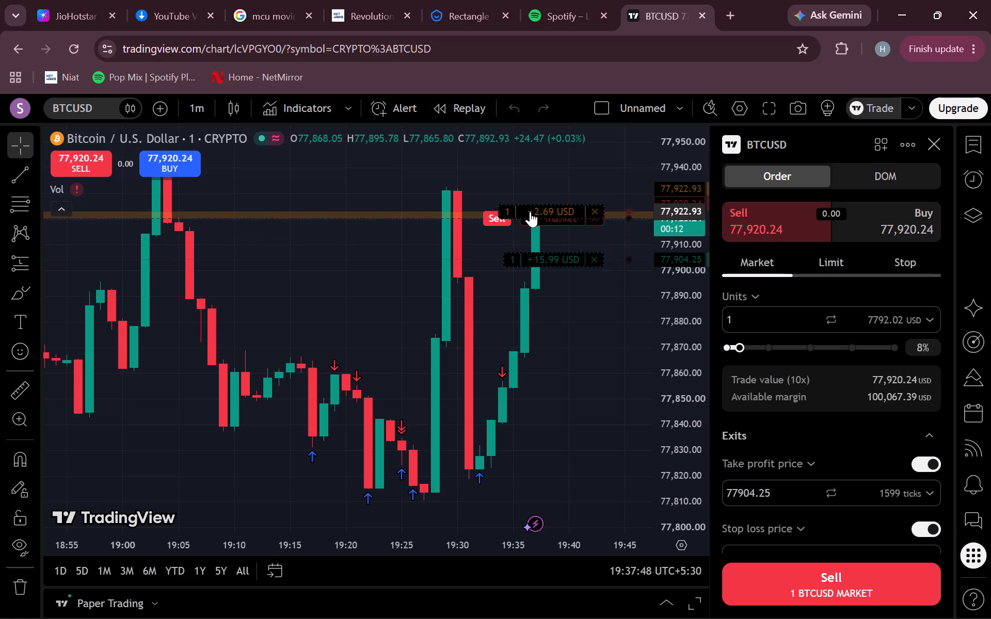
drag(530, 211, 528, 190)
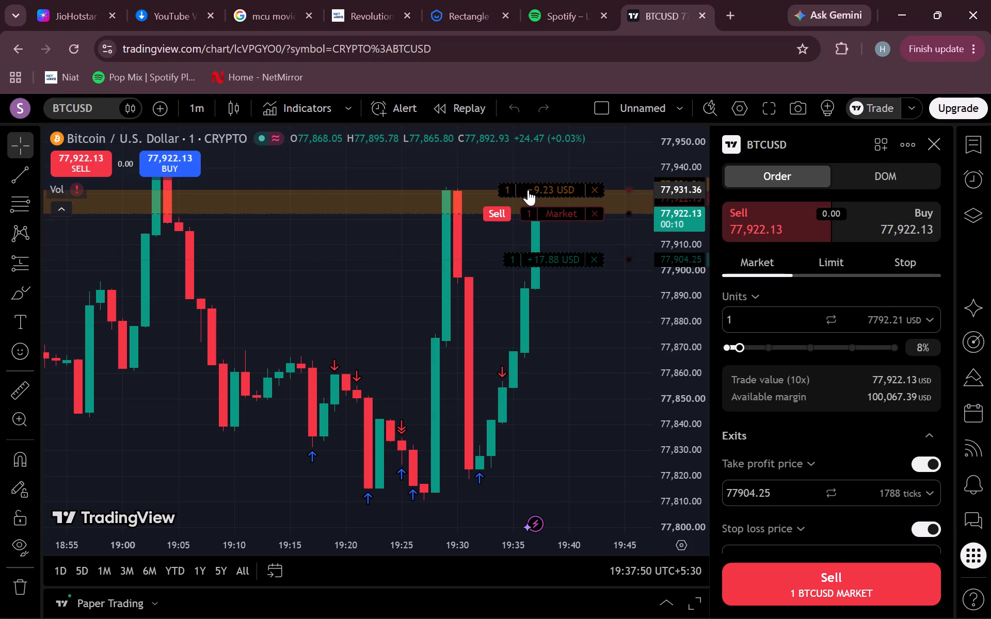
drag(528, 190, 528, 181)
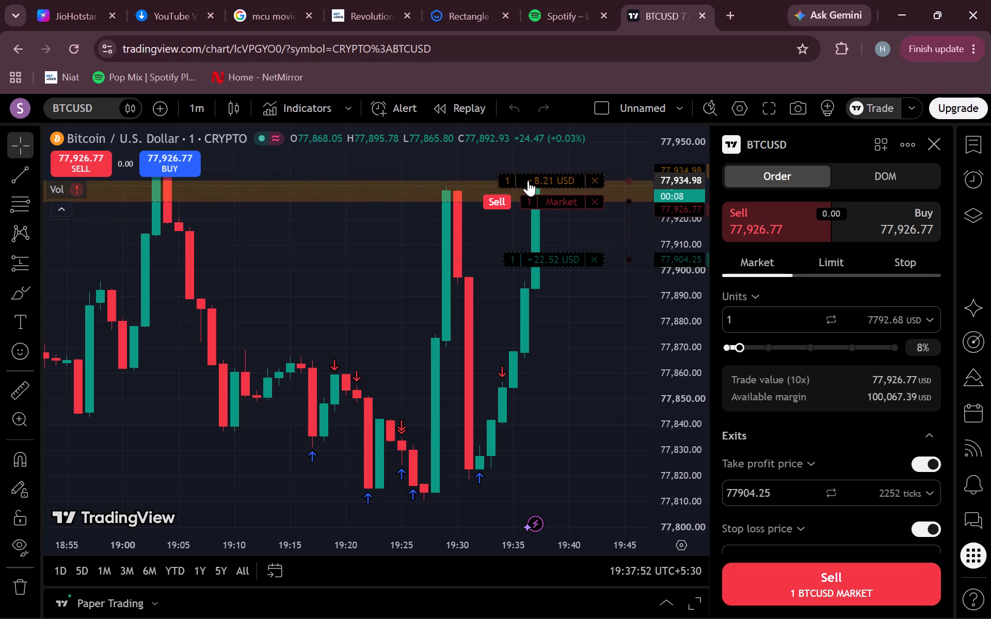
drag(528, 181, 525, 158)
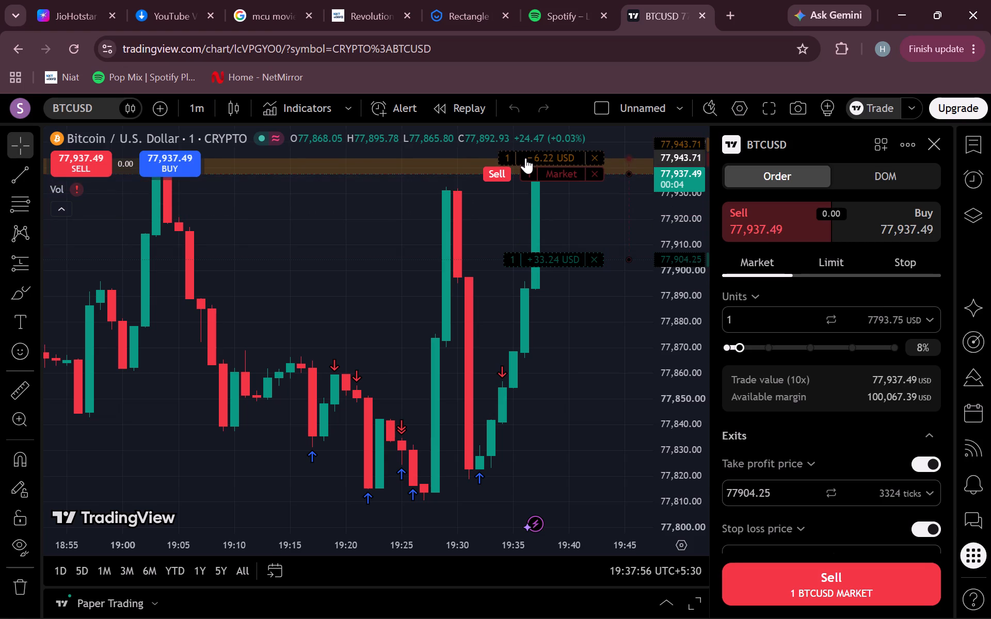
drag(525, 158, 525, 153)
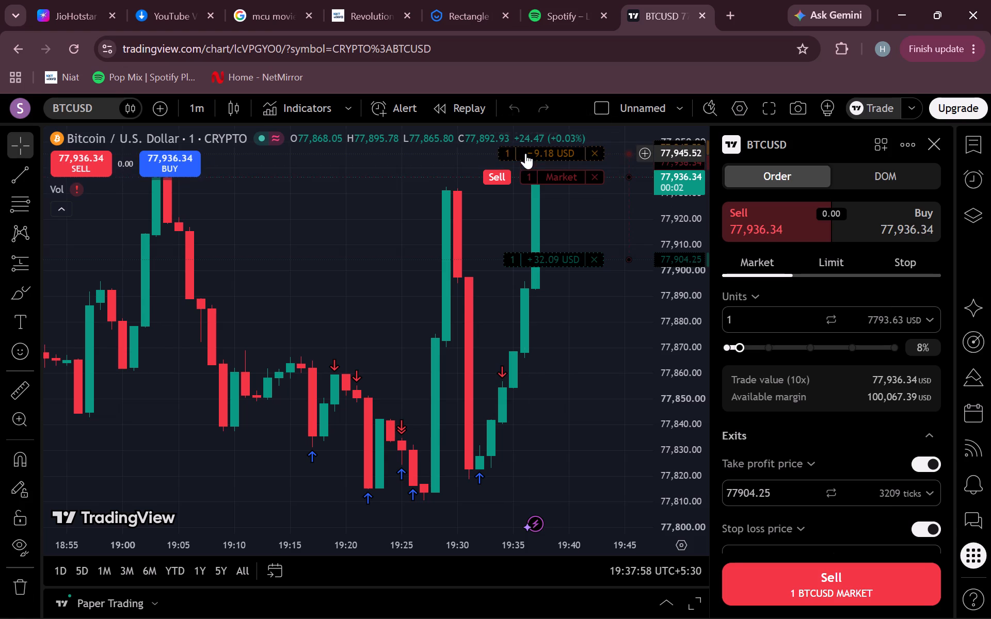
Raise the prepared sell order's stop loss on the chart to 77,955.35.
scroll(494, 353, up, 4)
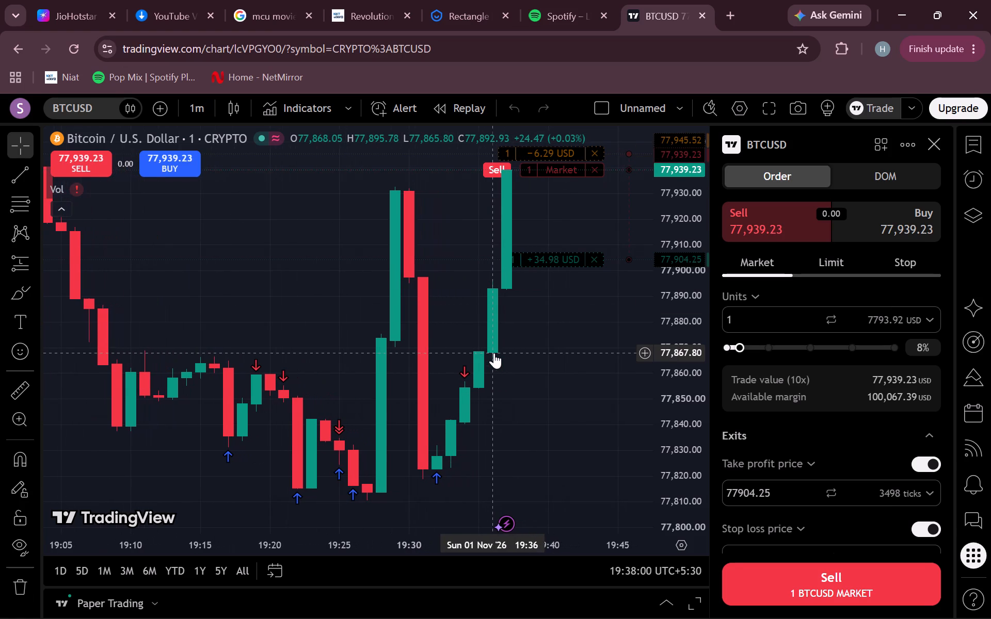
scroll(549, 306, down, 2)
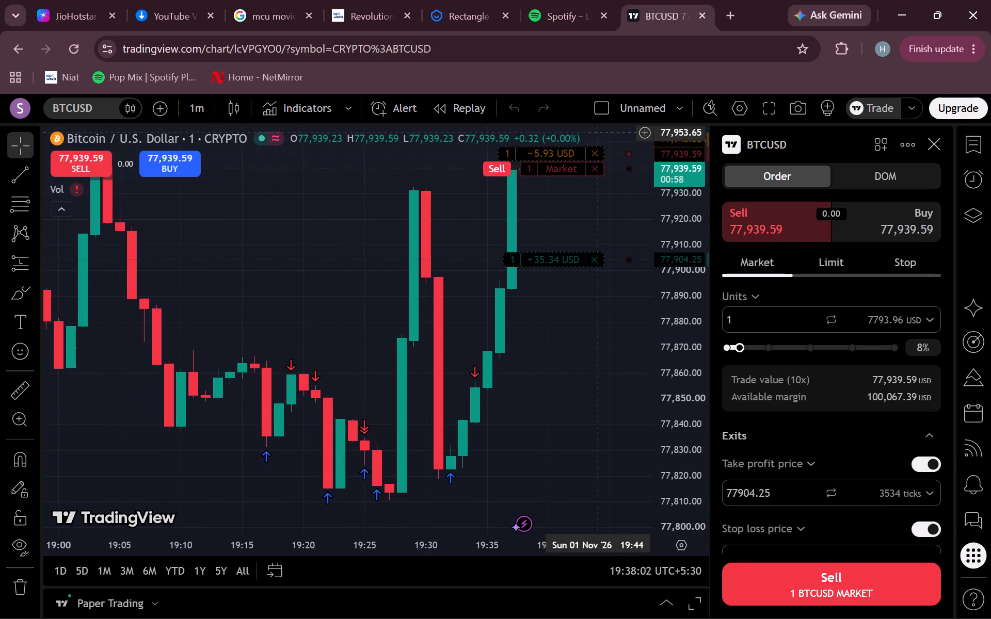
drag(528, 152, 530, 136)
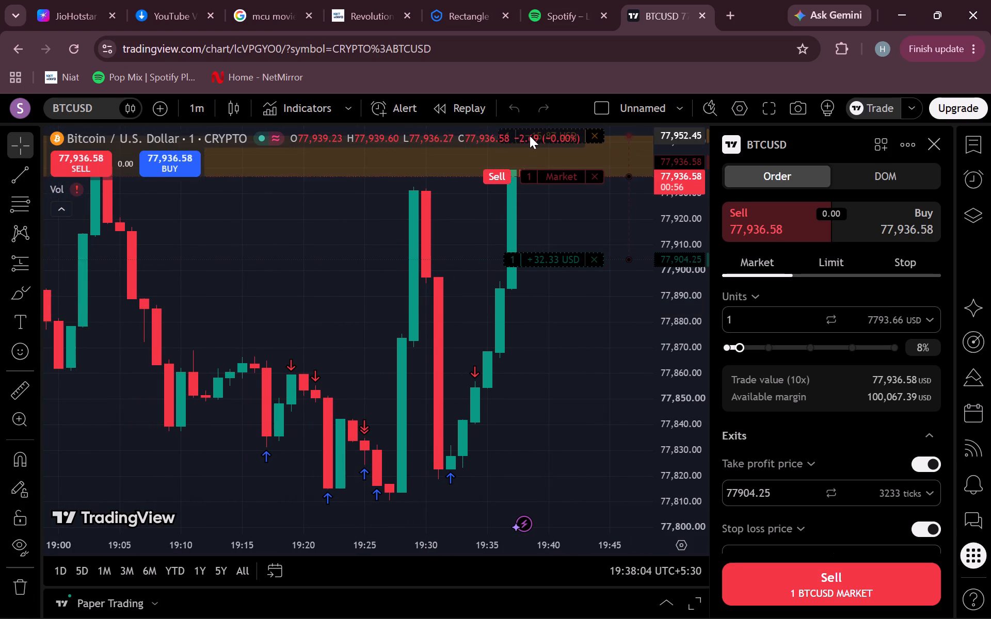
drag(530, 136, 530, 143)
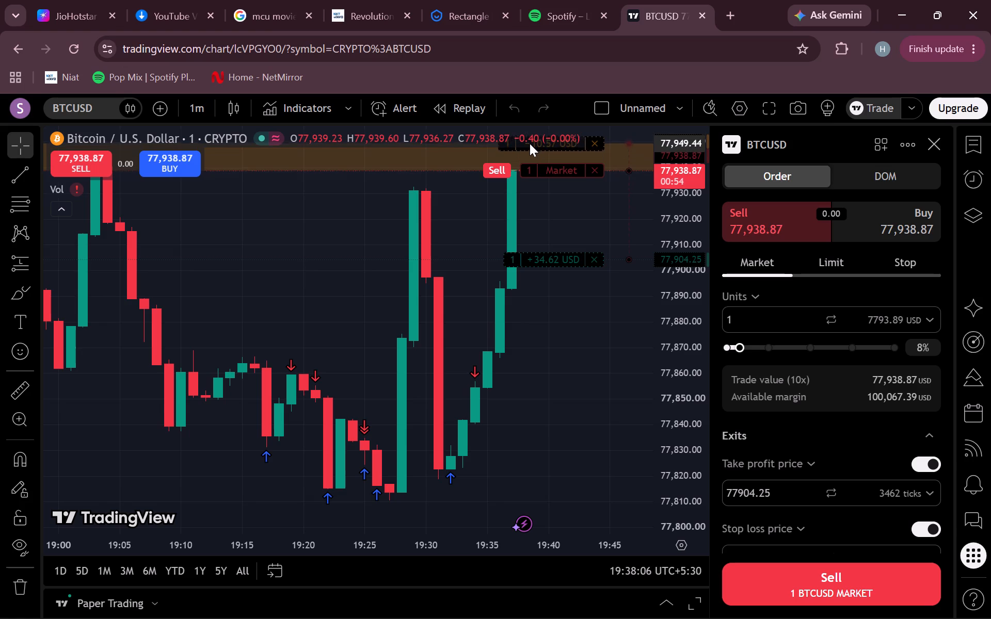
drag(530, 143, 529, 142)
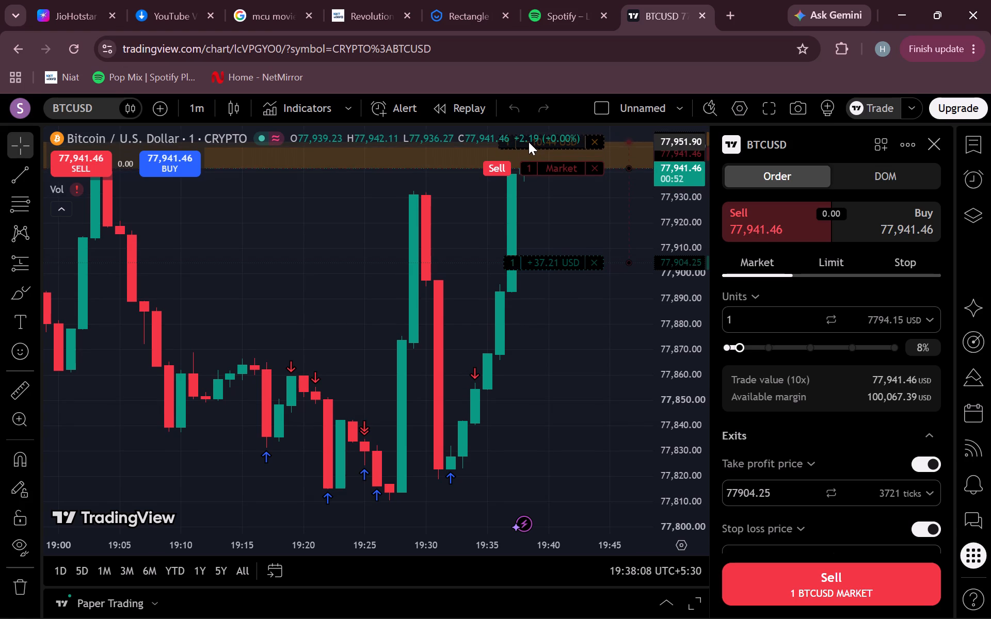
drag(529, 142, 528, 142)
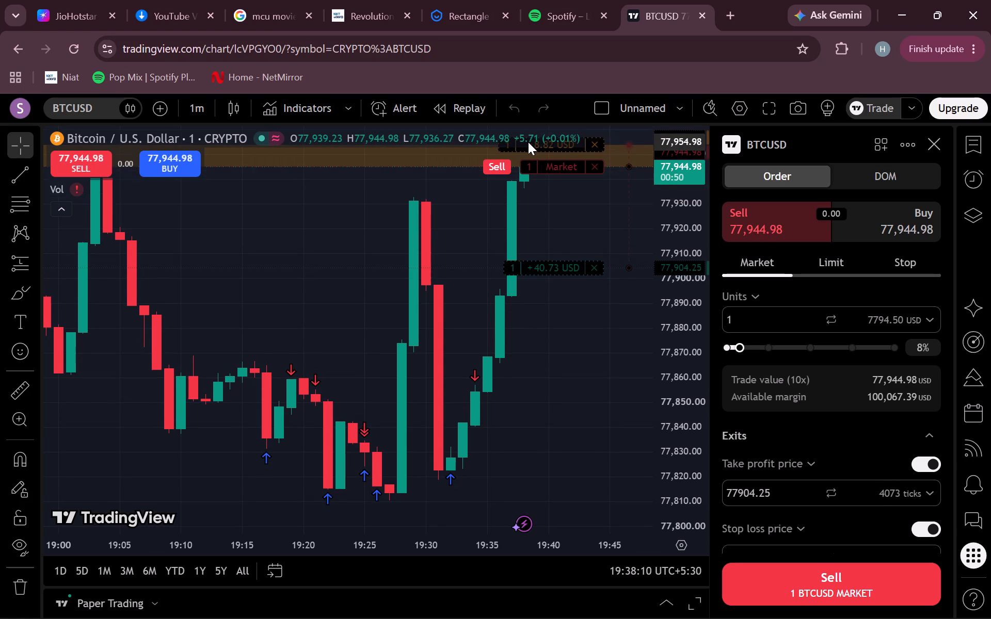
drag(528, 142, 521, 140)
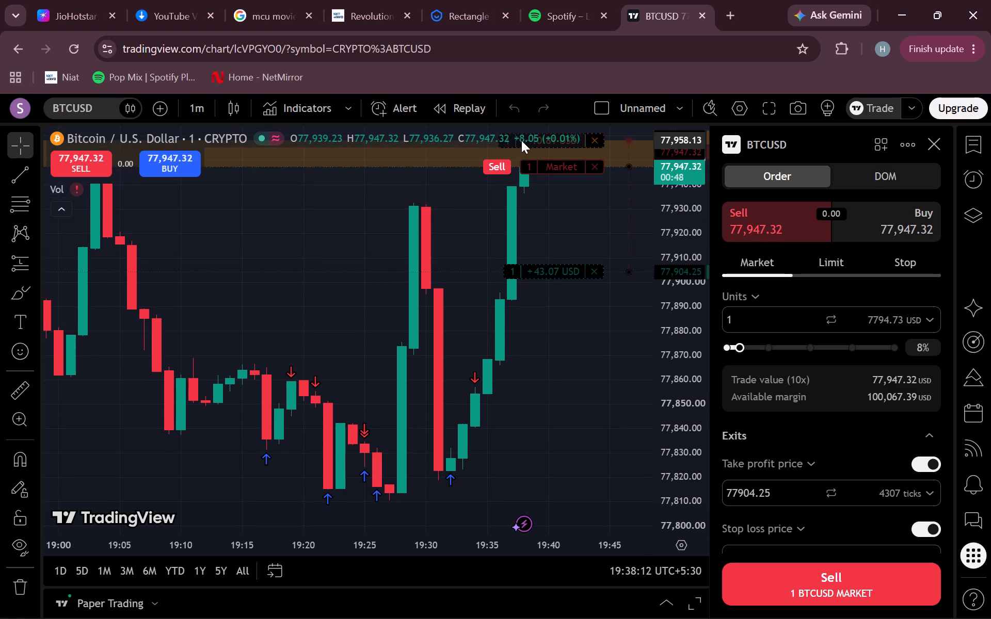
drag(521, 140, 552, 142)
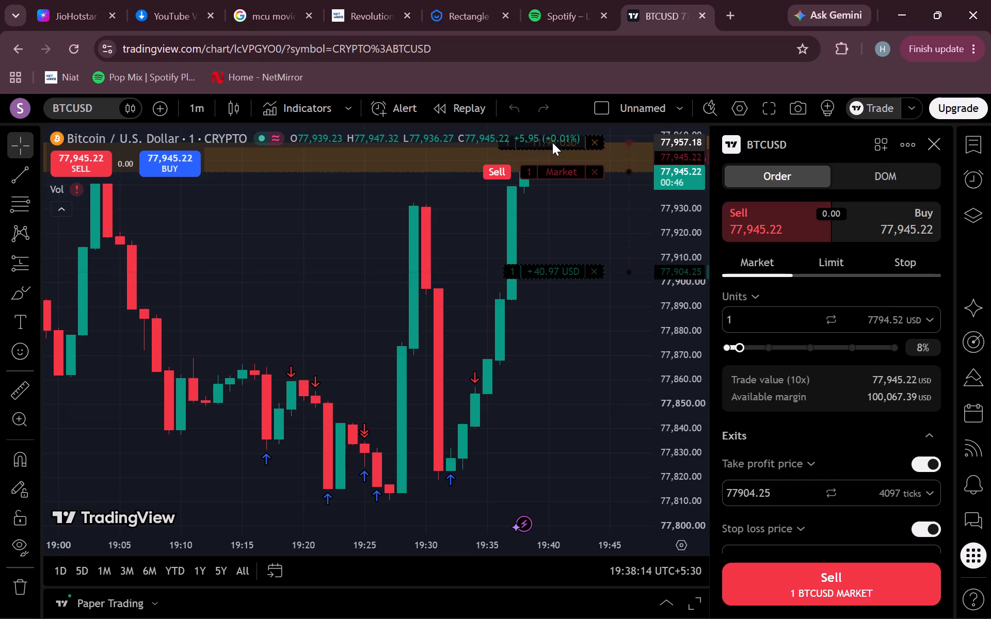
drag(552, 142, 563, 154)
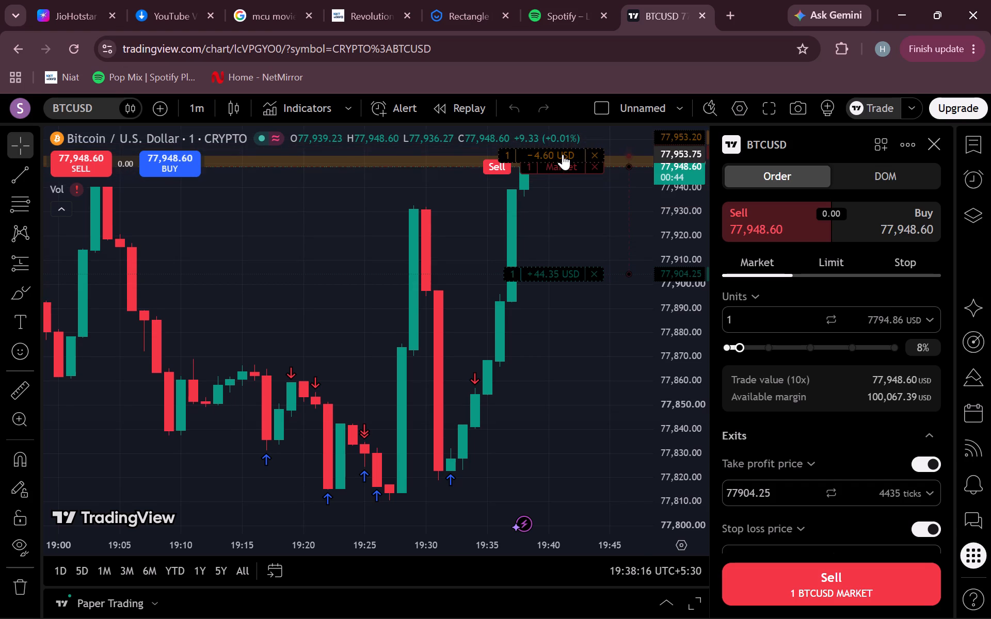
drag(563, 154, 562, 150)
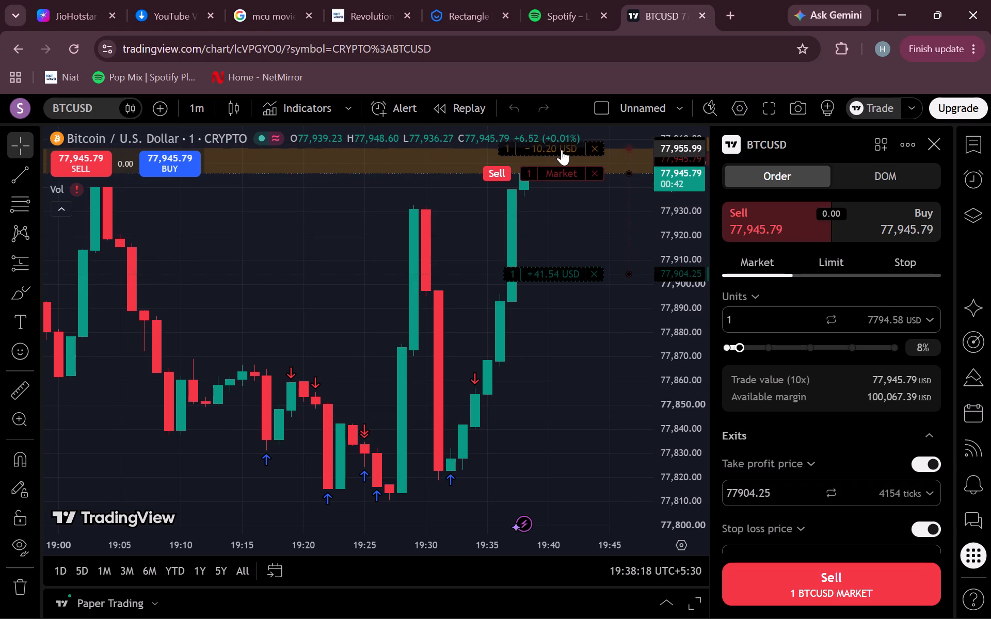
drag(562, 150, 562, 150)
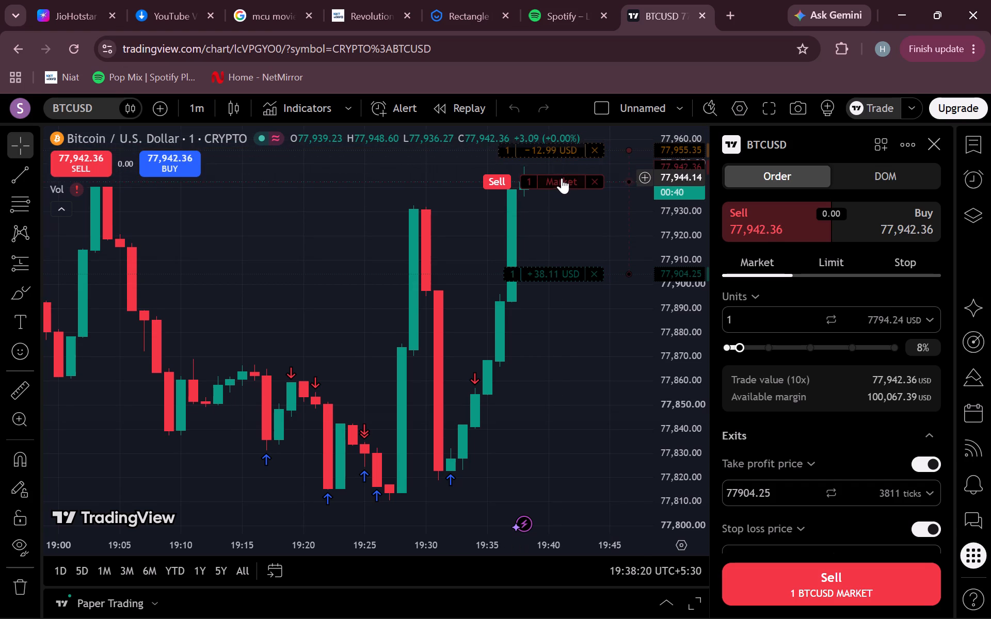
Lower the prepared order's take profit to 77,891.29 and place the market sell of 1 BTCUSD.
drag(562, 178, 557, 188)
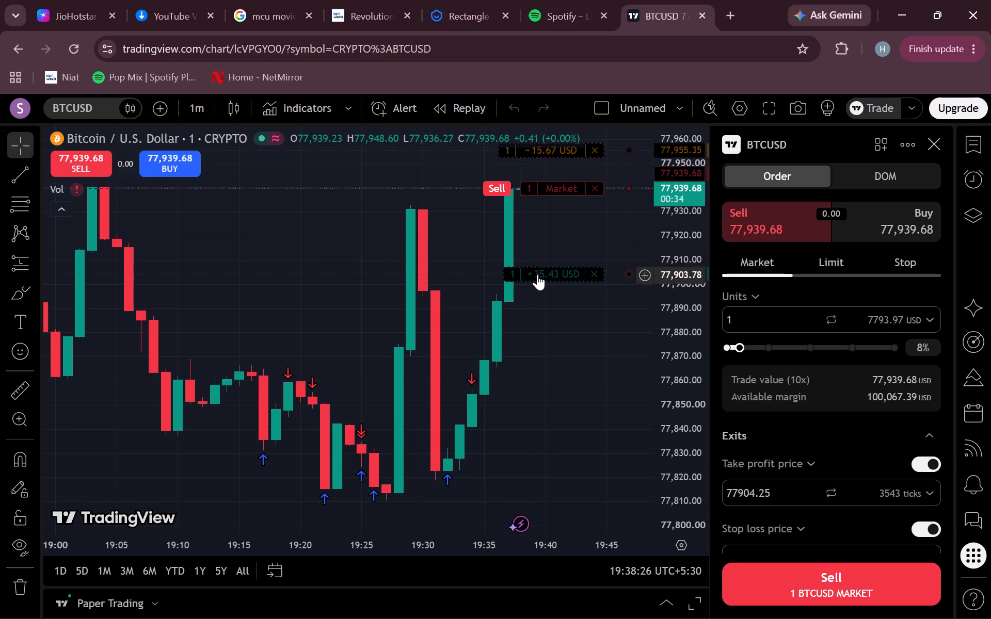
drag(536, 273, 539, 296)
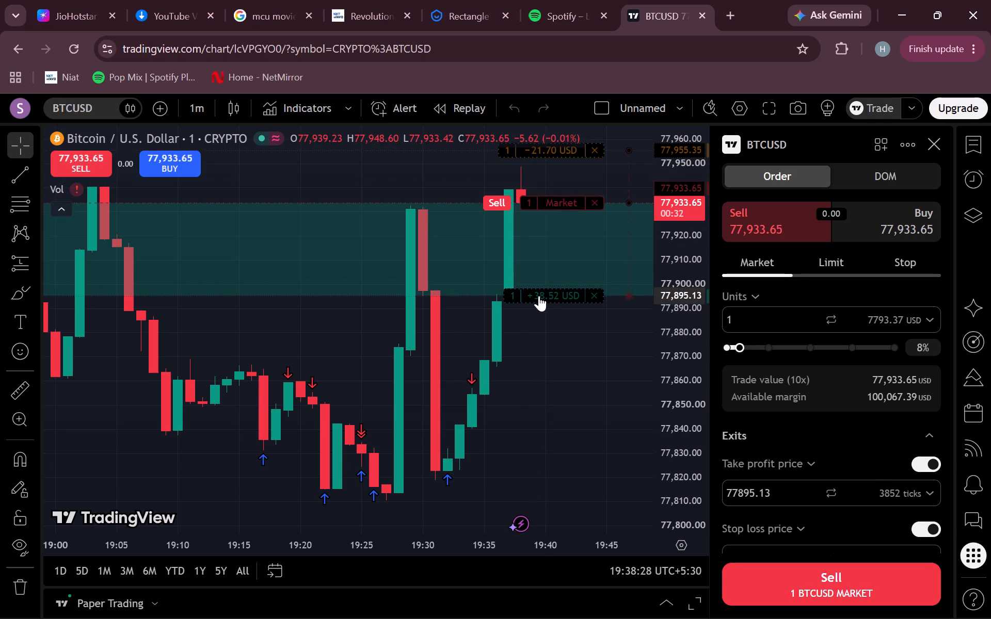
drag(539, 296, 545, 305)
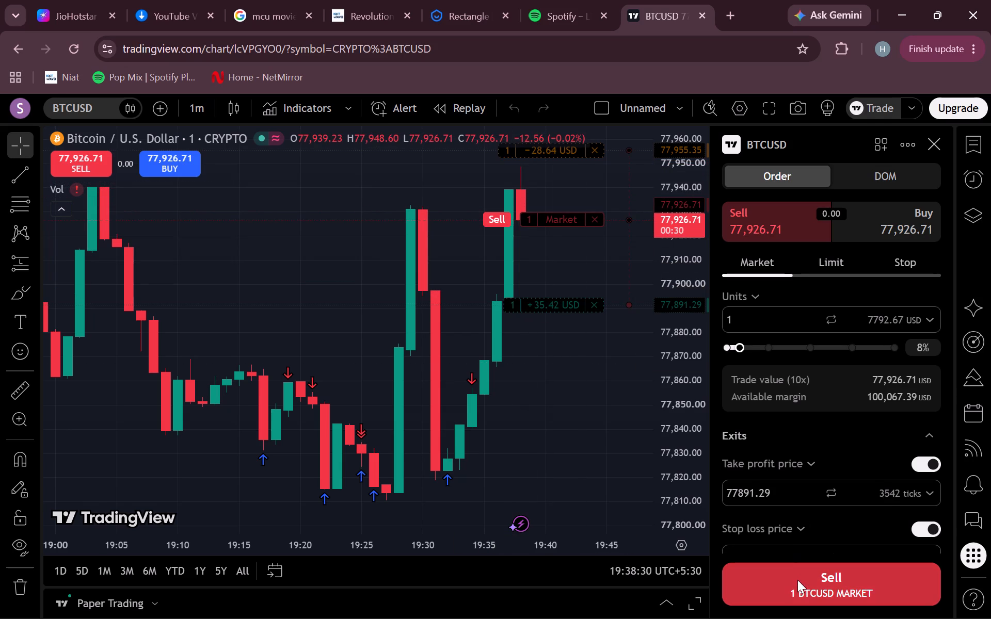
click(797, 588)
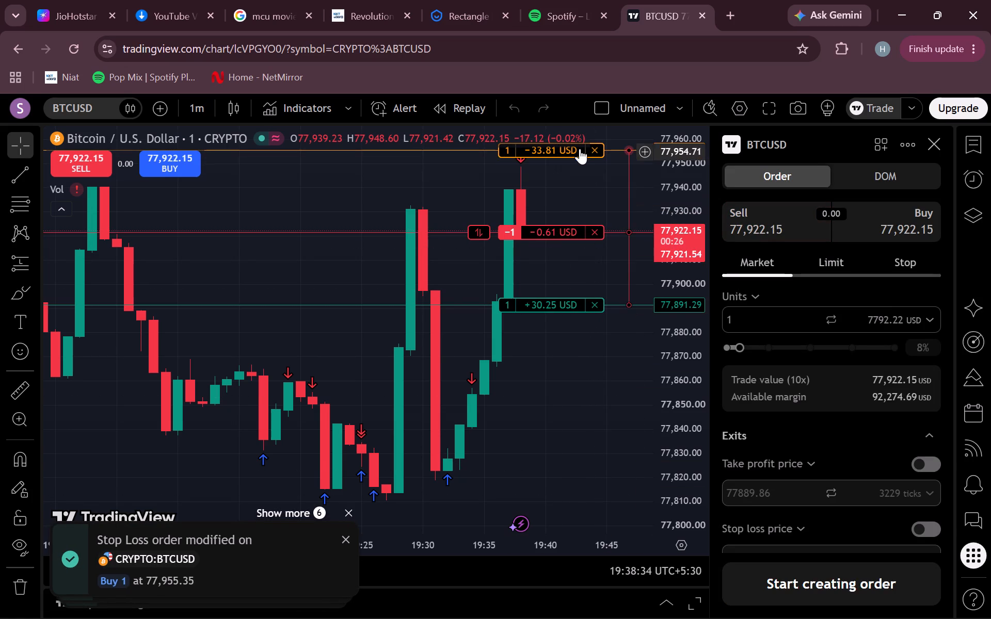
Tighten the open short position's stop loss to 77,932.29 and apply the change.
drag(556, 148, 553, 173)
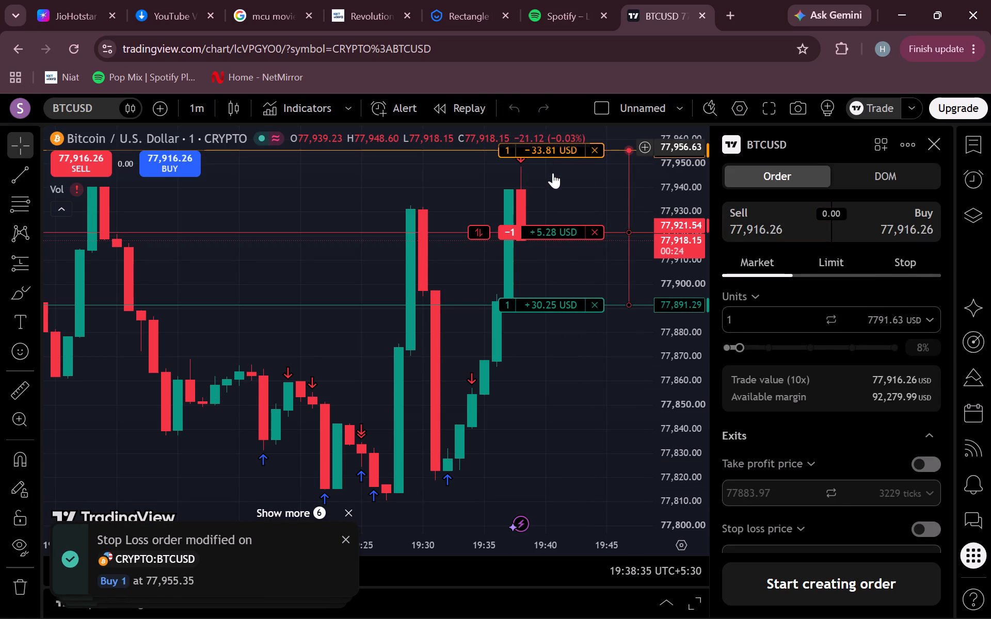
drag(553, 173, 554, 204)
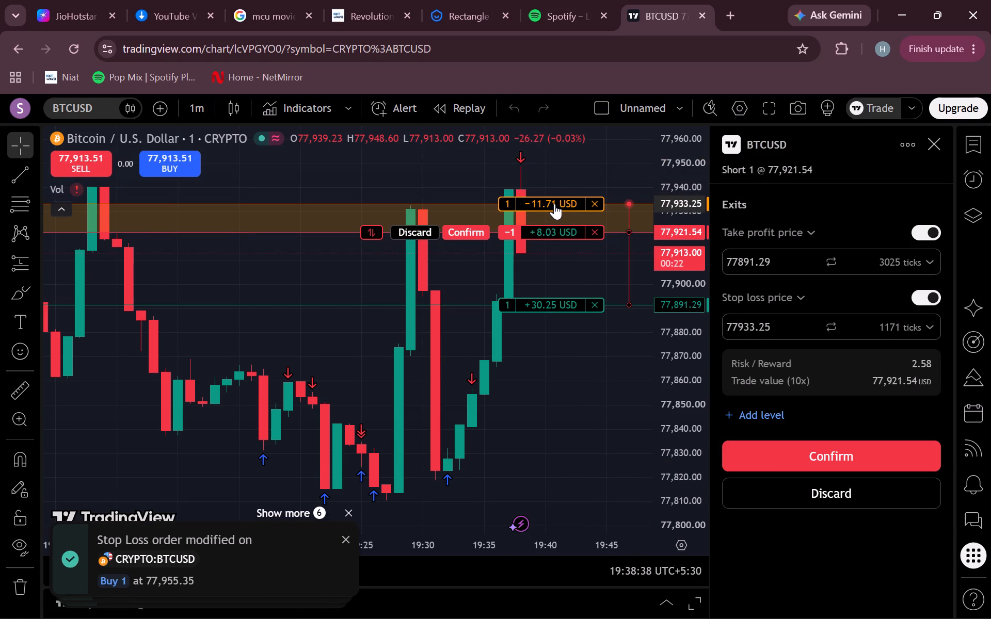
drag(554, 204, 554, 206)
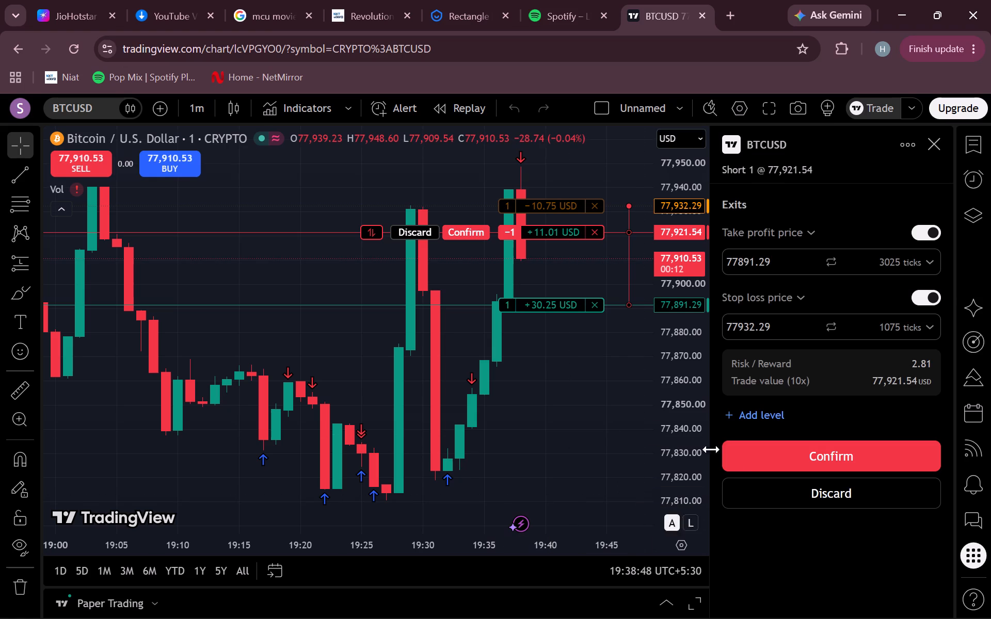
click(752, 474)
click(748, 459)
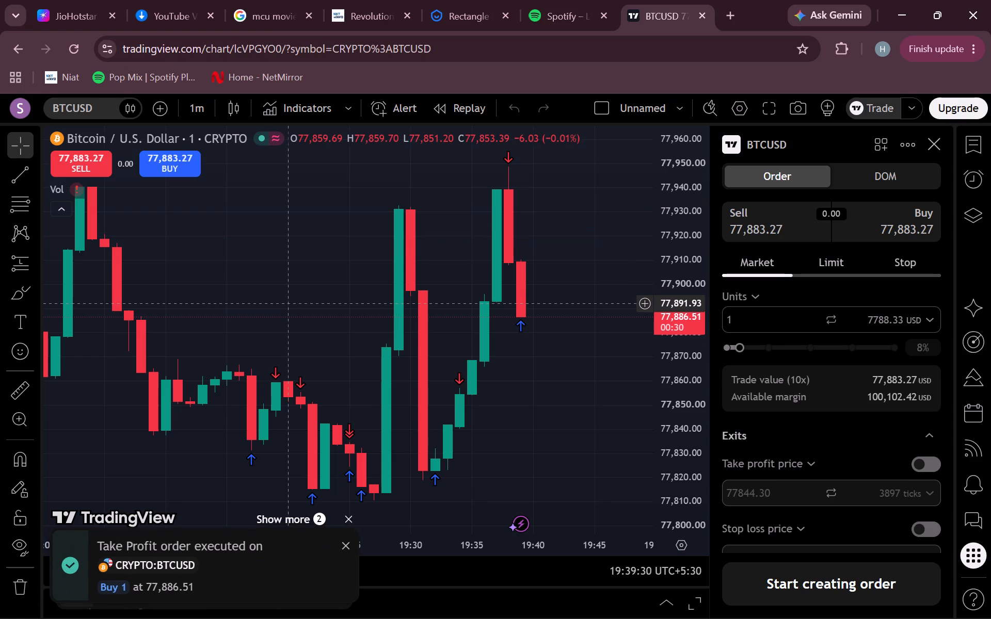
Expand the Paper Trading account view to full height and review the sell, stop loss and take profit orders.
scroll(325, 195, down, 1)
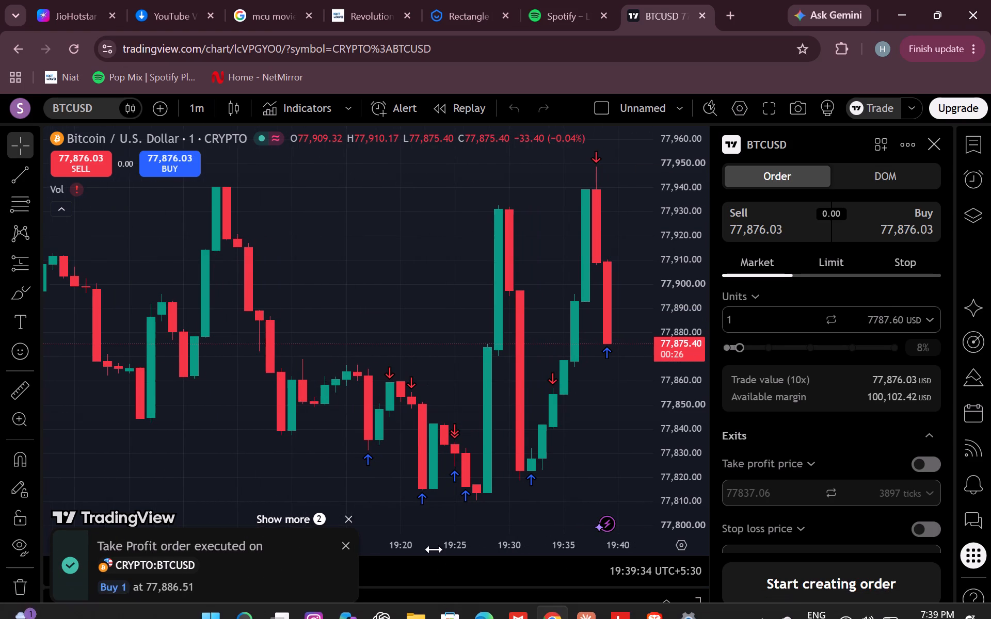
drag(427, 586, 427, 584)
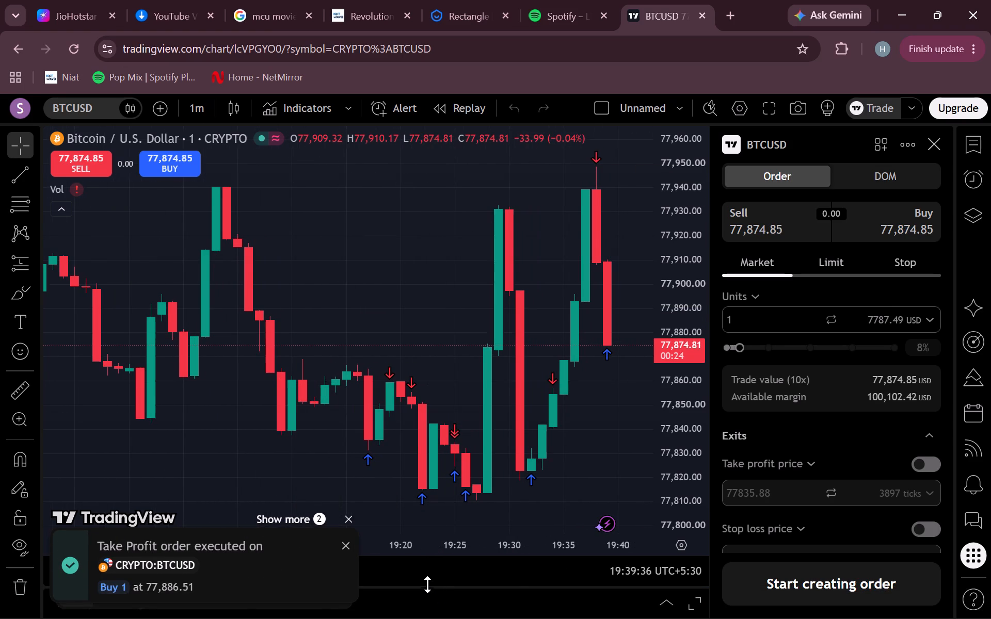
drag(427, 584, 570, 83)
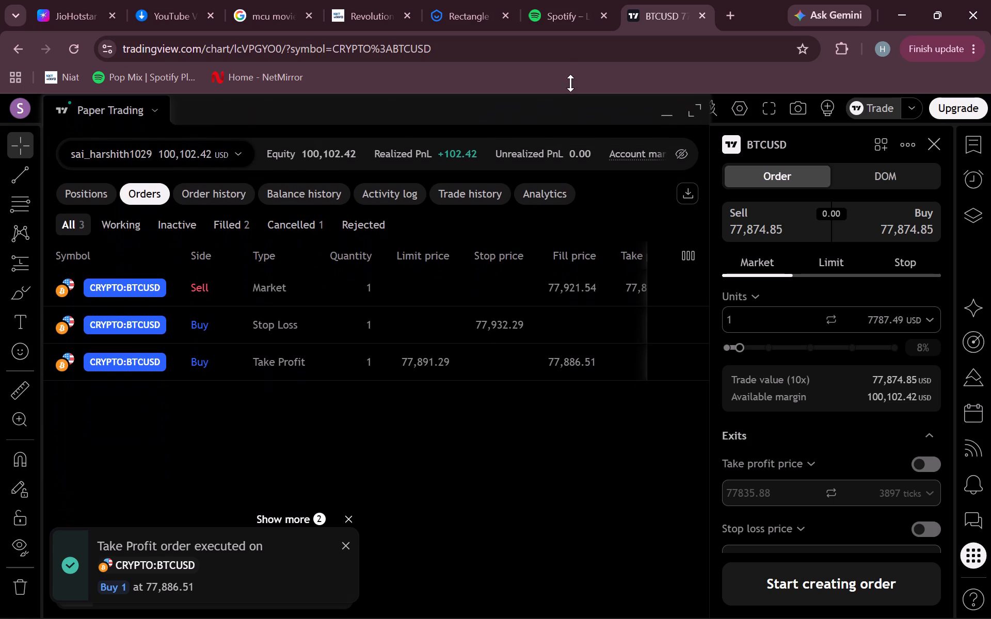
drag(570, 83, 589, 71)
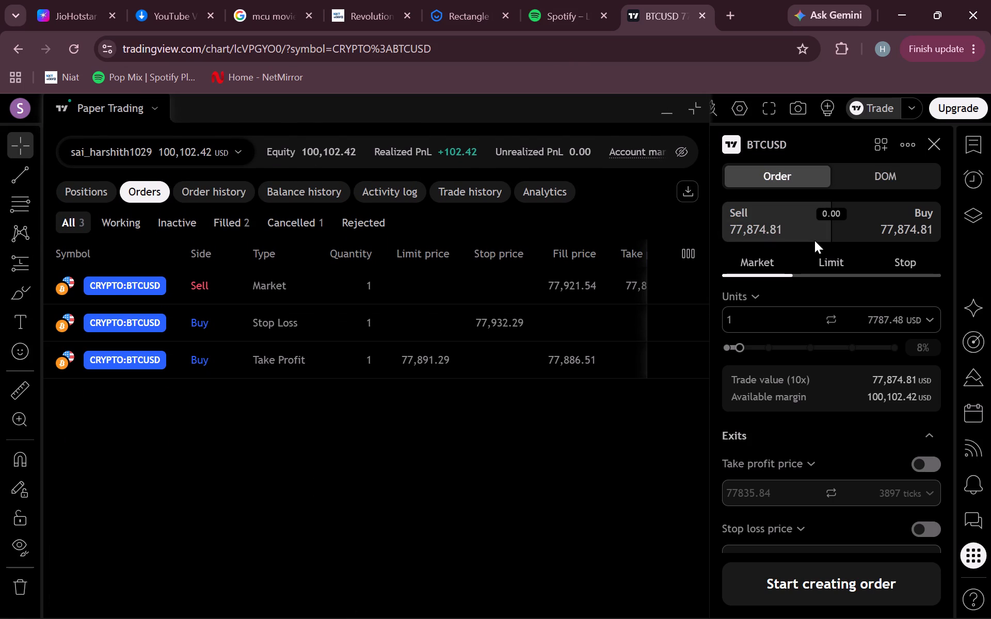
scroll(814, 240, right, 3)
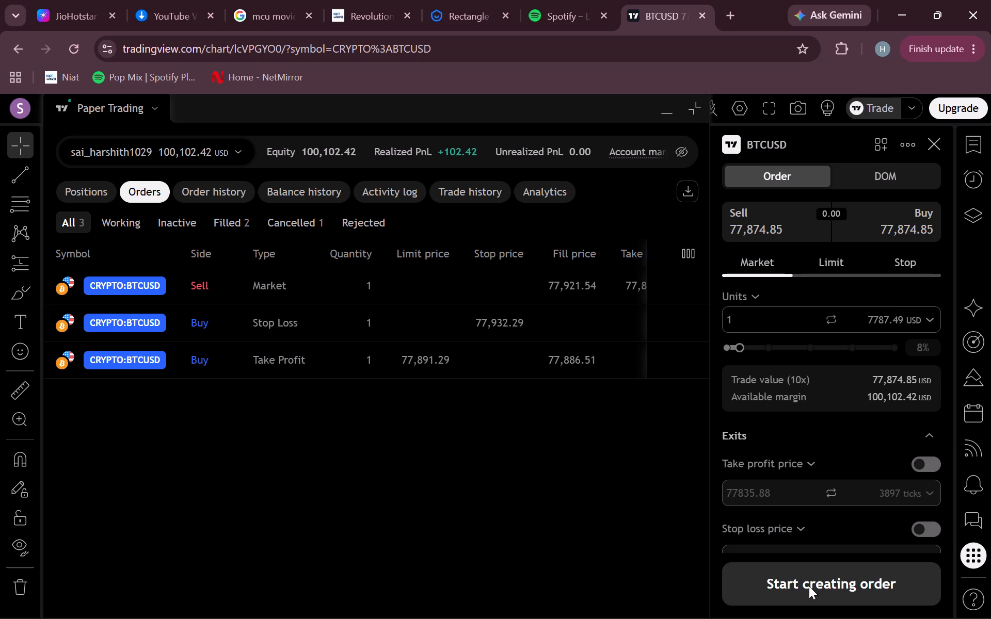
Switch the BTCUSD order ticket to its DOM view, browse the price ladder and open the DOM display settings.
click(799, 577)
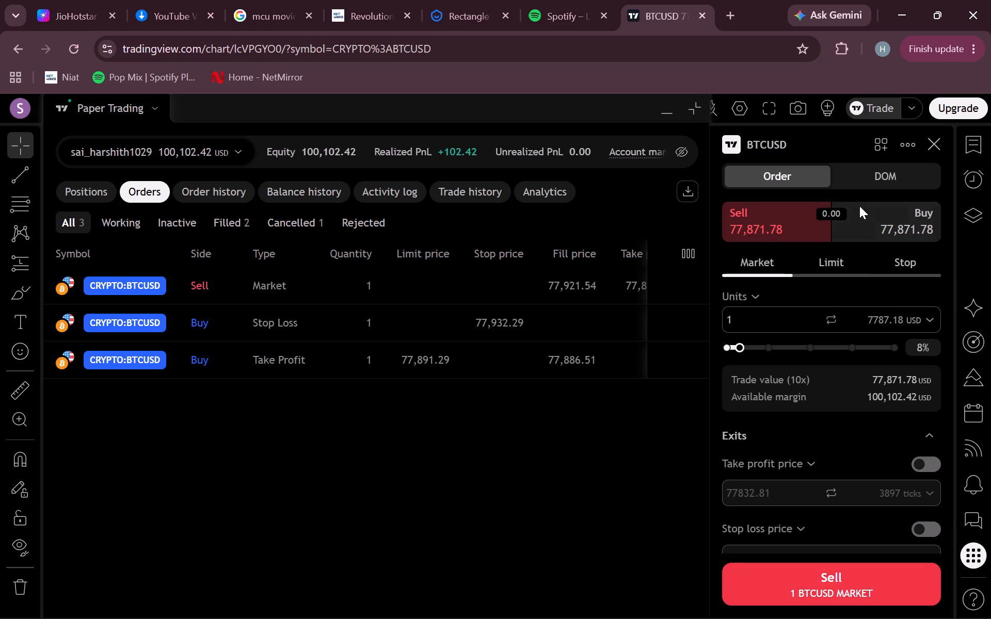
click(859, 176)
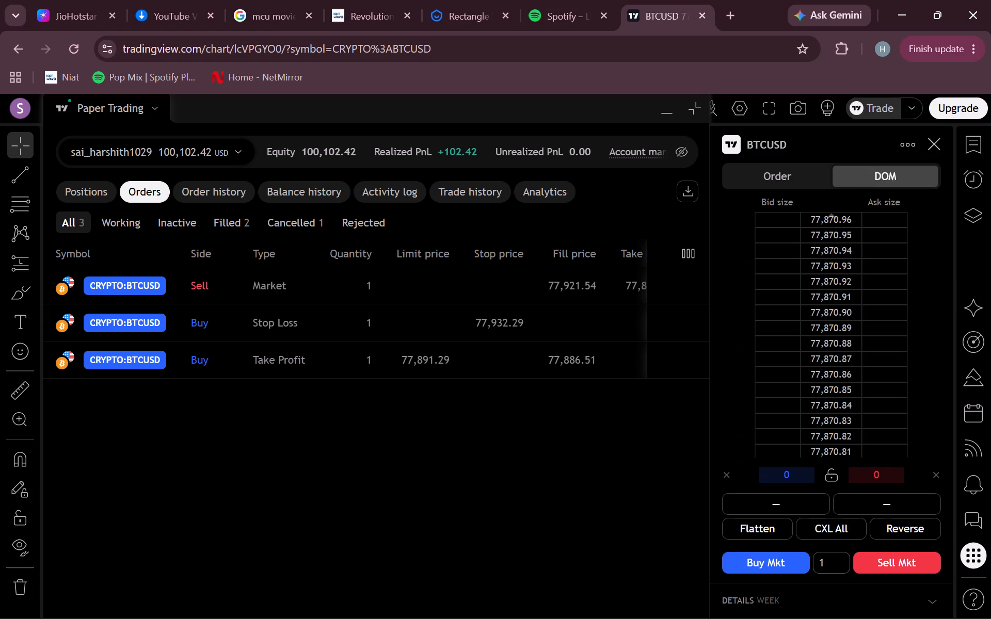
scroll(816, 281, right, 1)
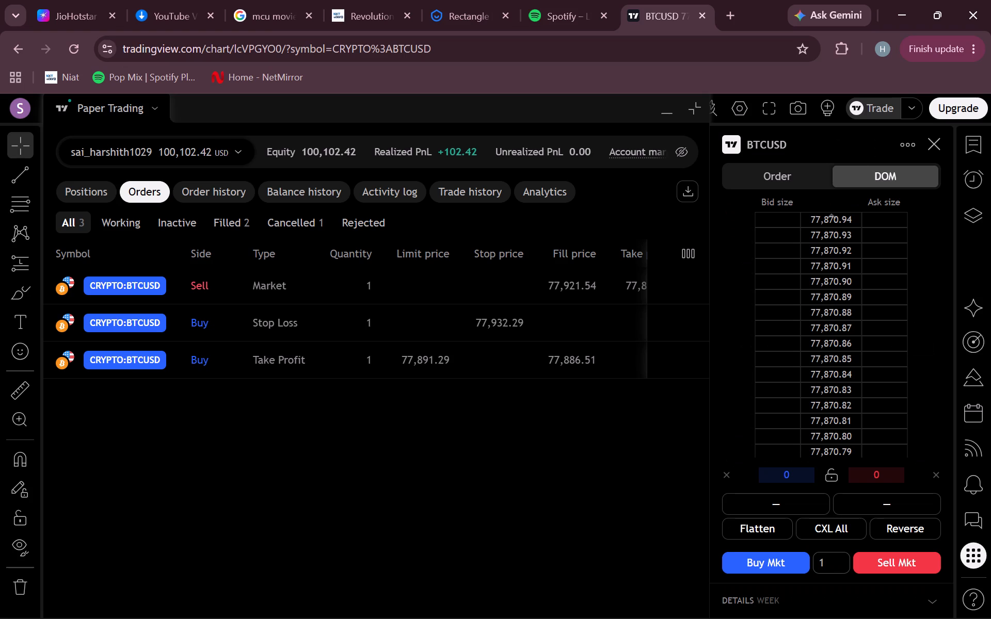
scroll(816, 281, up, 2)
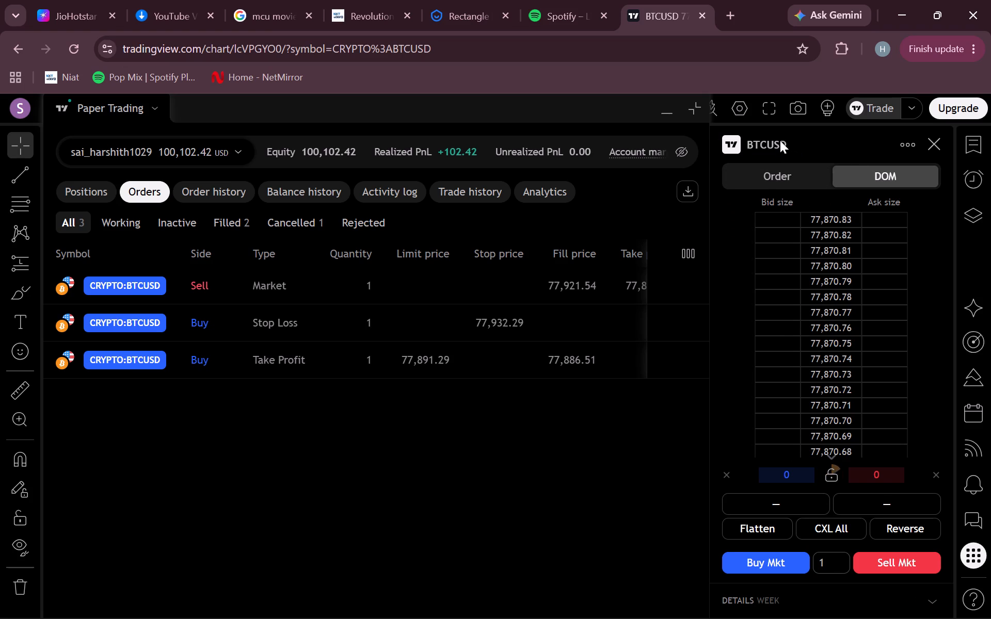
click(910, 156)
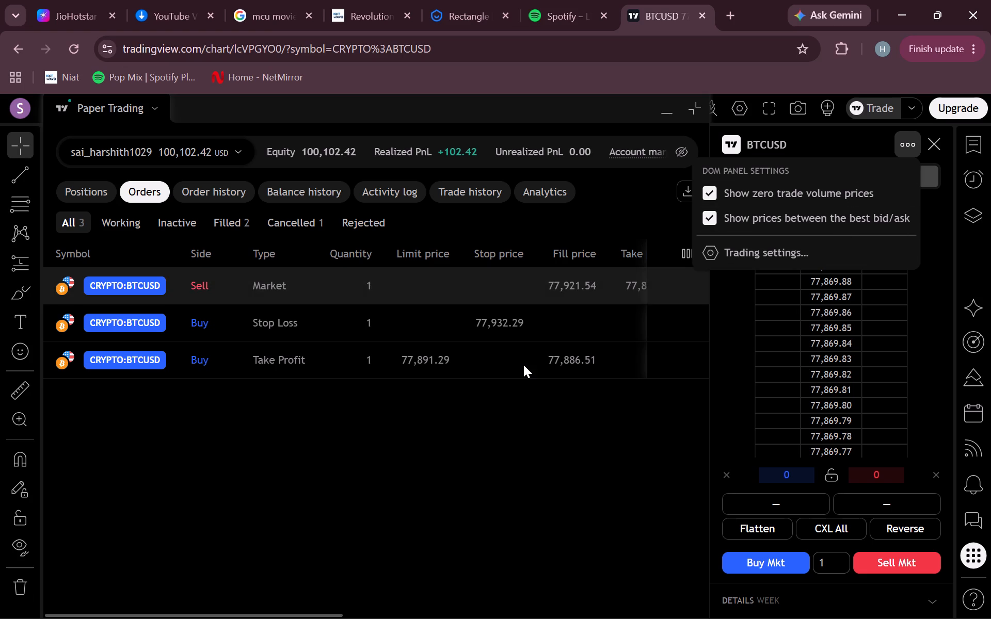
Look through the remaining columns of the Paper Trading orders table, up to leverage and margin.
scroll(523, 365, left, 13)
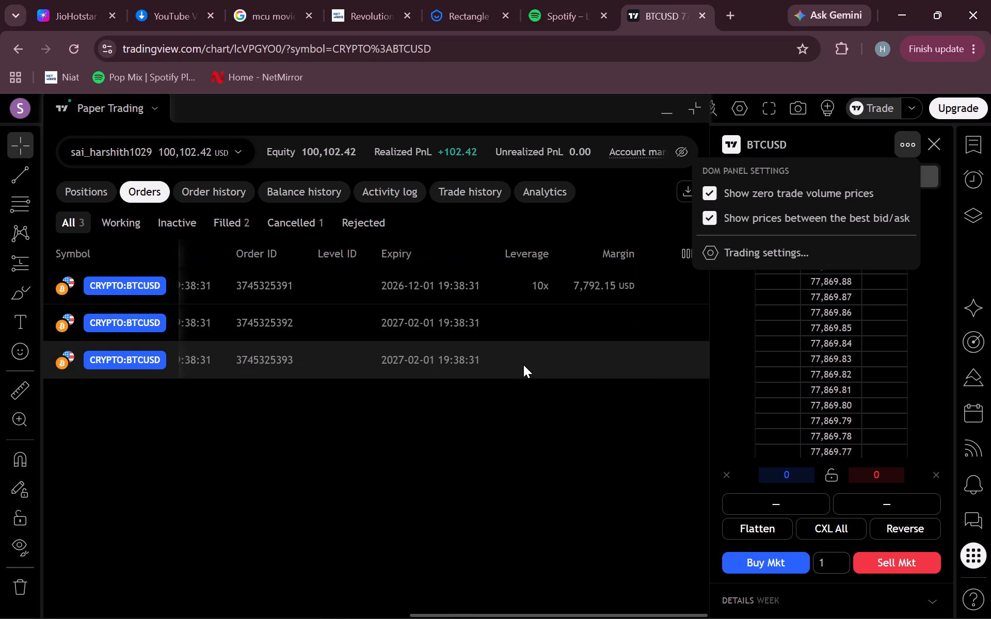
scroll(264, 346, right, 13)
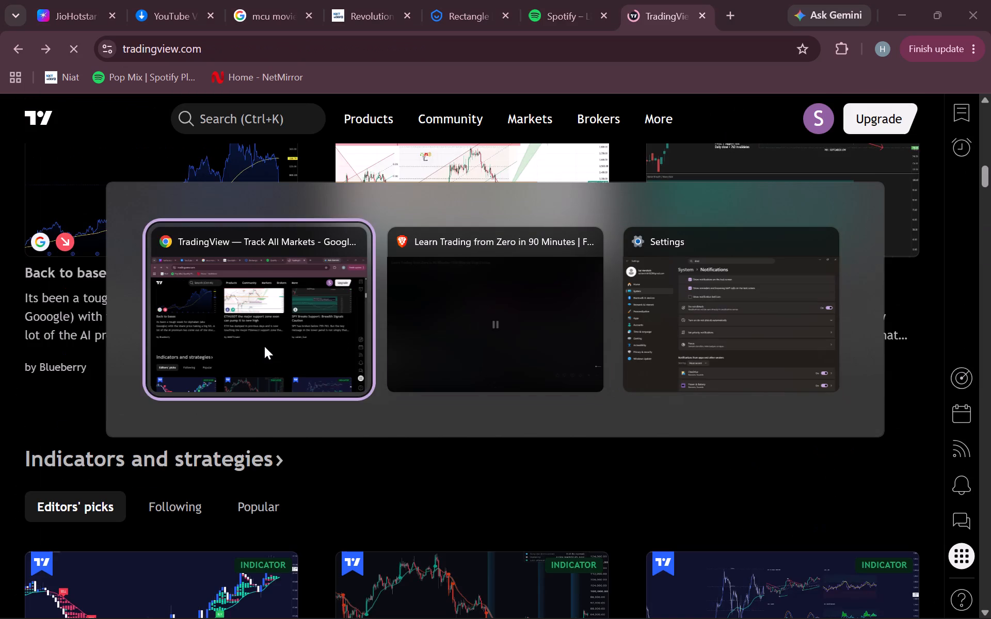
Switch to the Brave window and watch the trading course's XAUUSD zone and short position examples full screen, replaying missed moments, and pause it.
key(space)
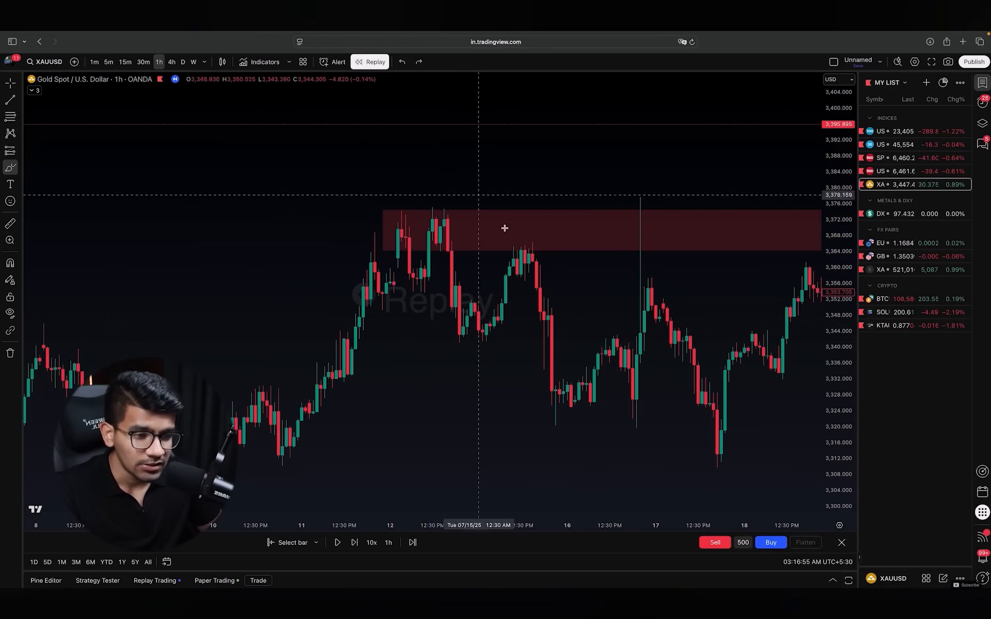
key(f)
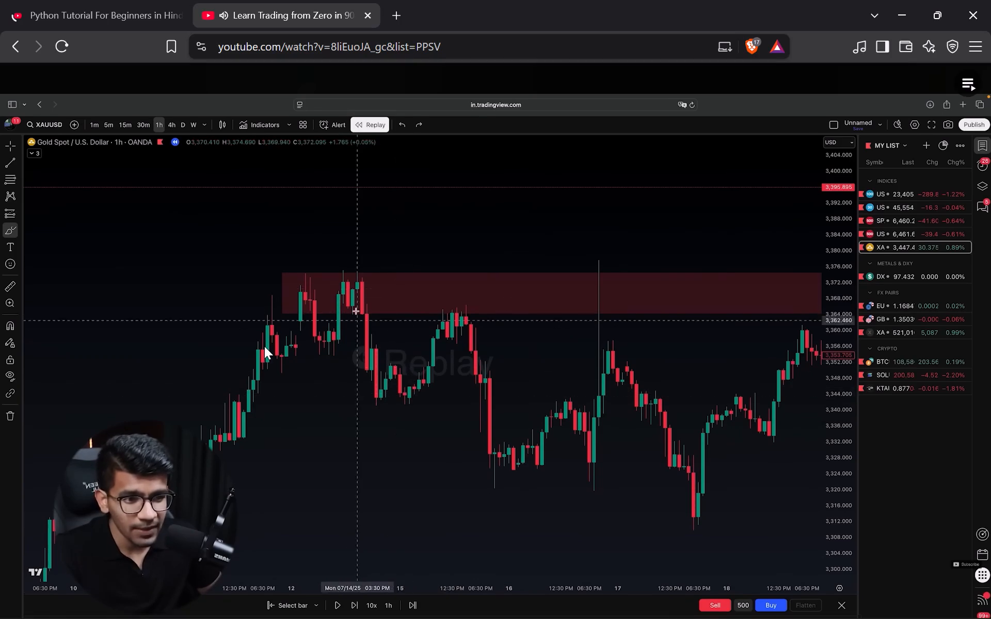
key(f)
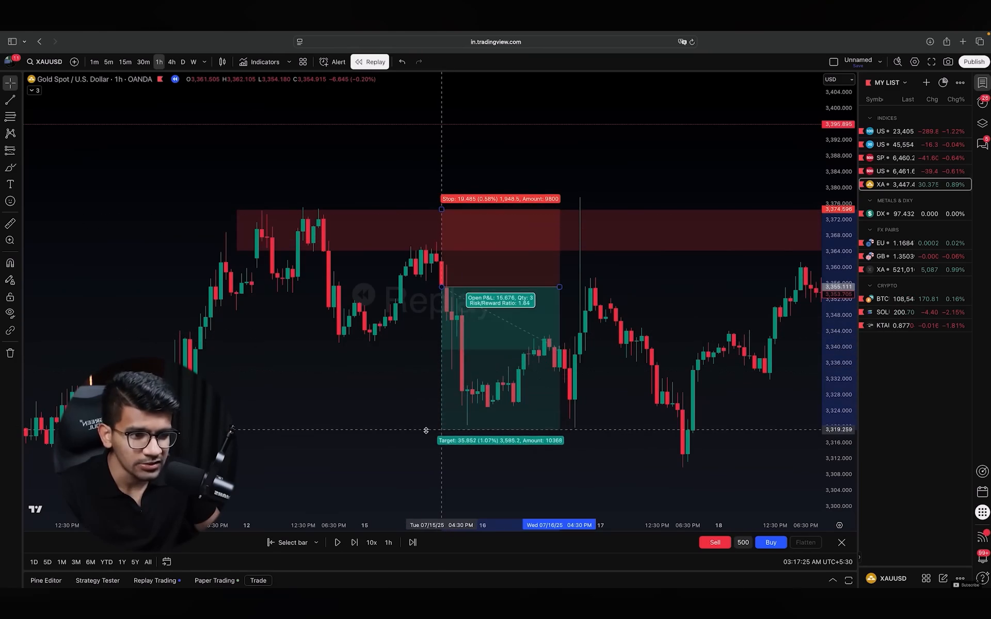
key(Left)
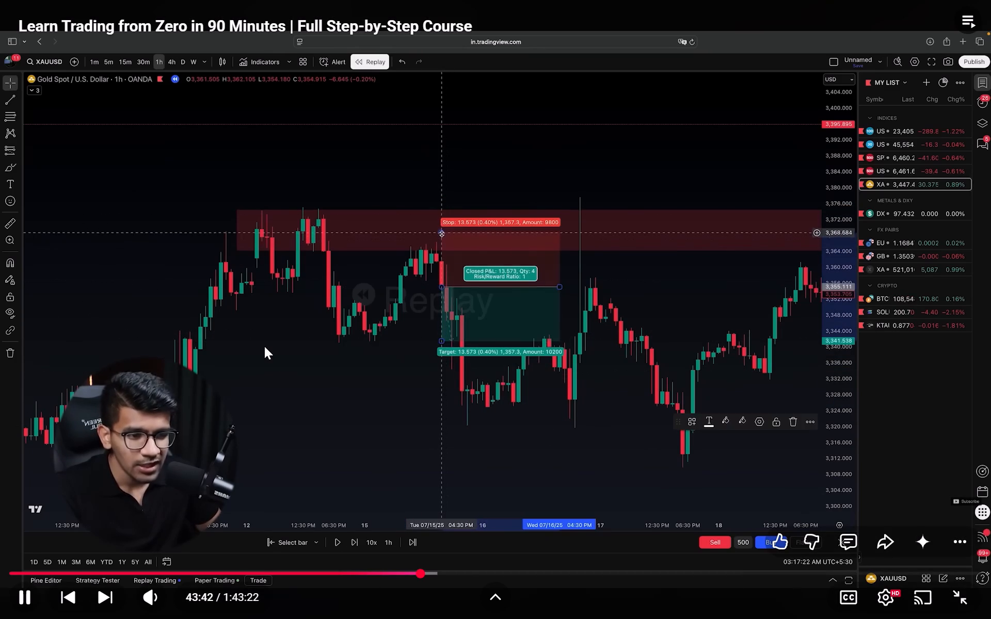
key(Left)
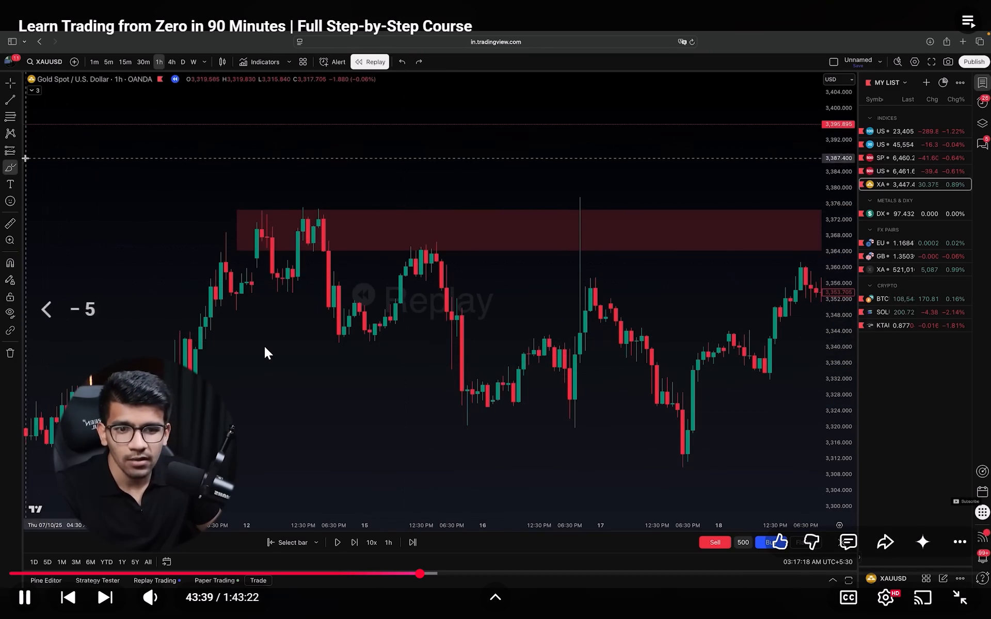
key(space)
key(space)
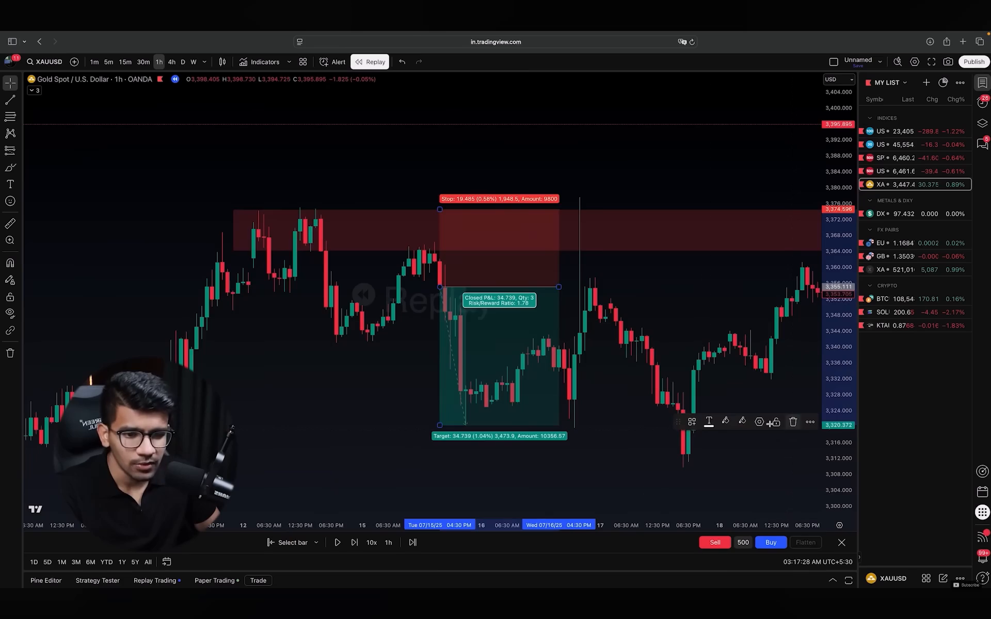
key(space)
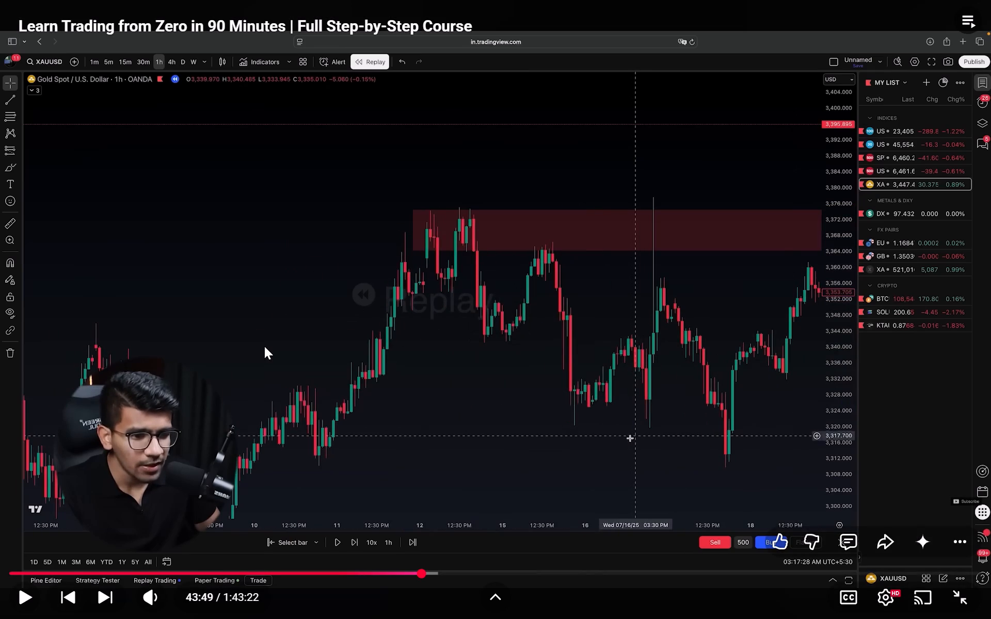
key(space)
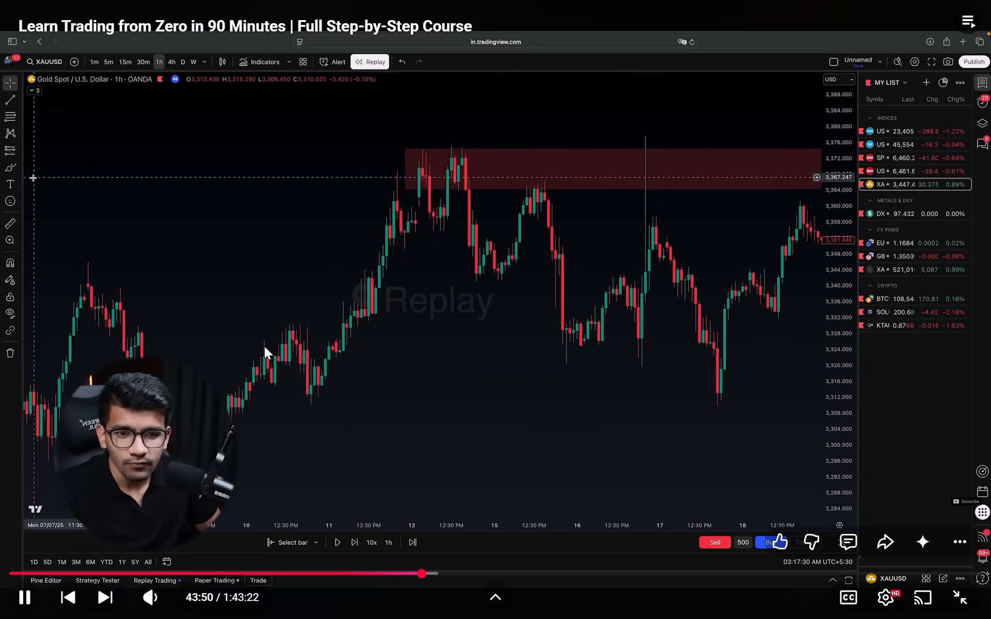
key(space)
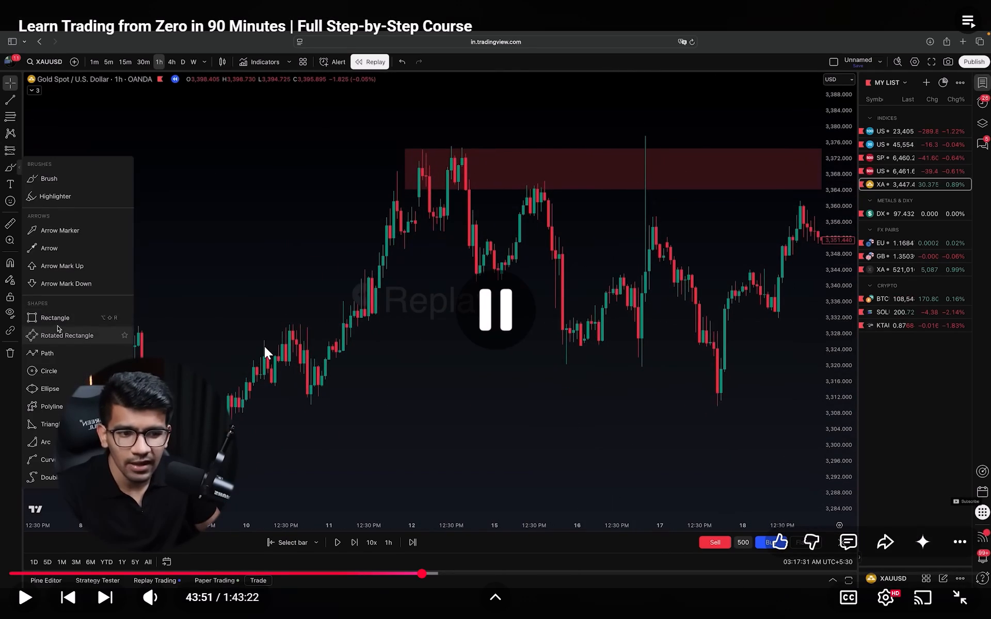
key(space)
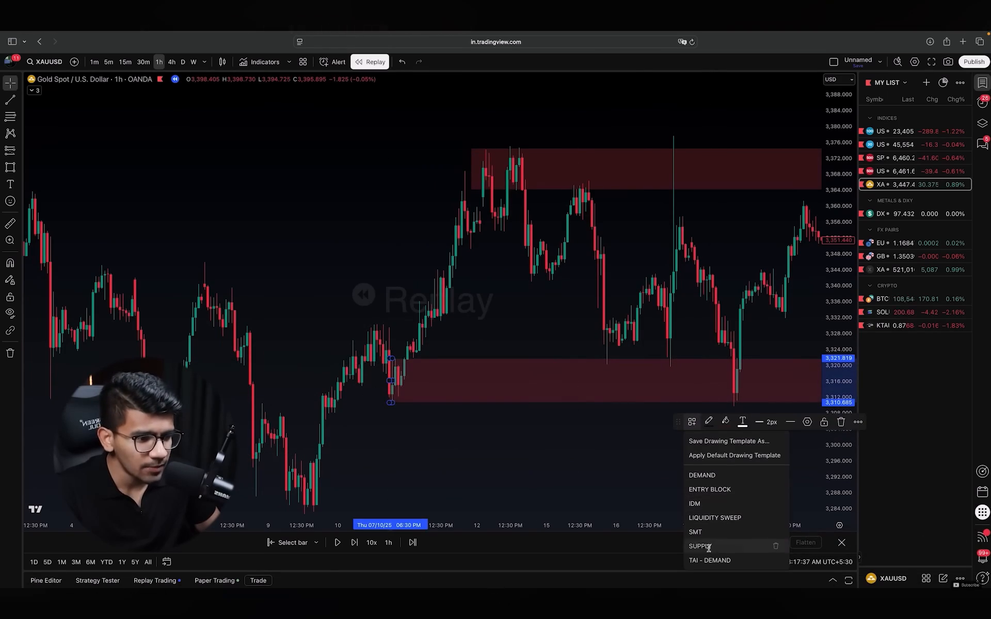
key(Left)
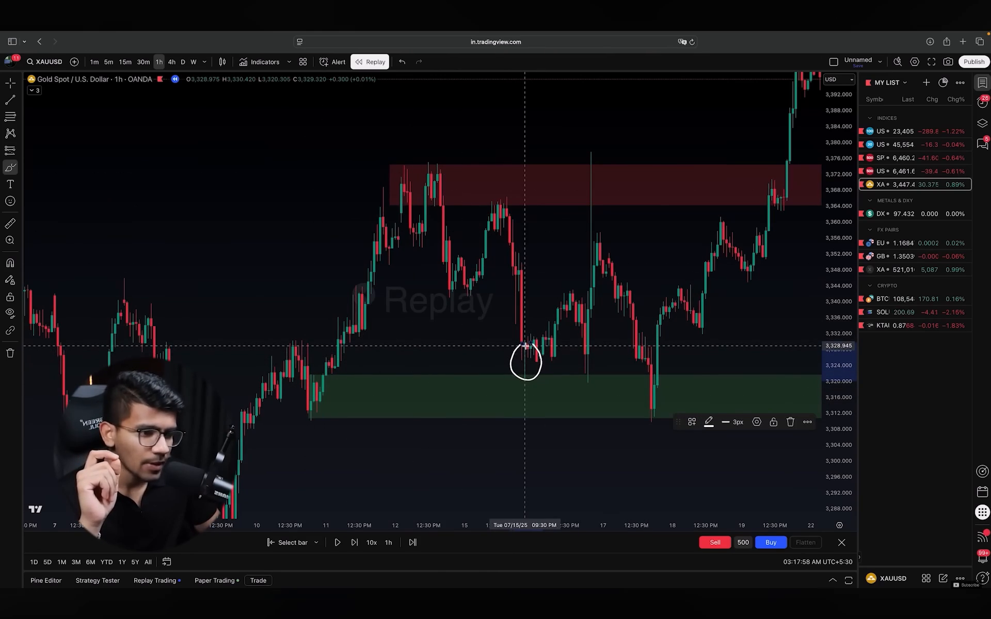
key(space)
Switch back to Chrome and return from the TradingView home page to the BTCUSD chart.
key(alt+Tab)
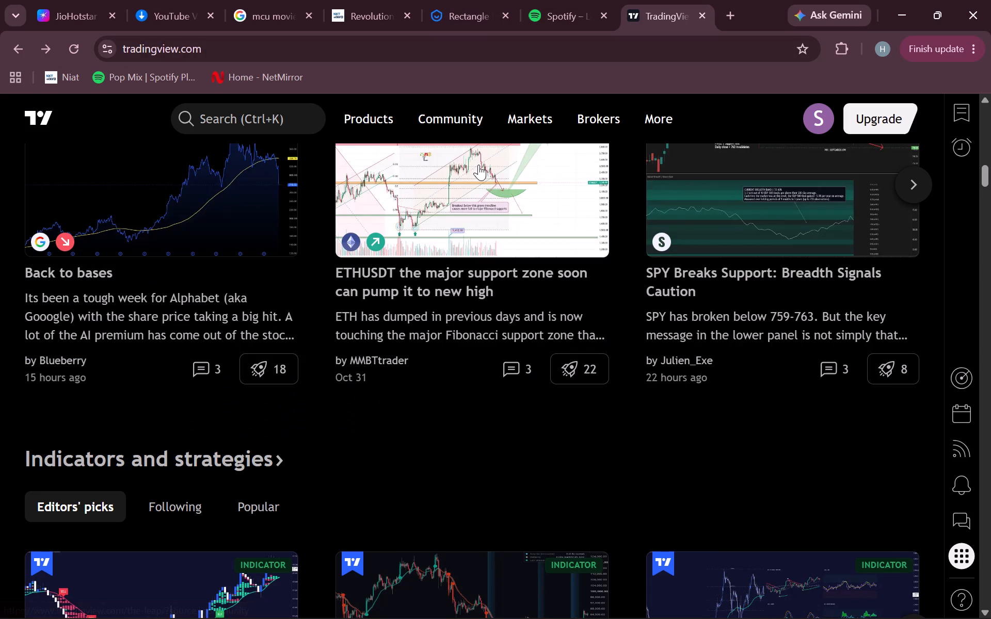
scroll(478, 165, left, 17)
click(452, 552)
scroll(562, 485, left, 17)
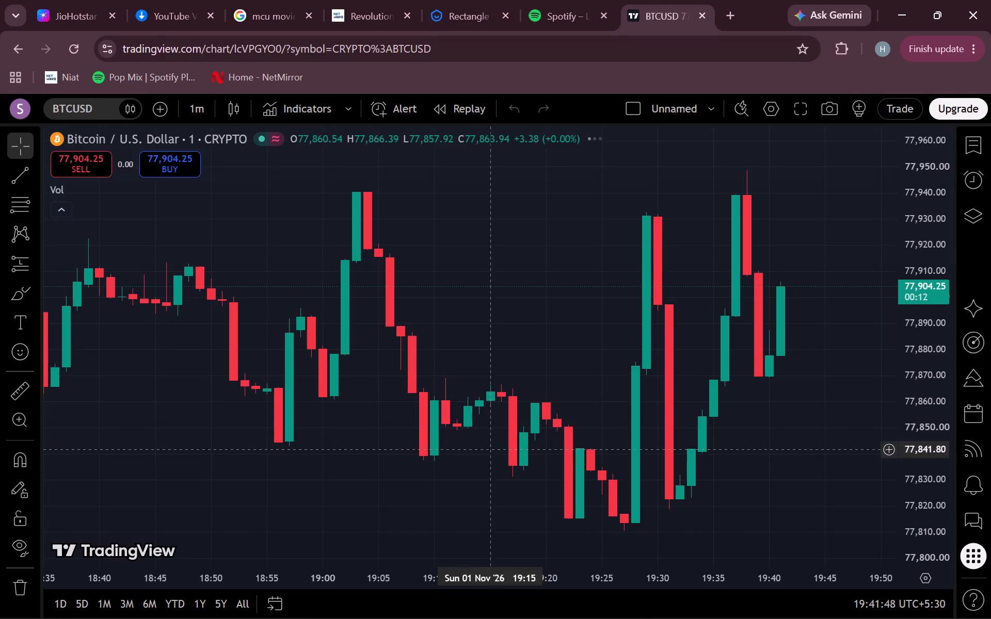
Find the Brush among the drawing tools and draw a freehand loop near 19:20 and an arching stroke before it on the BTCUSD chart.
click(37, 177)
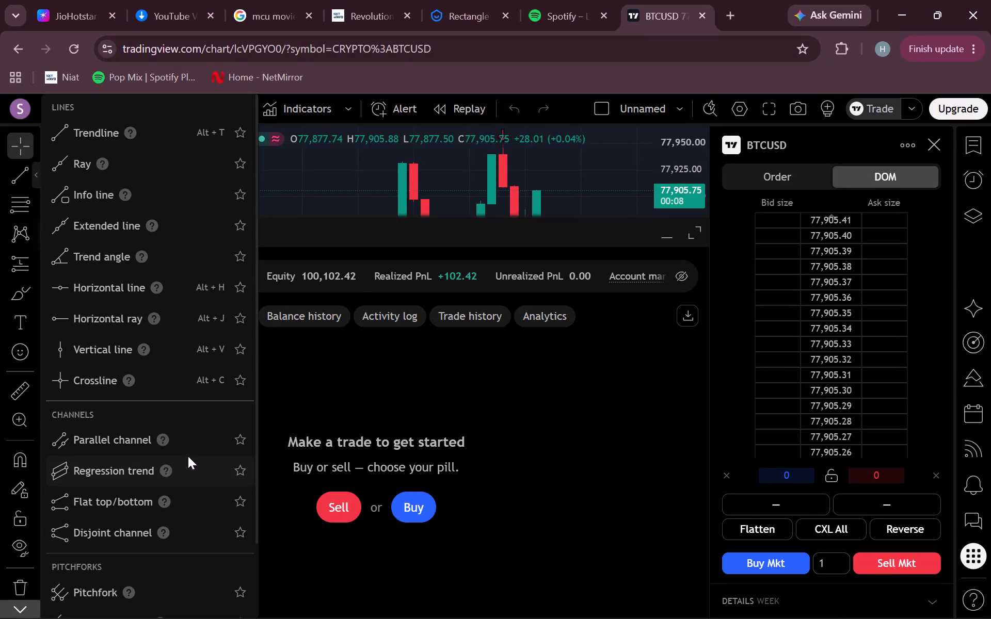
scroll(230, 254, down, 3)
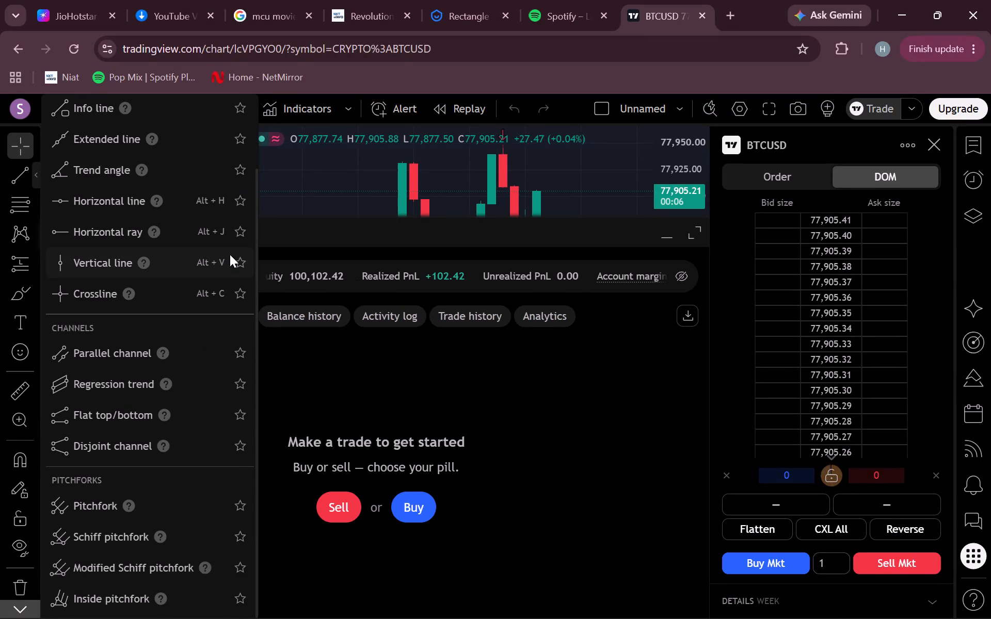
scroll(230, 254, up, 6)
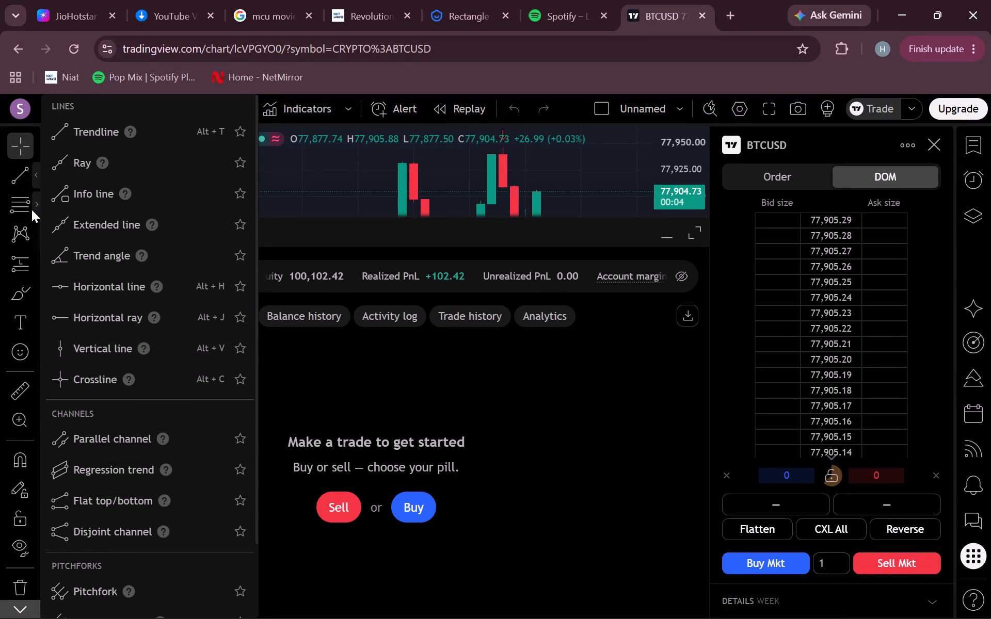
click(31, 209)
click(35, 147)
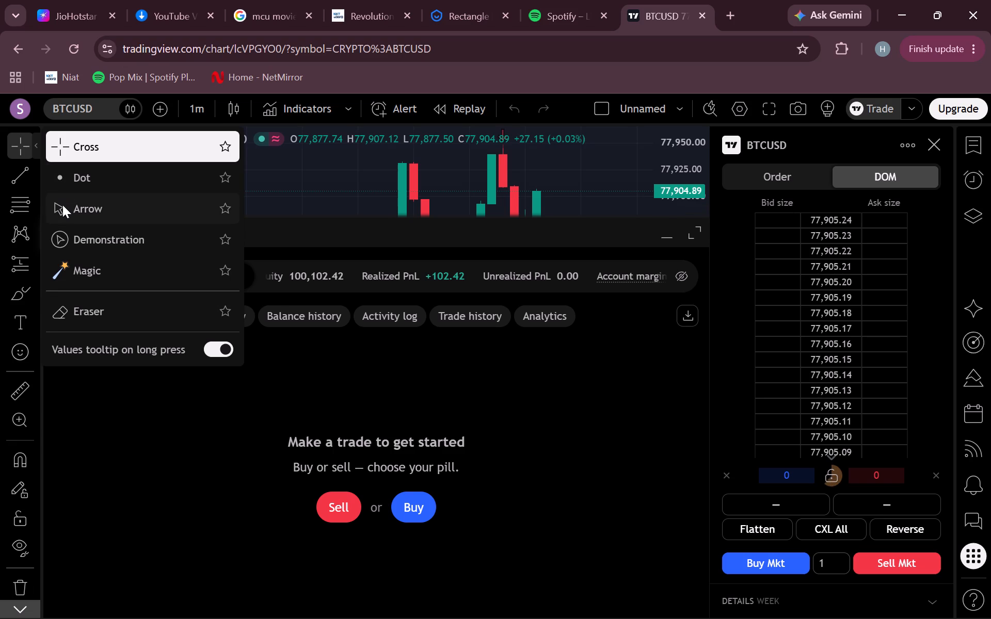
click(31, 291)
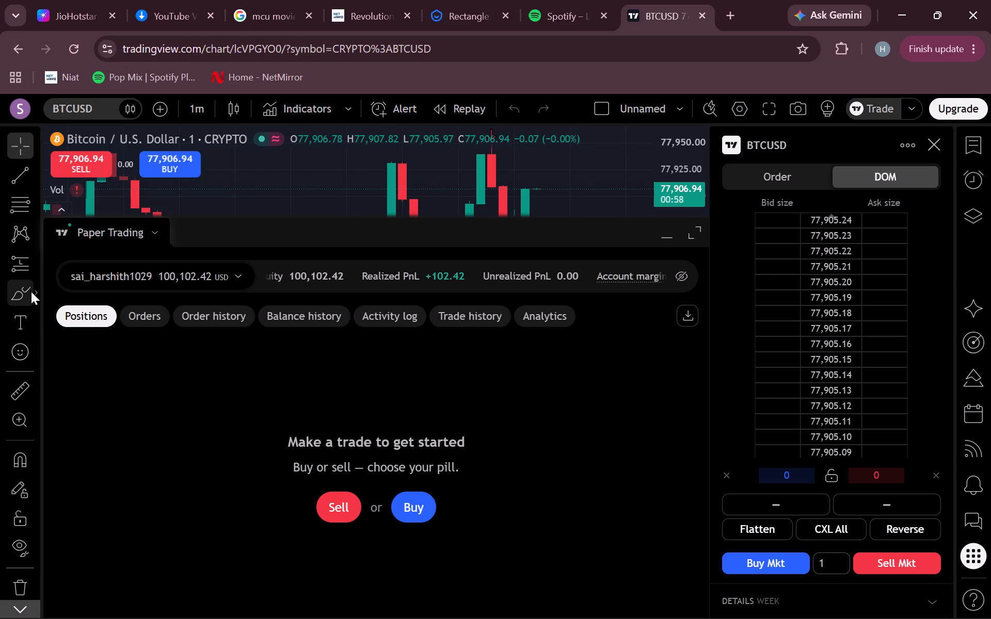
click(35, 292)
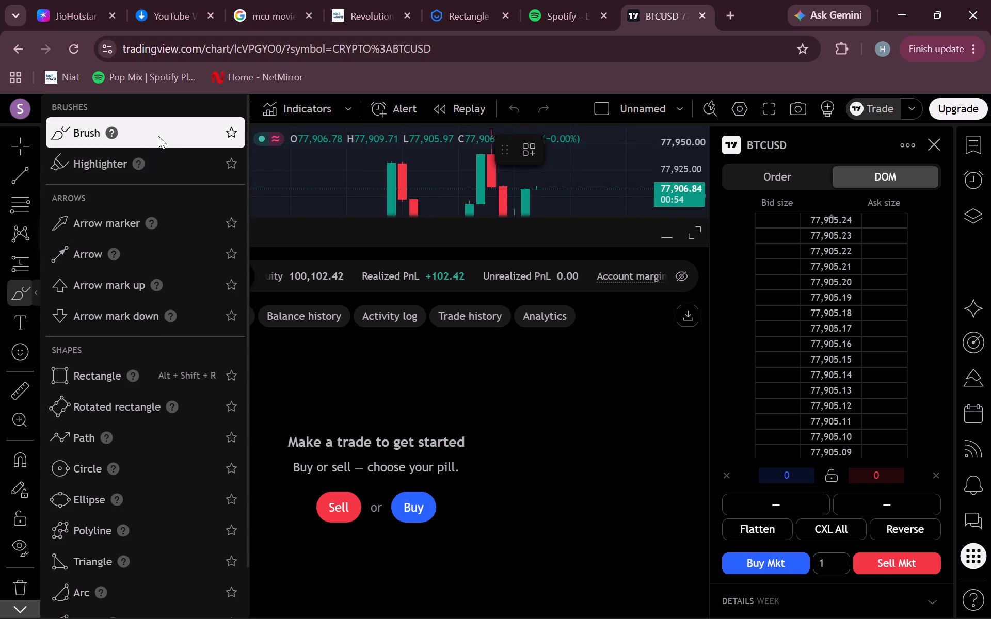
click(158, 136)
scroll(196, 253, up, 1)
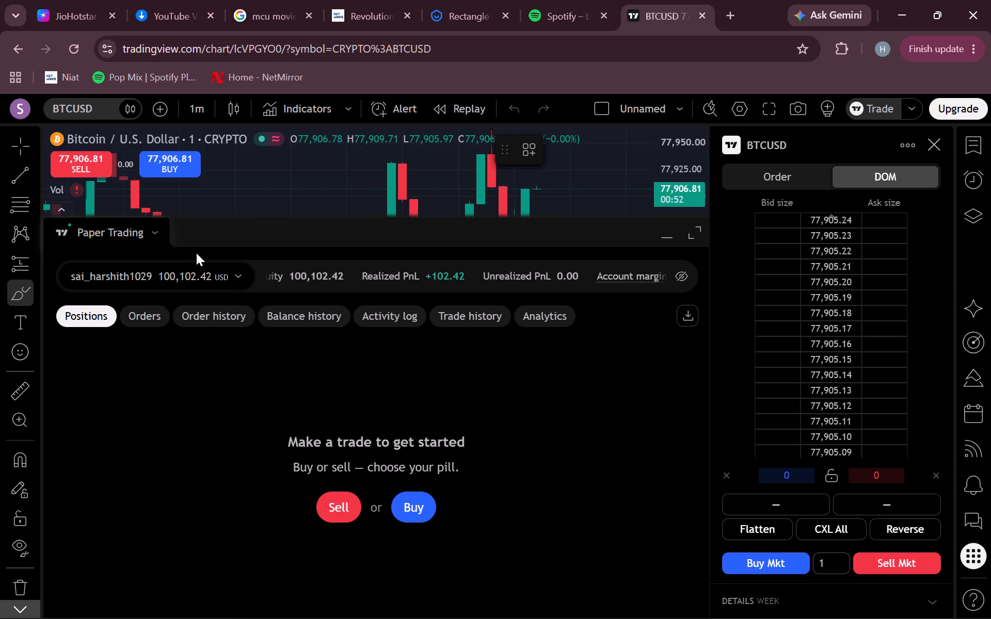
click(285, 187)
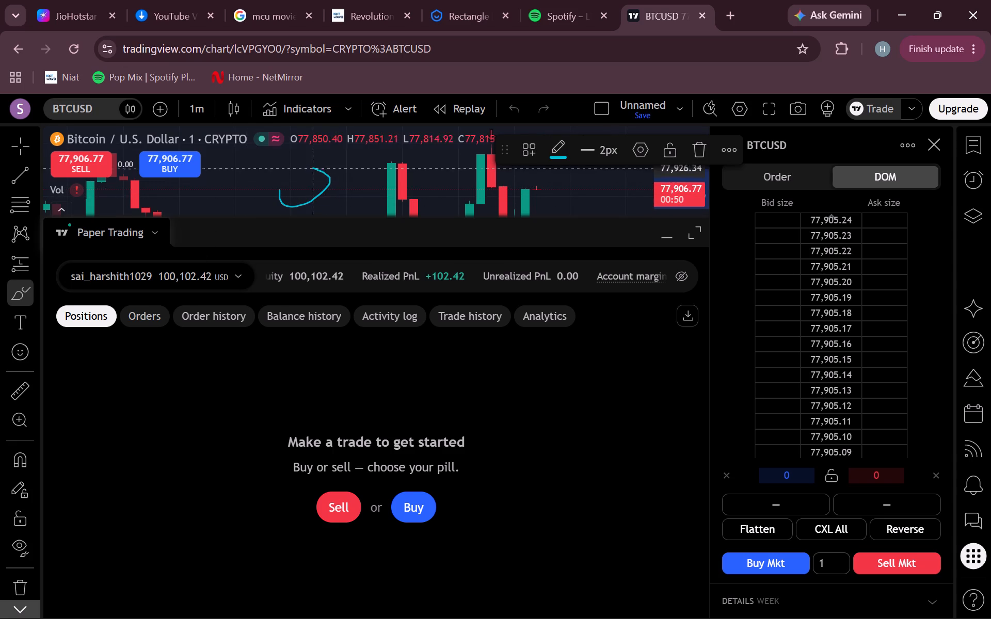
drag(285, 191, 168, 207)
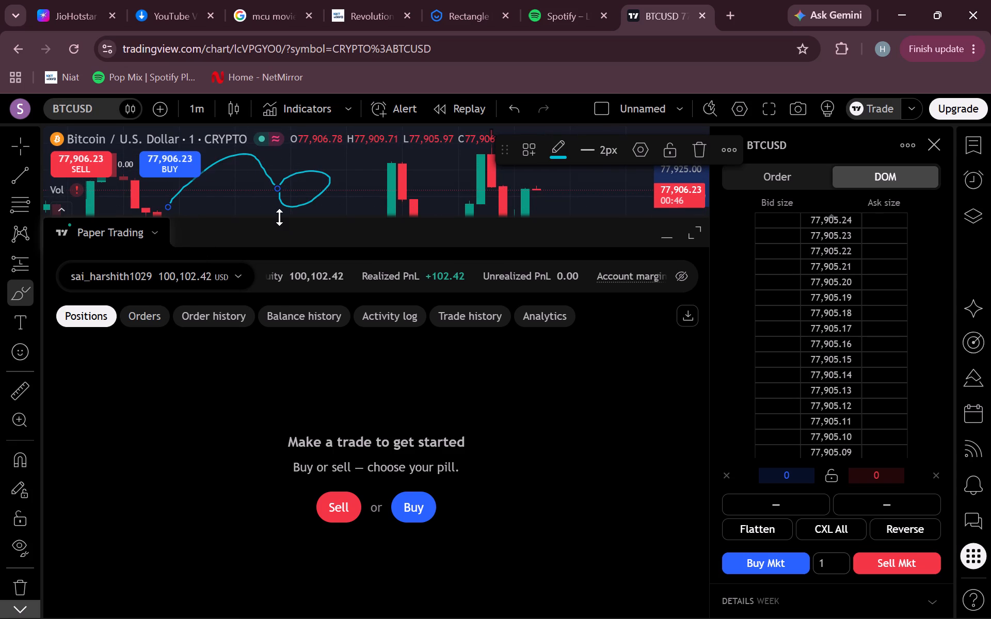
Shrink the Paper Trading account area to enlarge the chart, and delete the arching brush stroke.
drag(279, 217, 216, 545)
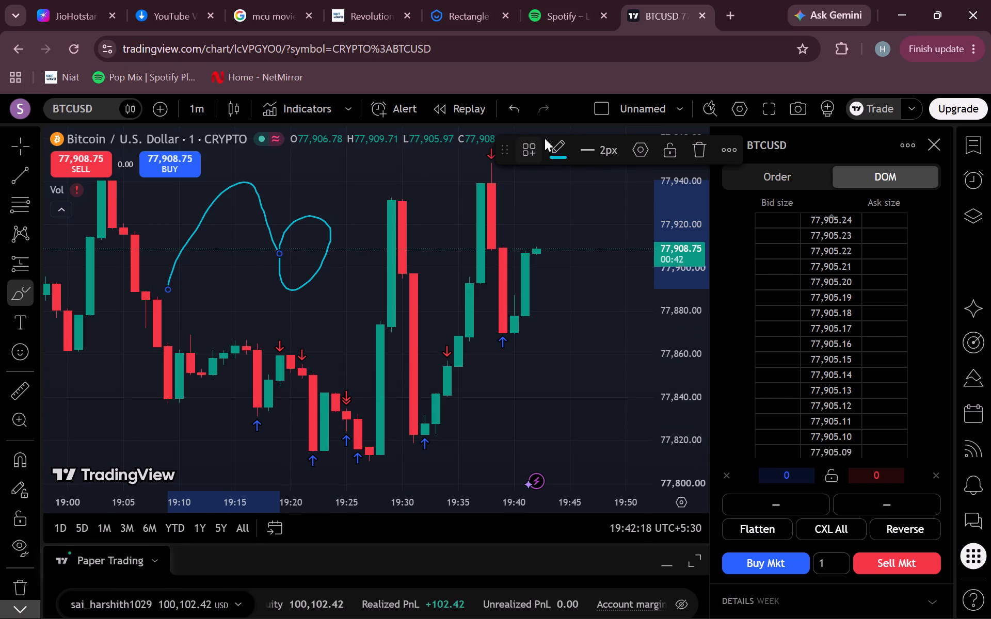
click(693, 151)
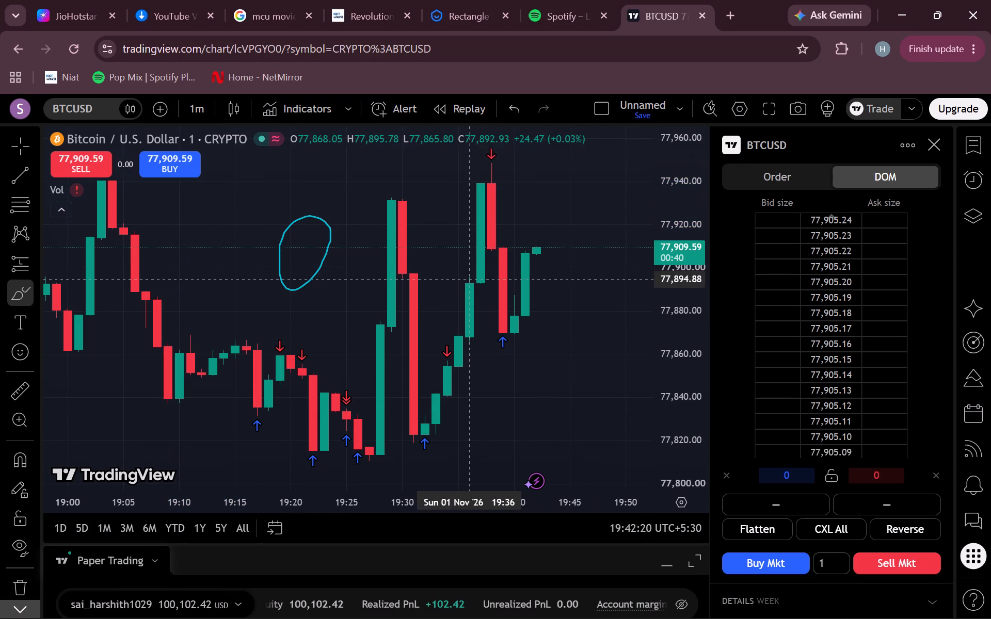
Clear the remaining brush loop and the stray brush dots beside it from the BTCUSD chart by undoing all drawing changes.
scroll(466, 279, up, 6)
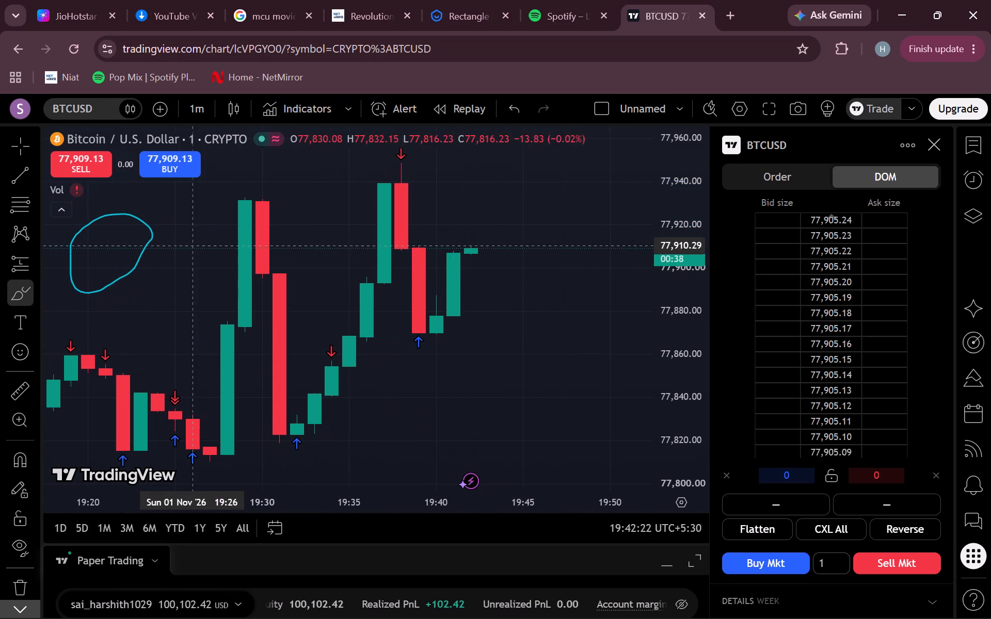
click(152, 230)
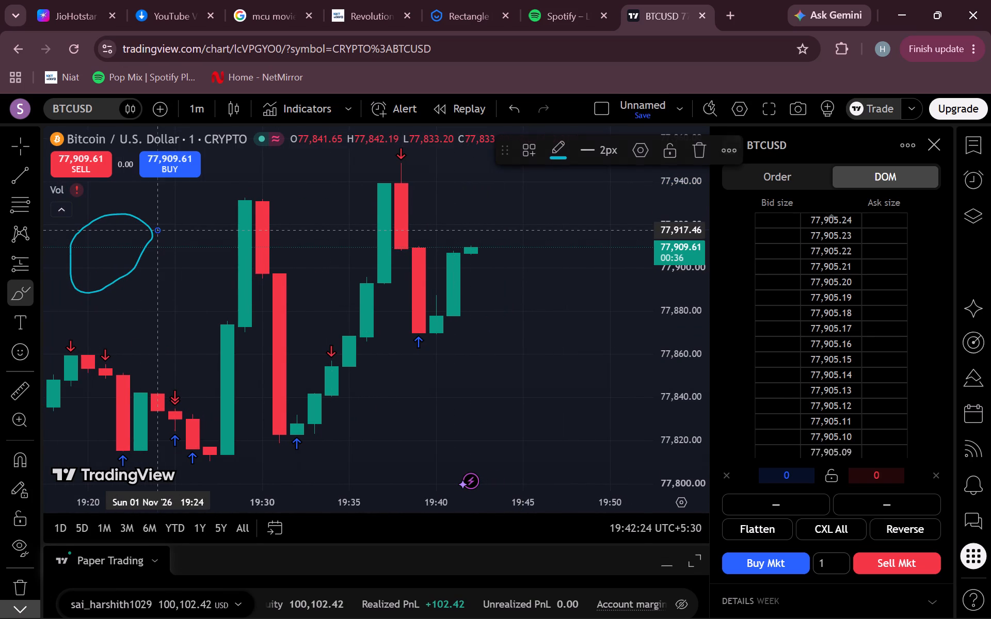
click(151, 240)
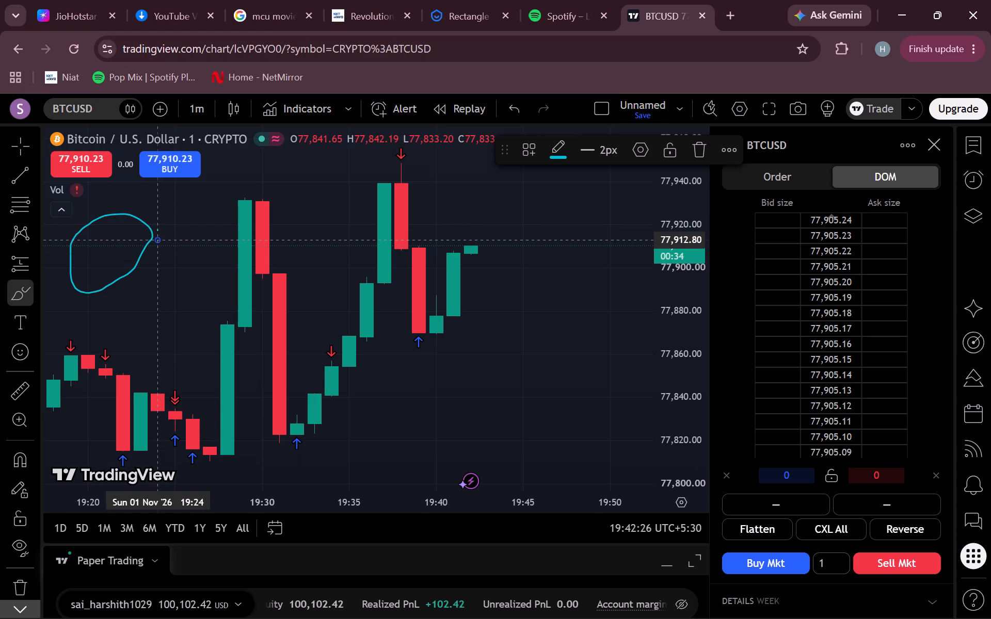
click(151, 240)
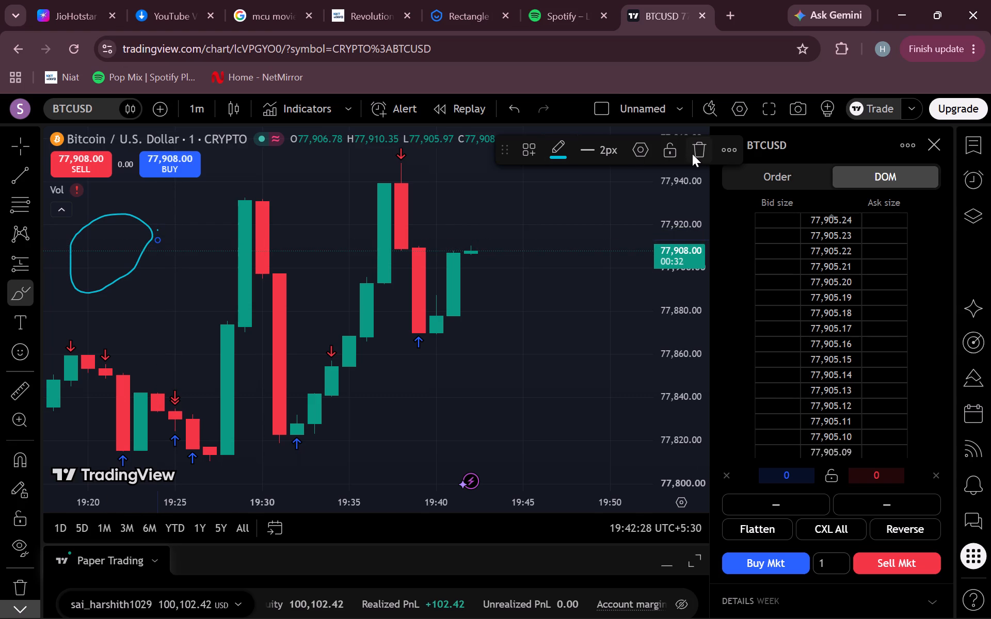
click(692, 154)
click(517, 116)
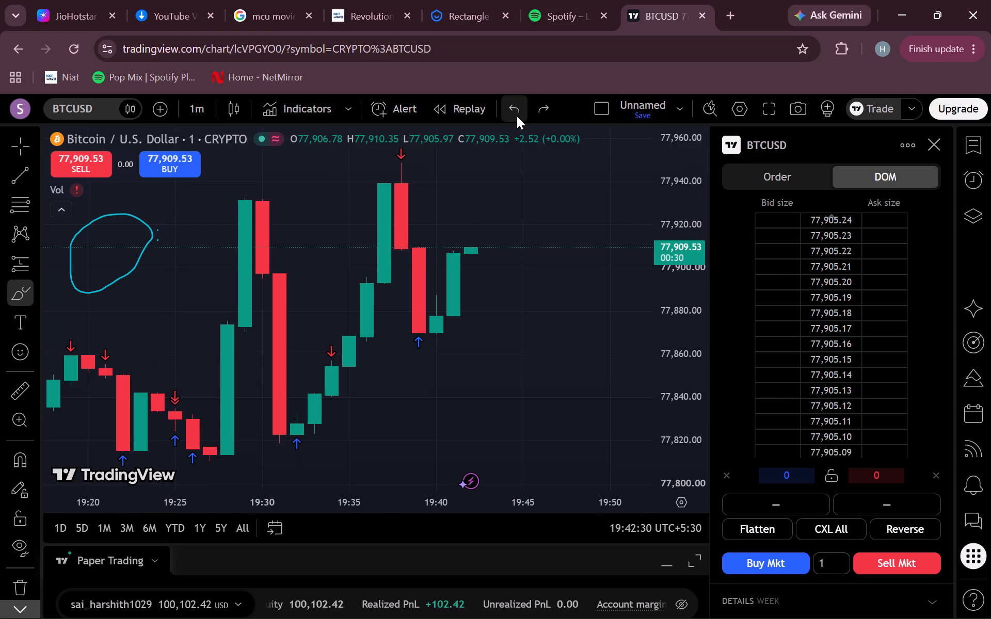
triple_click(517, 116)
triple_click(517, 116)
double_click(517, 116)
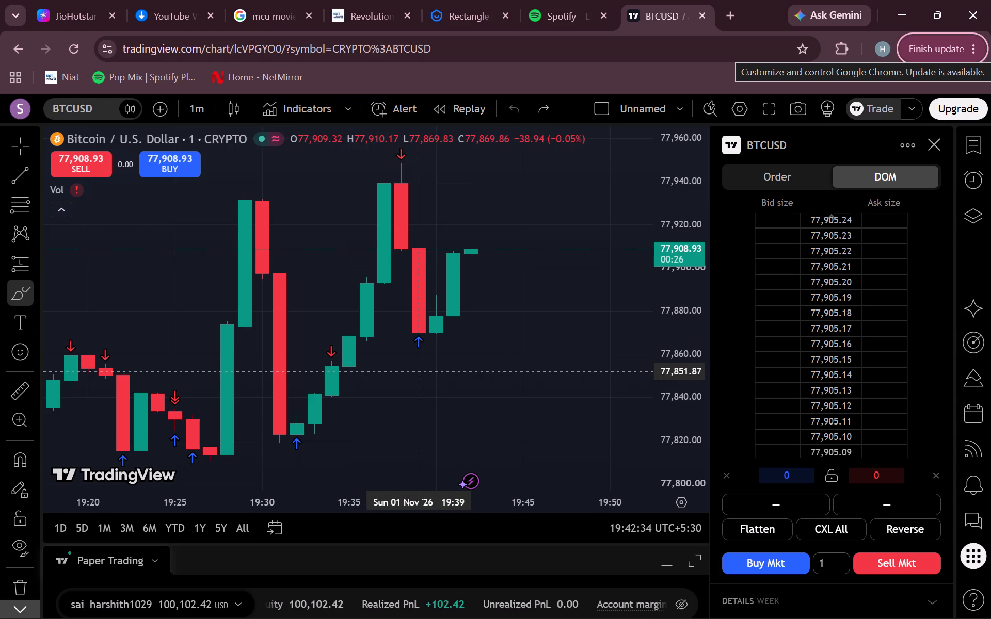
Switch the BTCUSD trading pane from the DOM to the order ticket.
click(742, 181)
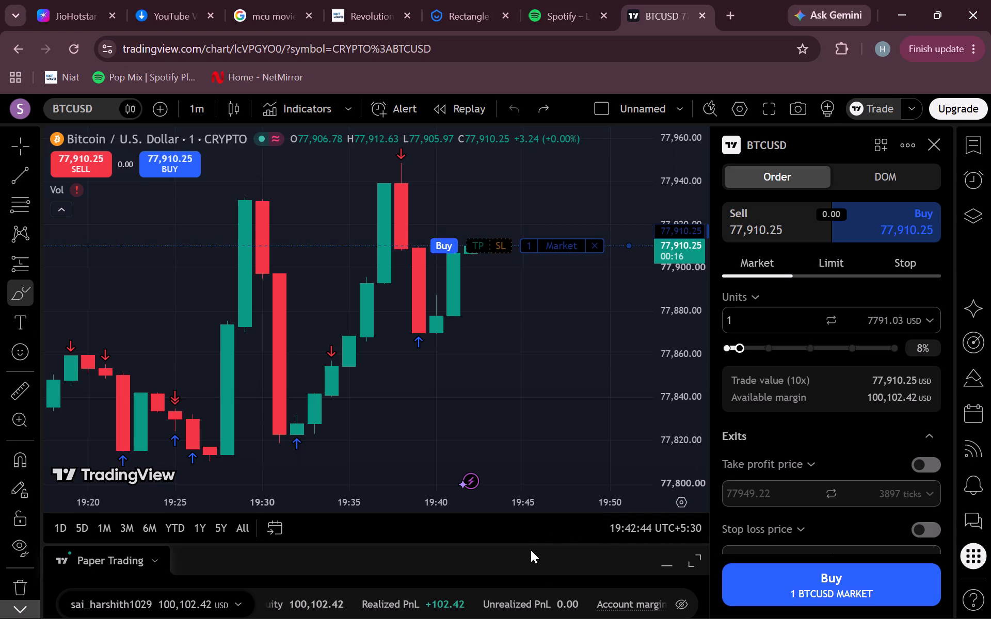
Collapse the Paper Trading account area completely to give the BTCUSD chart more height.
drag(527, 545, 526, 484)
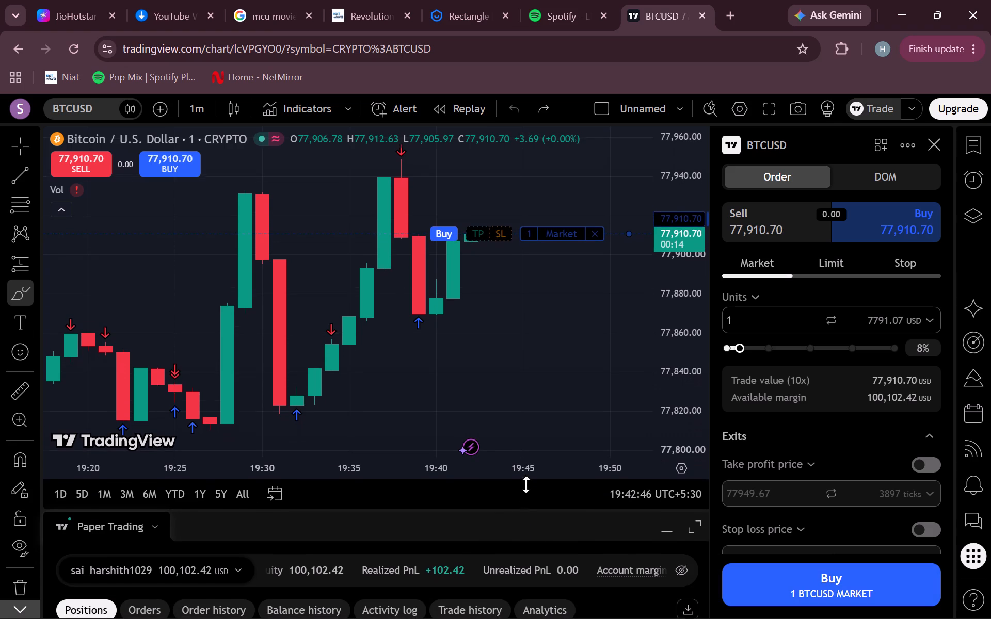
drag(526, 484, 577, 590)
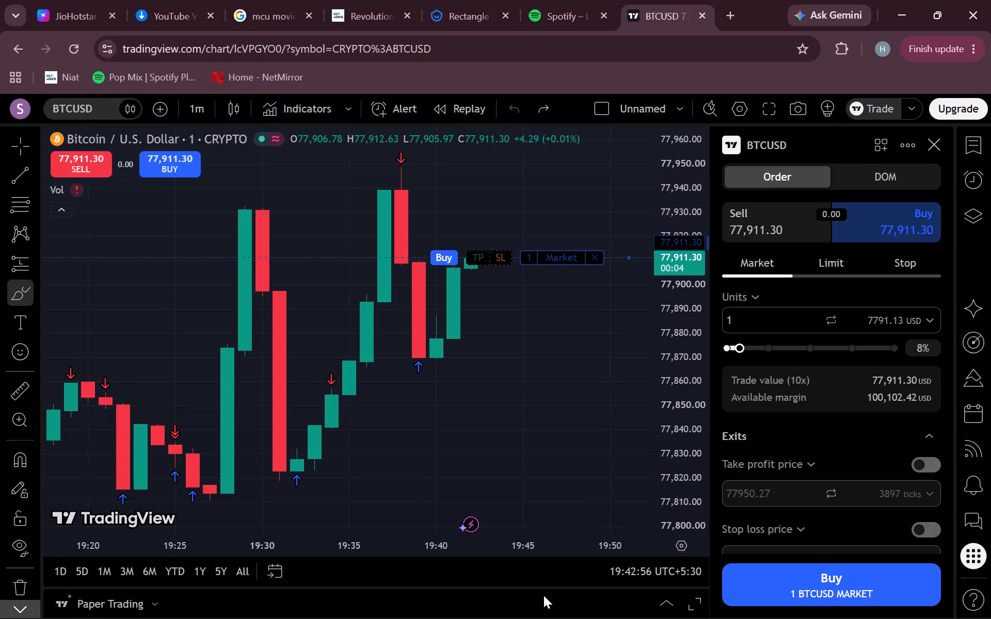
Examine the one-minute BTCUSD price history from about 15:00 up to the latest candles around 19:43.
scroll(492, 356, up, 7)
scroll(492, 356, down, 11)
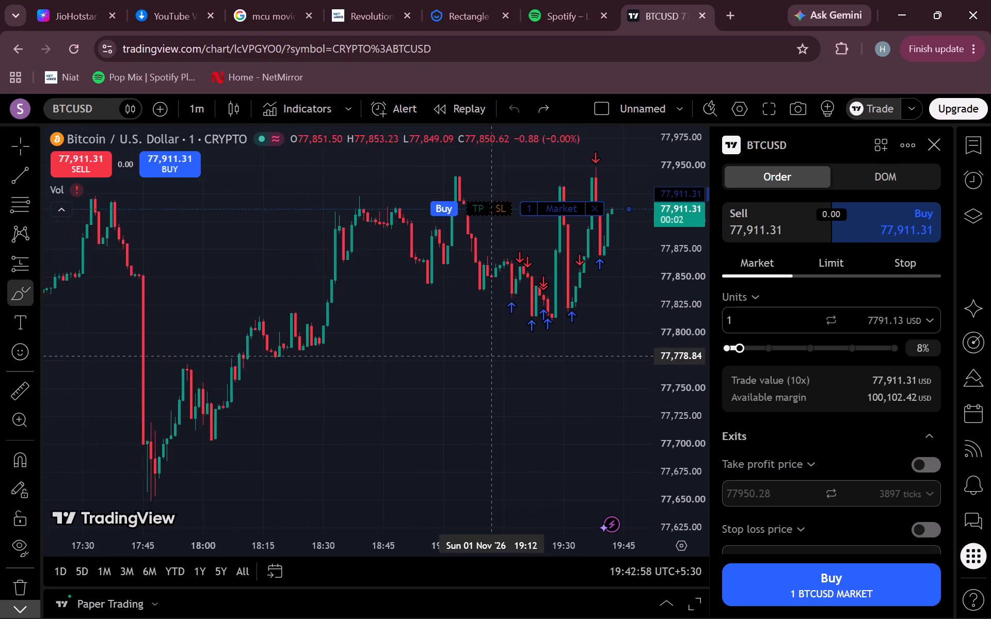
scroll(492, 356, down, 5)
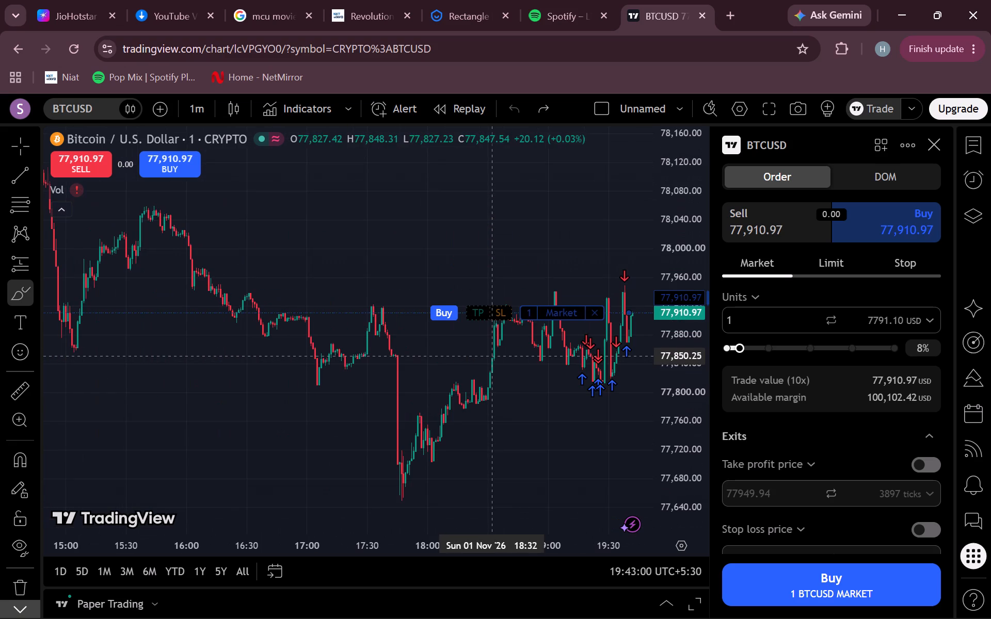
scroll(492, 356, down, 1)
scroll(492, 356, right, 1)
scroll(492, 356, up, 8)
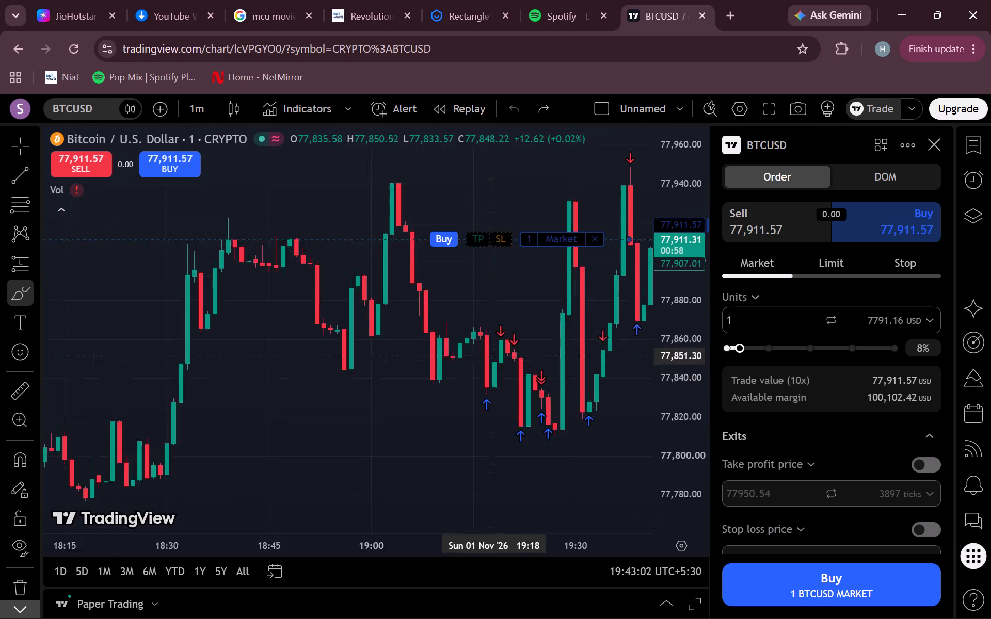
scroll(492, 356, left, 4)
scroll(492, 356, up, 9)
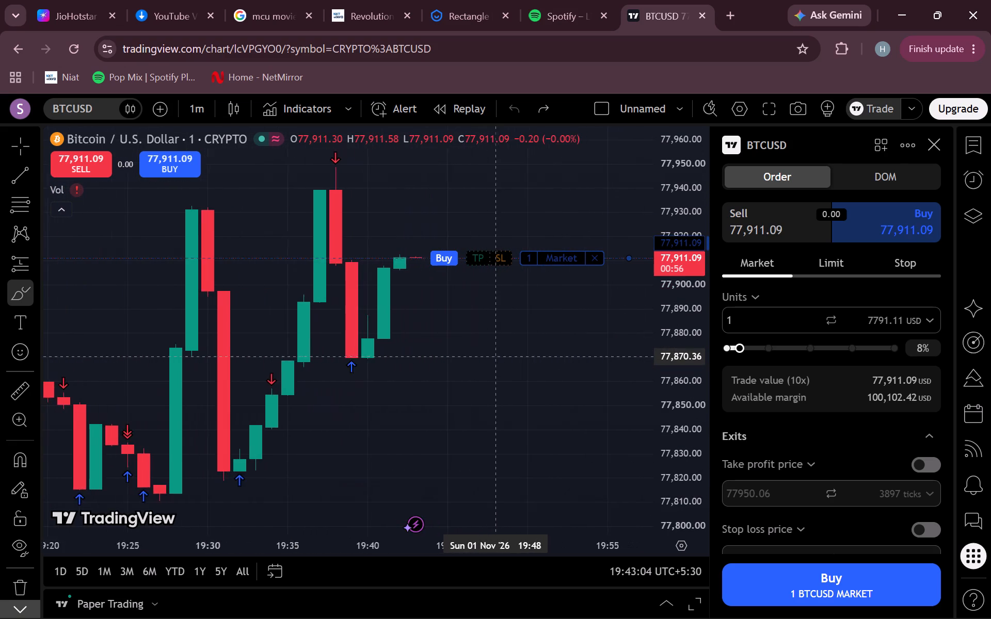
scroll(492, 356, up, 2)
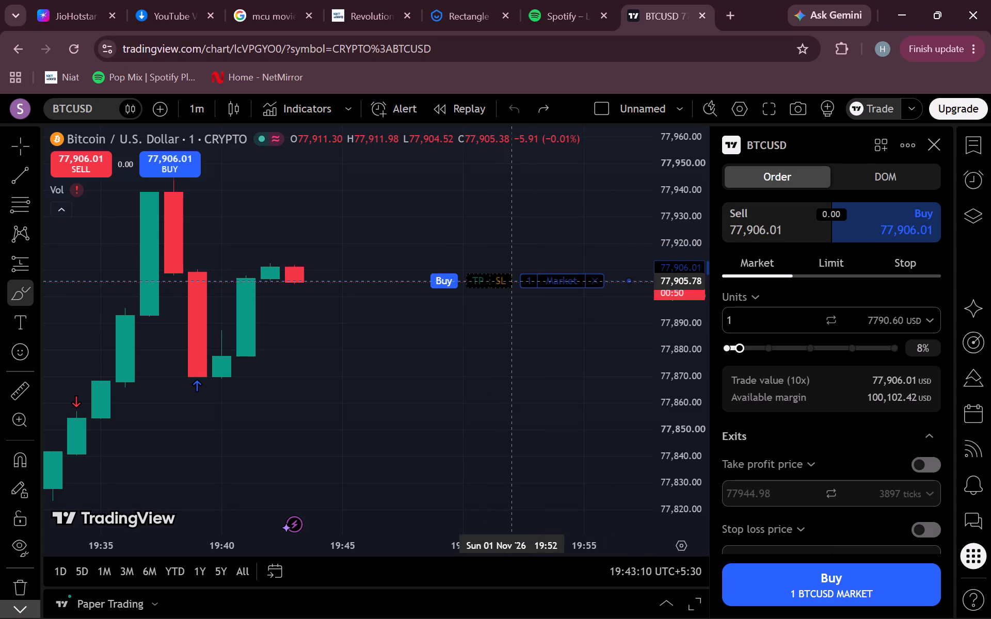
Delete the stray brush dots placed around 19:52 beside the Buy order's SL label and leave the Brush tool.
click(508, 284)
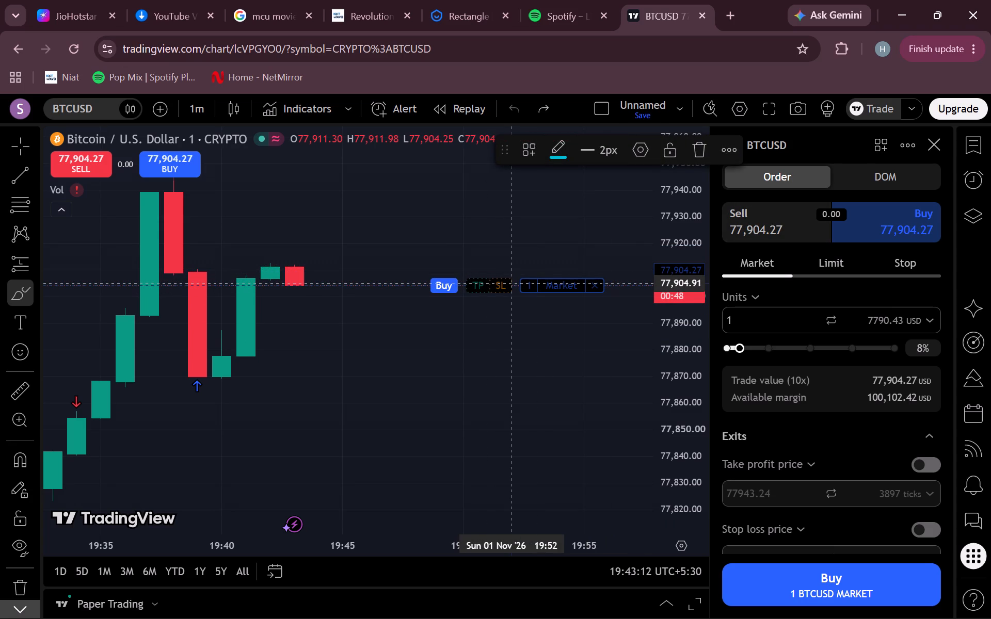
click(504, 284)
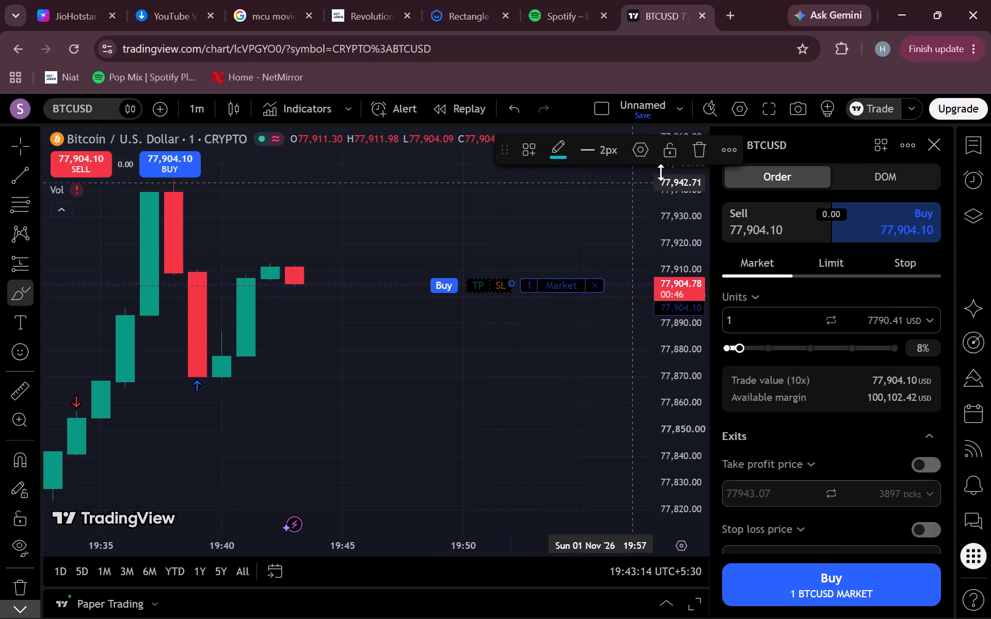
click(693, 149)
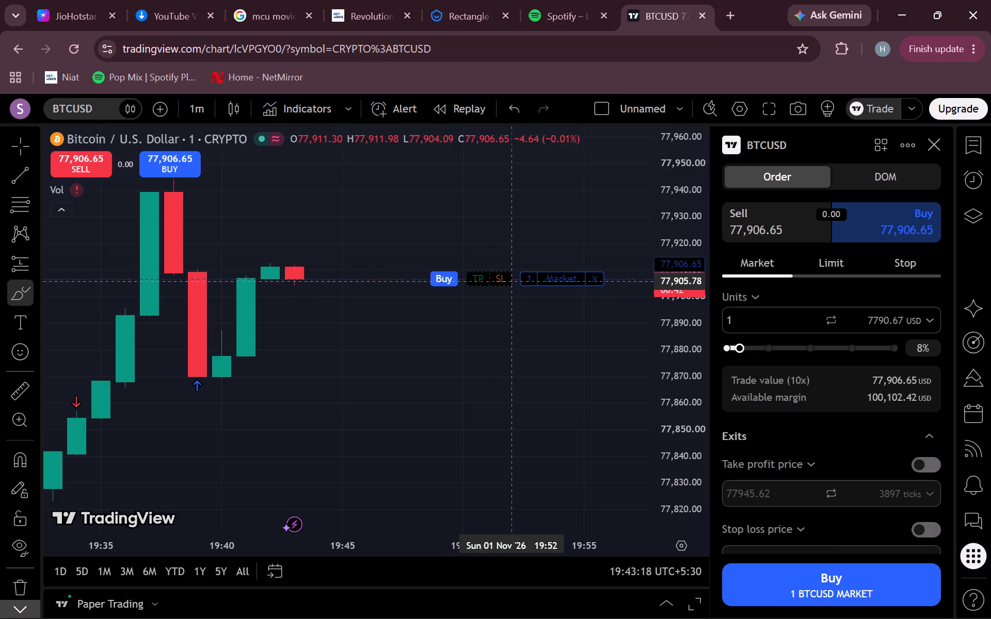
click(501, 281)
click(501, 281)
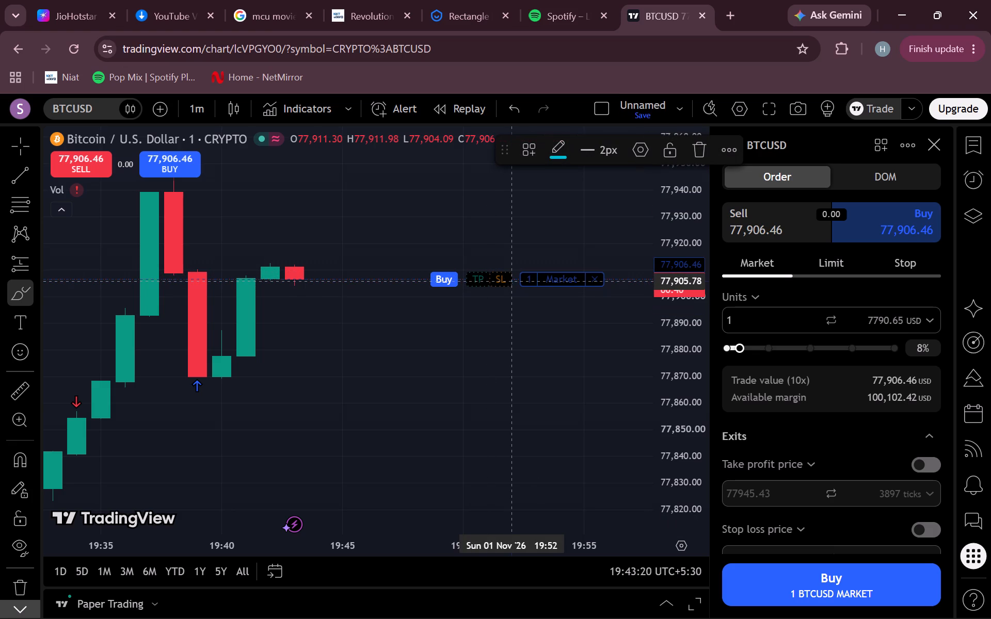
click(23, 297)
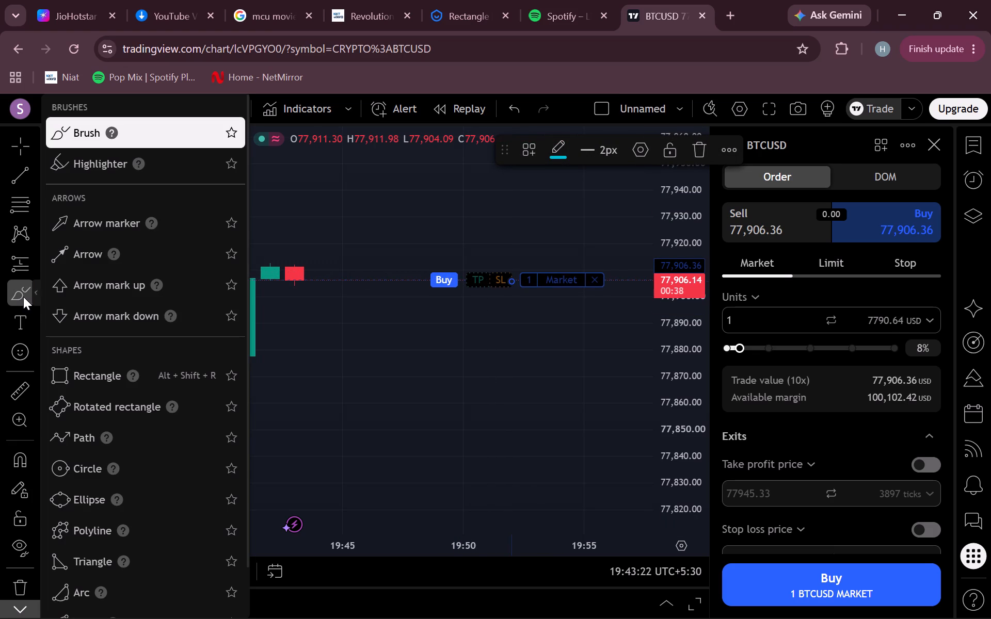
click(194, 123)
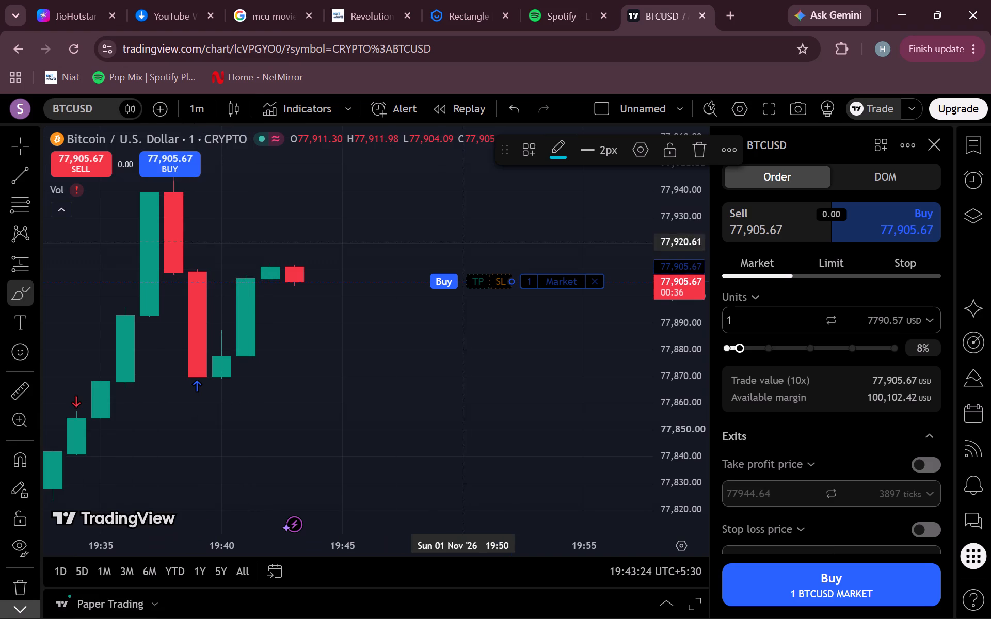
click(696, 153)
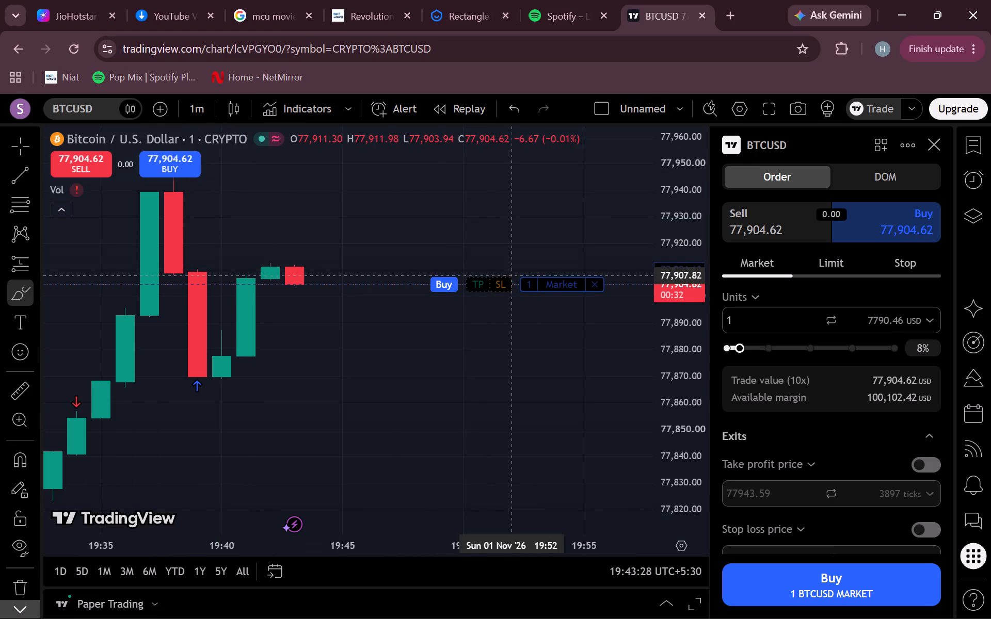
key(Escape)
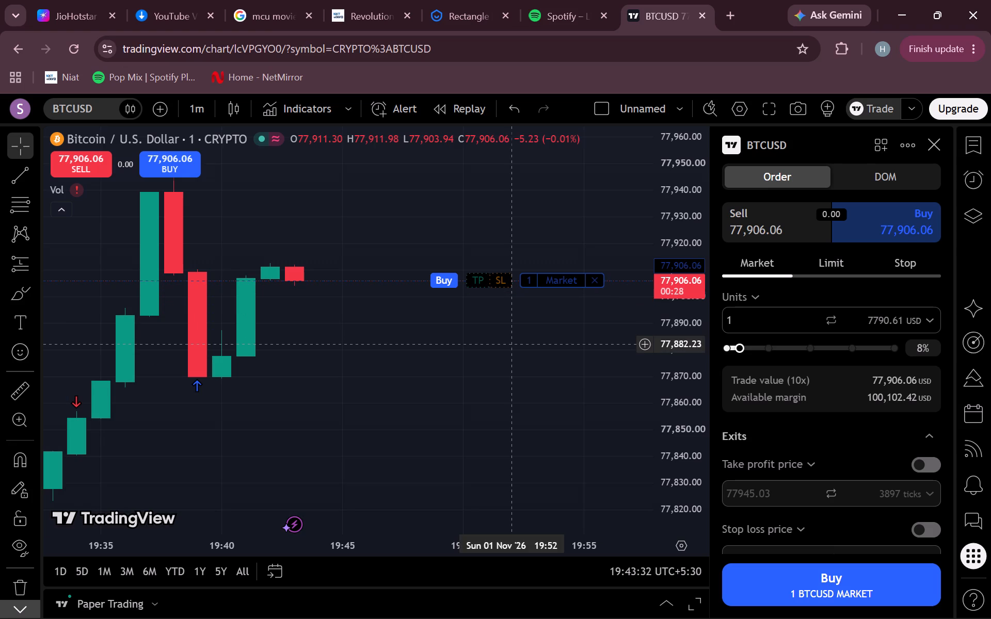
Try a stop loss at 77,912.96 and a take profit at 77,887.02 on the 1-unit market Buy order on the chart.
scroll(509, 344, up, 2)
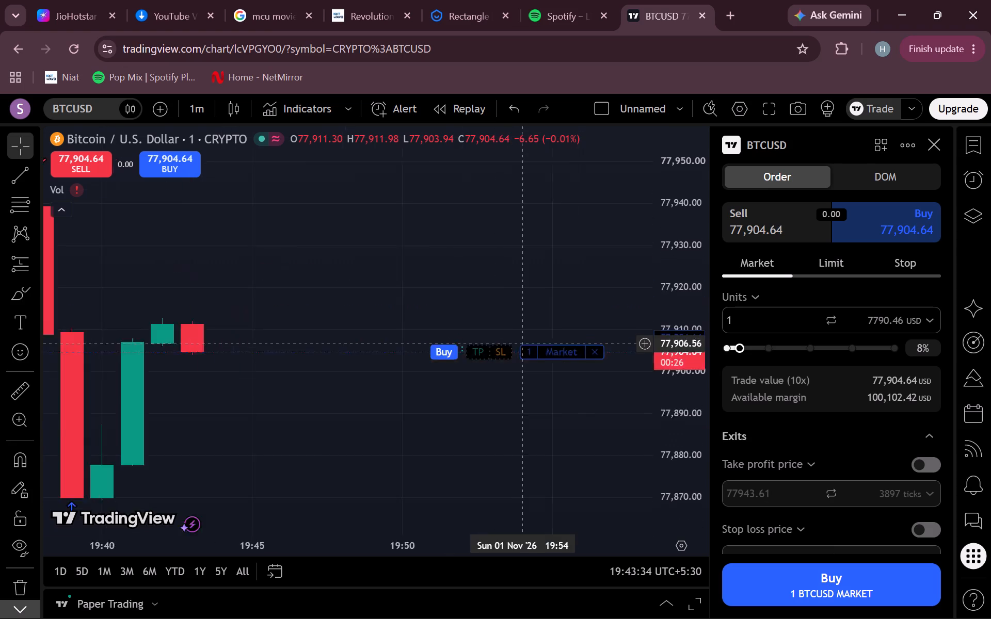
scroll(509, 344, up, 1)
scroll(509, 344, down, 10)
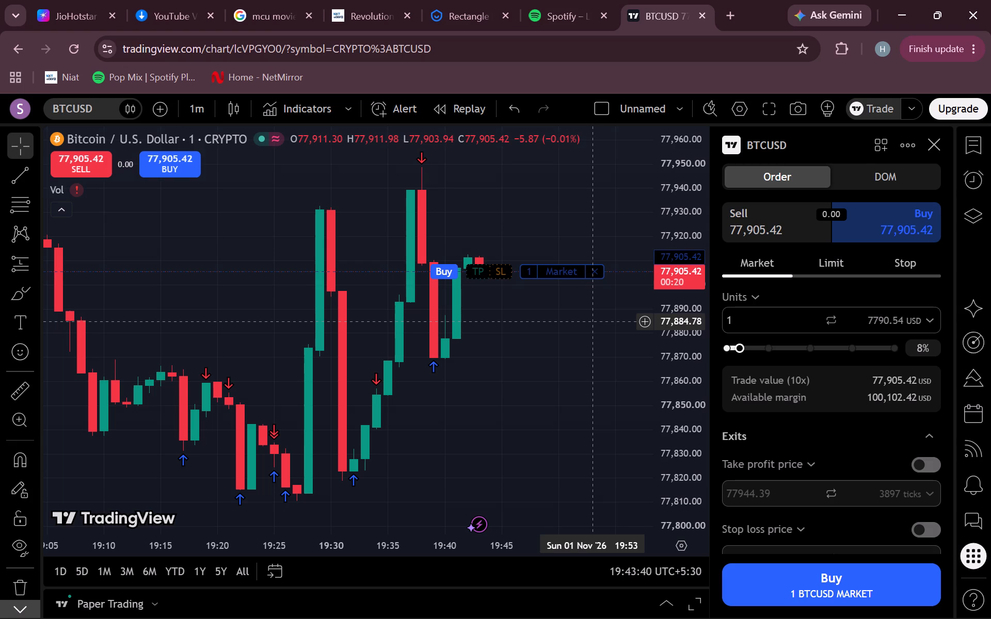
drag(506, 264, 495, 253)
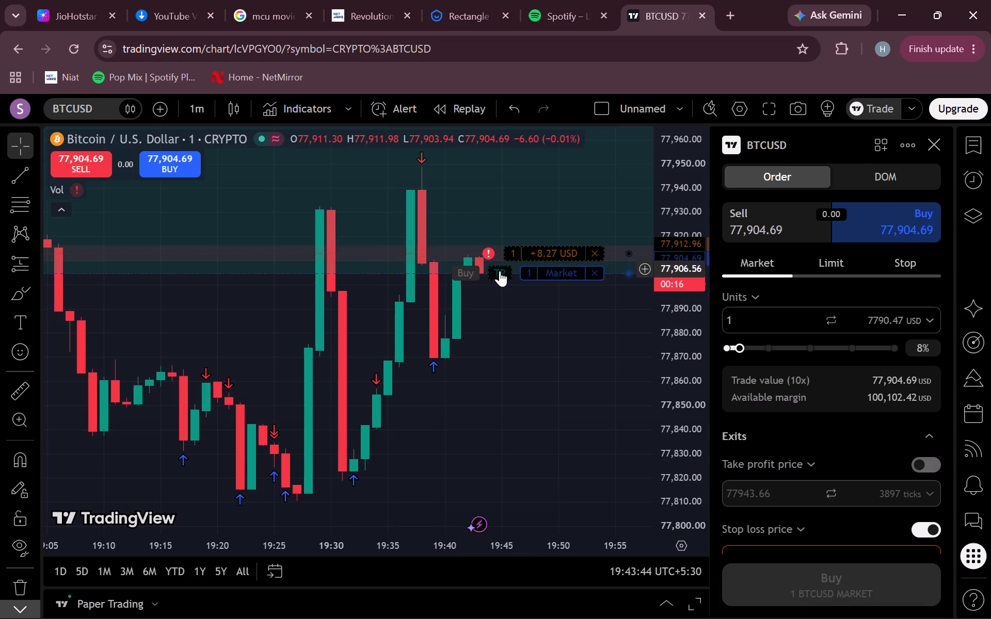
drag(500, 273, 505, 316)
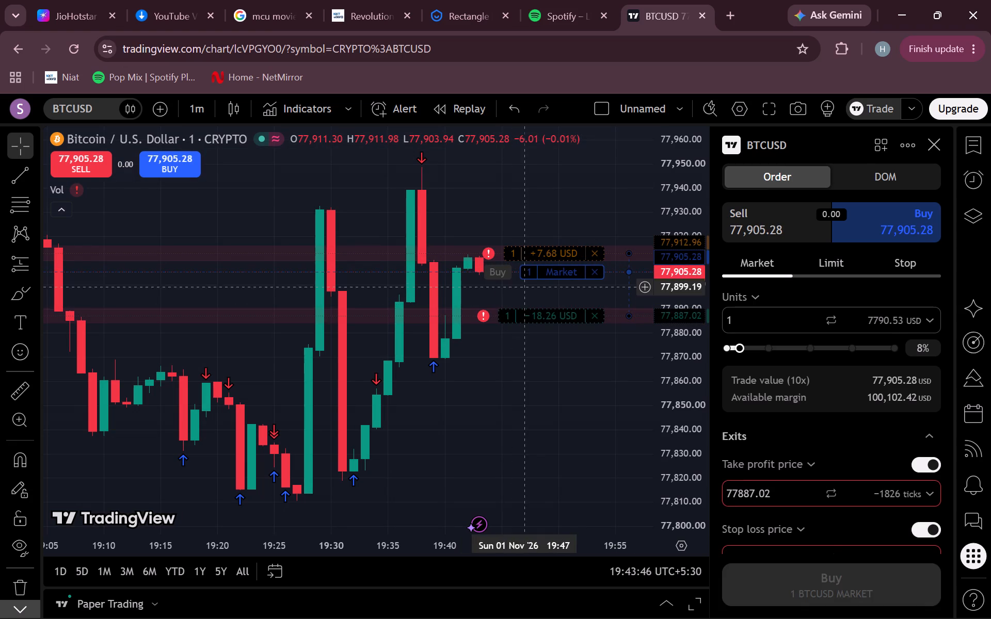
Switch the 1-unit BTCUSD market order to Sell and remove its take profit and stop loss levels.
click(795, 235)
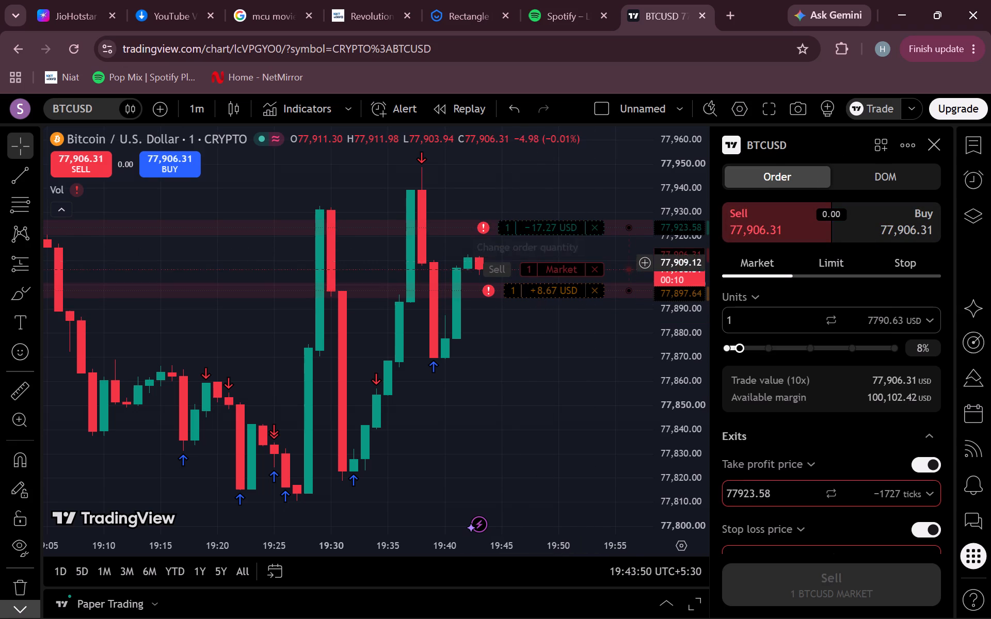
click(597, 228)
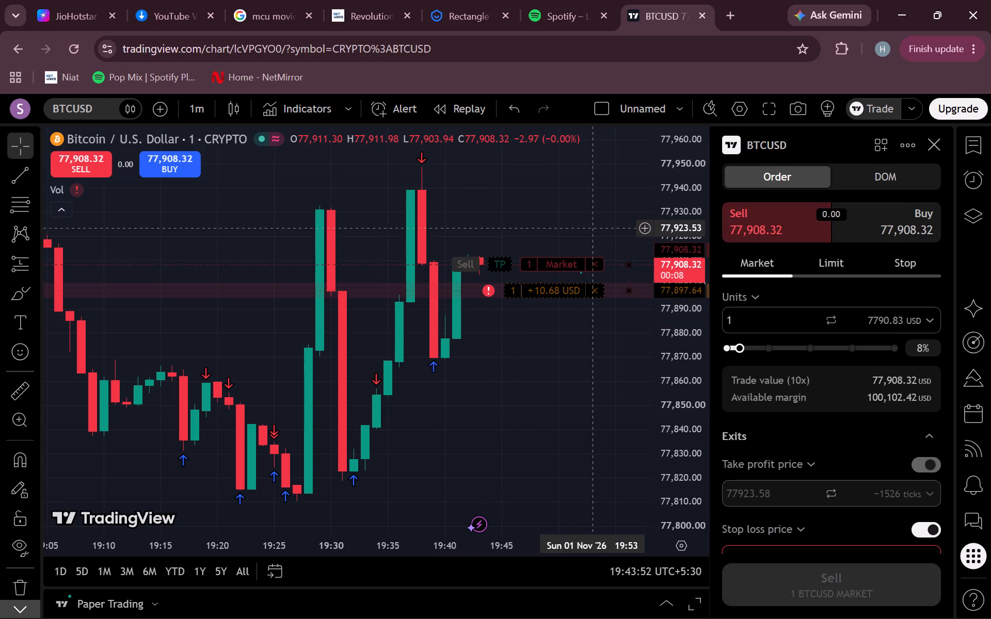
click(593, 287)
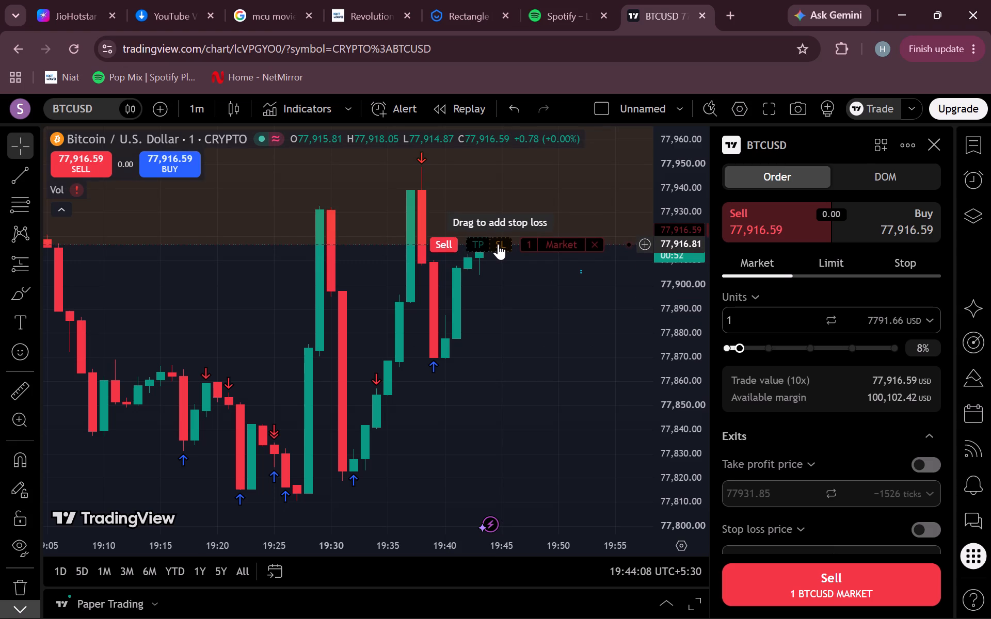
Add a stop loss at about 77,949.16 to the market Sell order directly on the chart.
drag(498, 241, 498, 232)
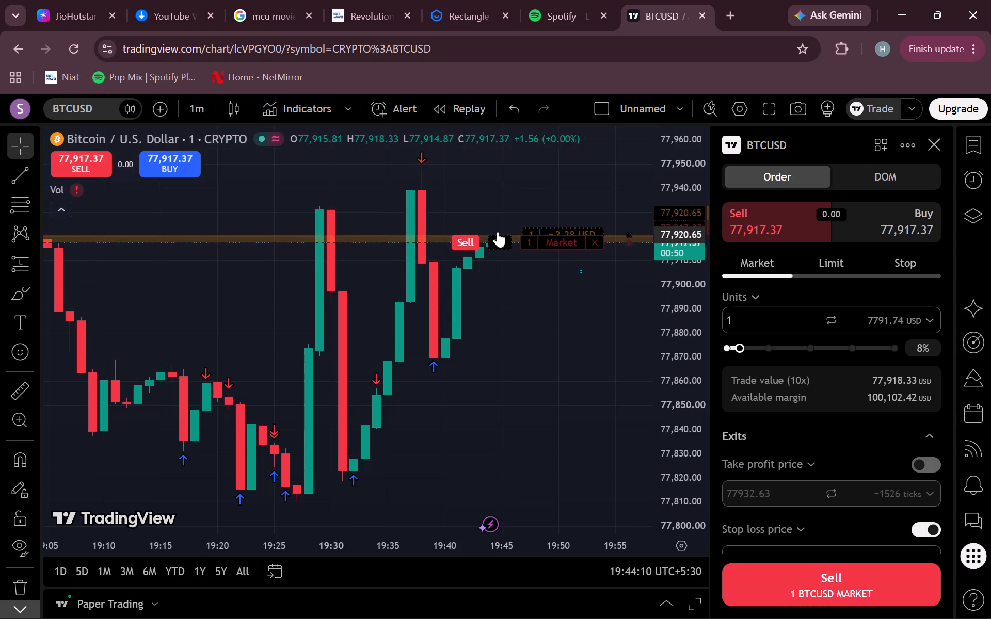
drag(498, 232, 494, 190)
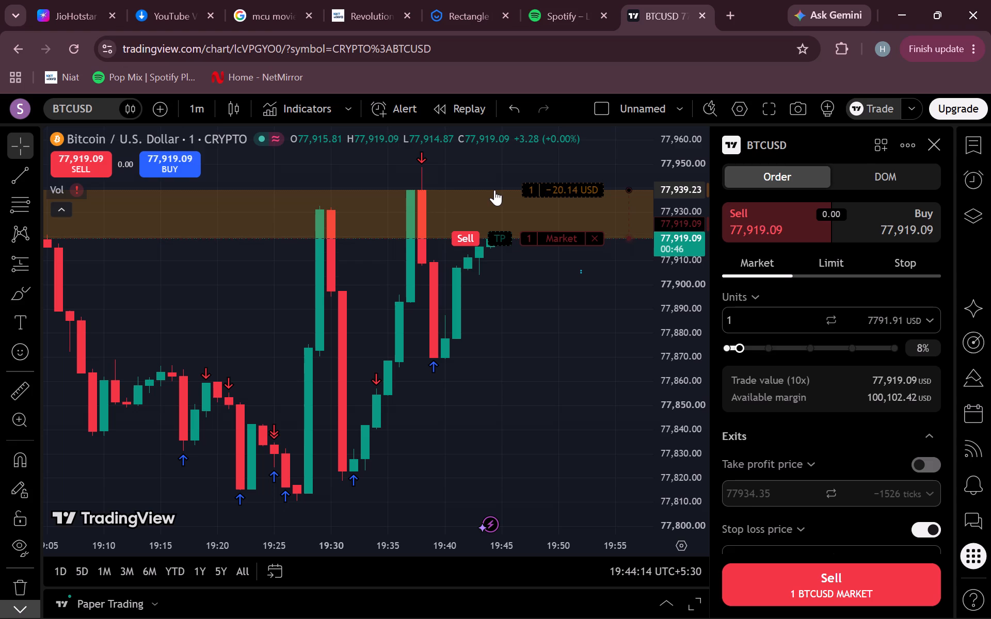
drag(494, 190, 492, 165)
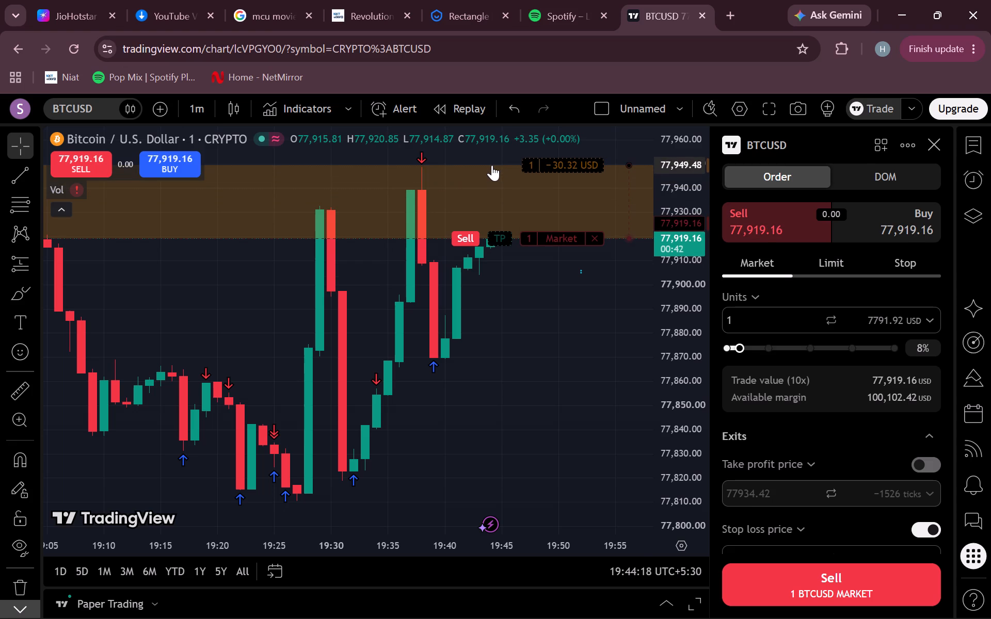
drag(492, 165, 492, 166)
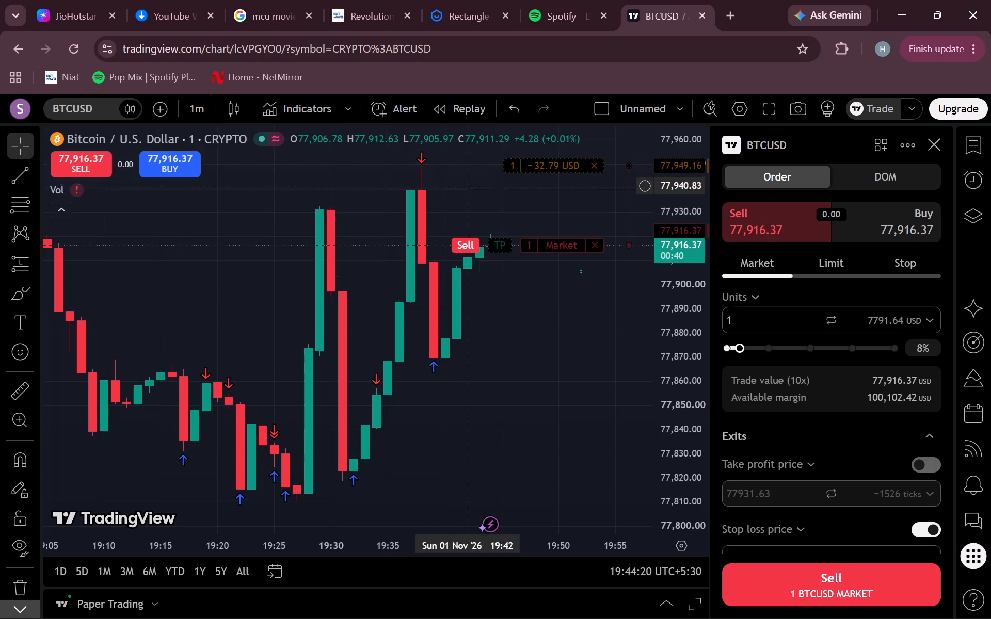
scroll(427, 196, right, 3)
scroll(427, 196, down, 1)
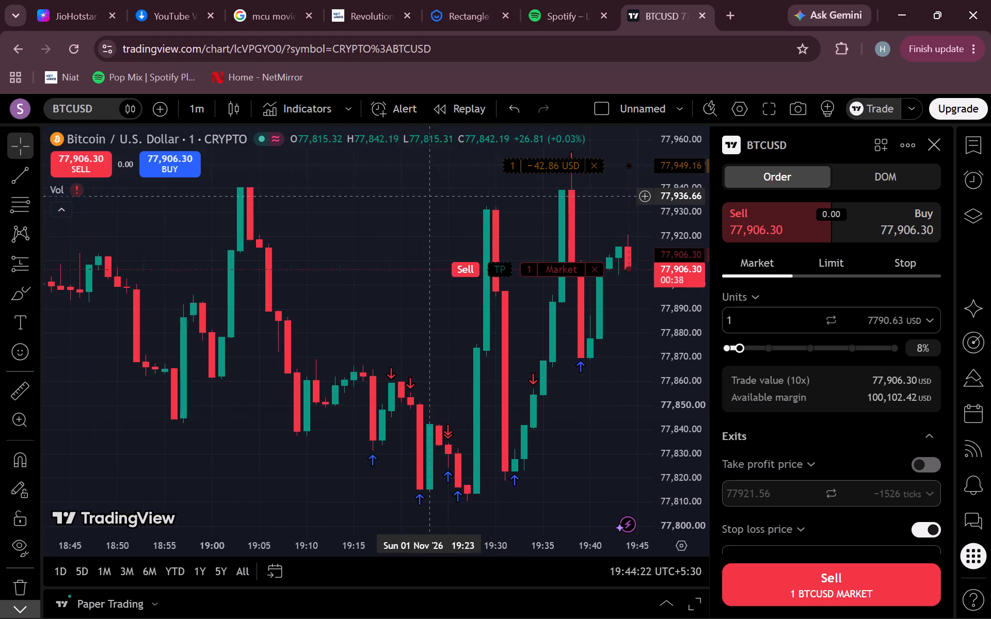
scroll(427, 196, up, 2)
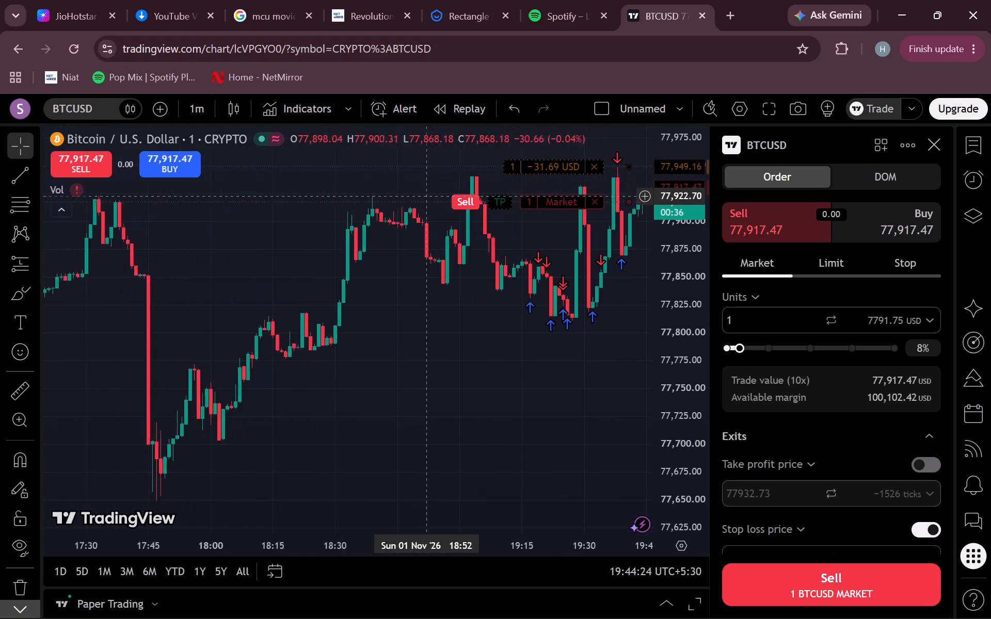
Raise the stop loss of the market Sell order to about 77,975.93 directly on the chart.
scroll(427, 196, up, 1)
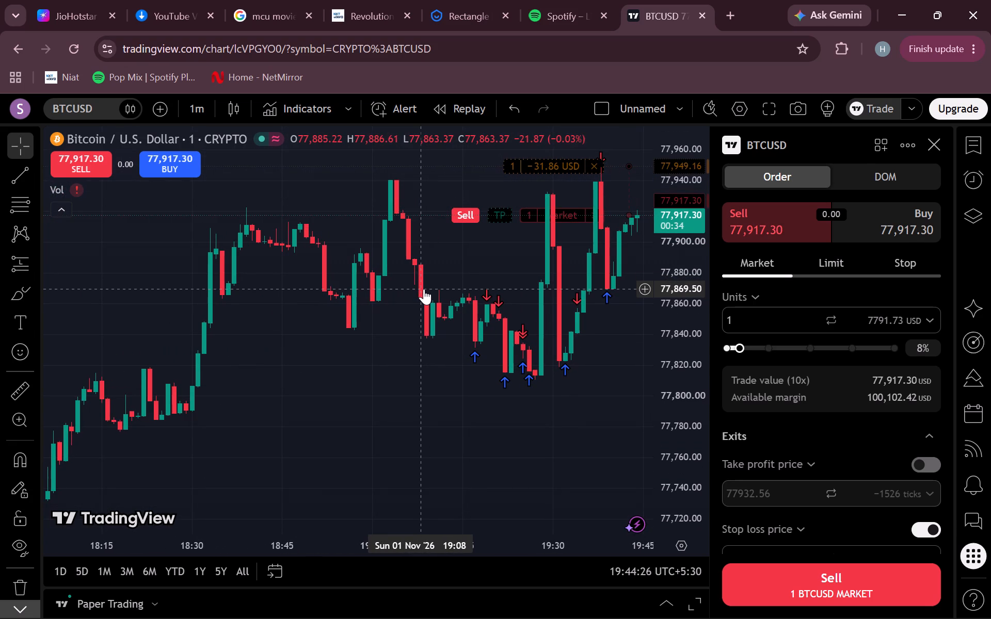
scroll(424, 289, down, 1)
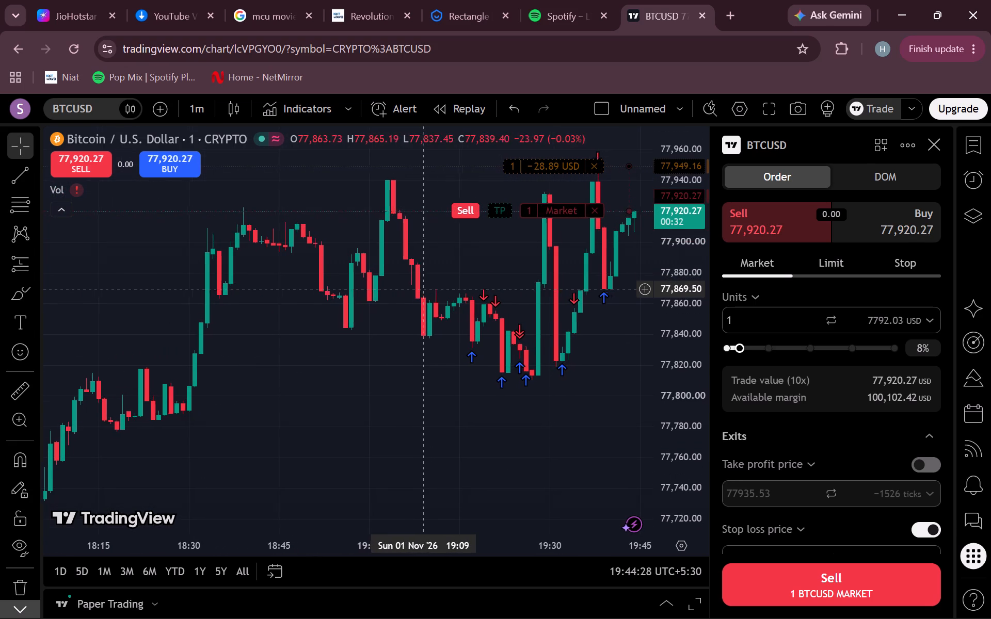
scroll(424, 289, down, 6)
scroll(424, 289, up, 9)
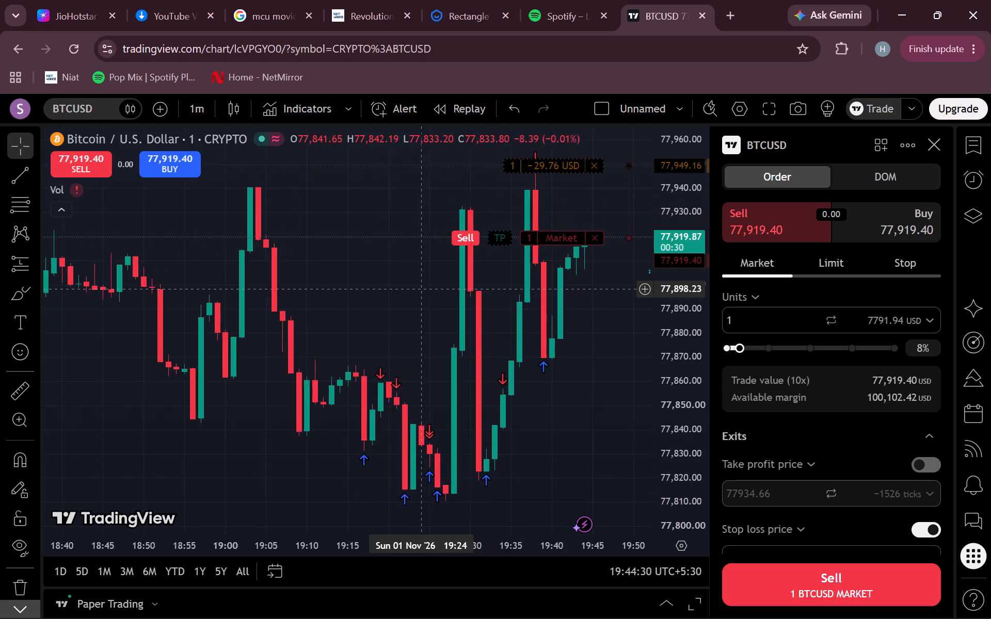
scroll(424, 289, up, 7)
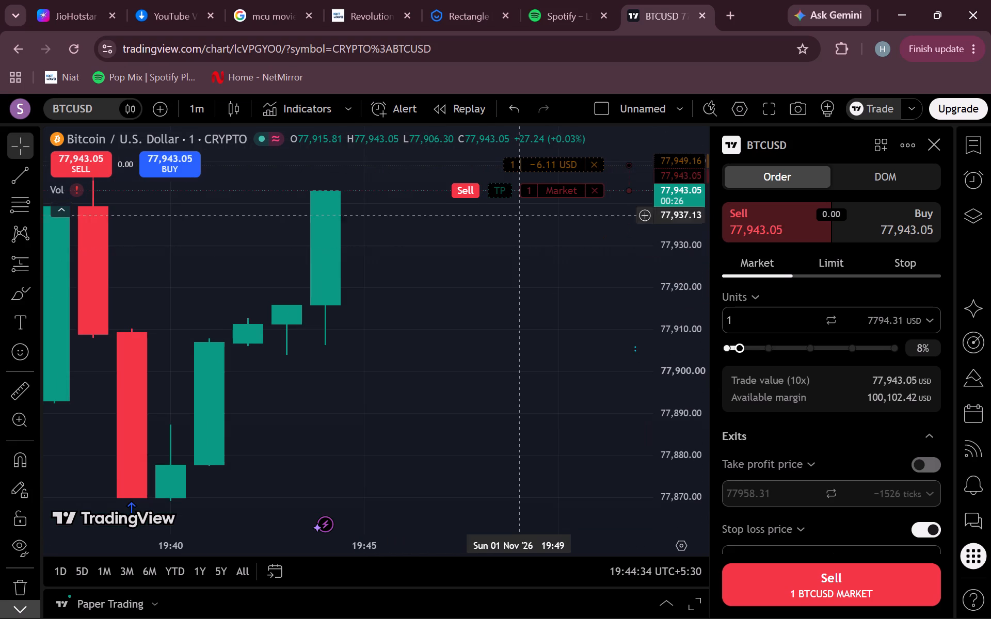
scroll(505, 219, up, 1)
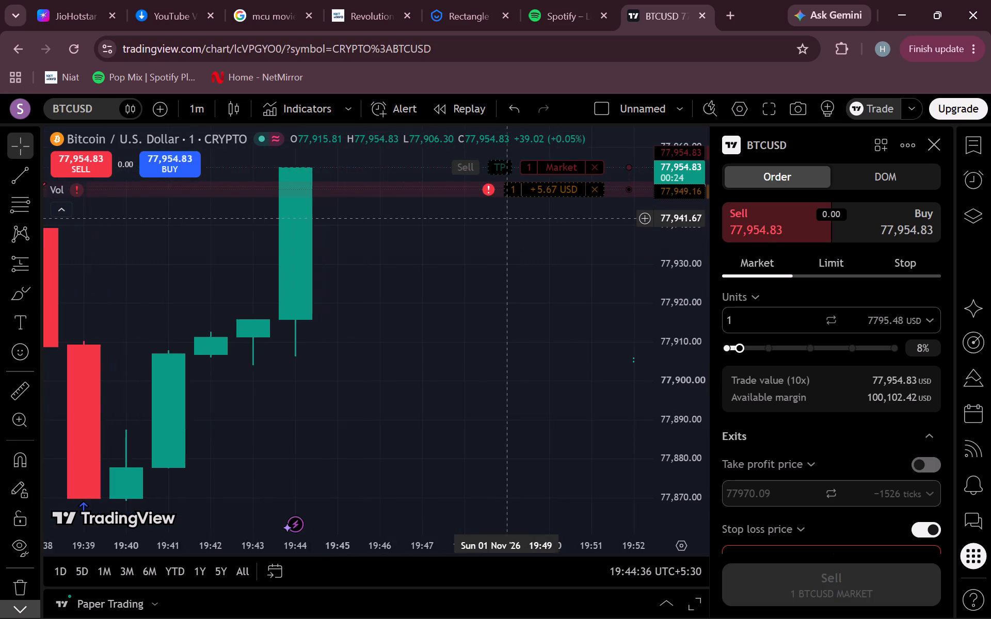
scroll(505, 219, up, 1)
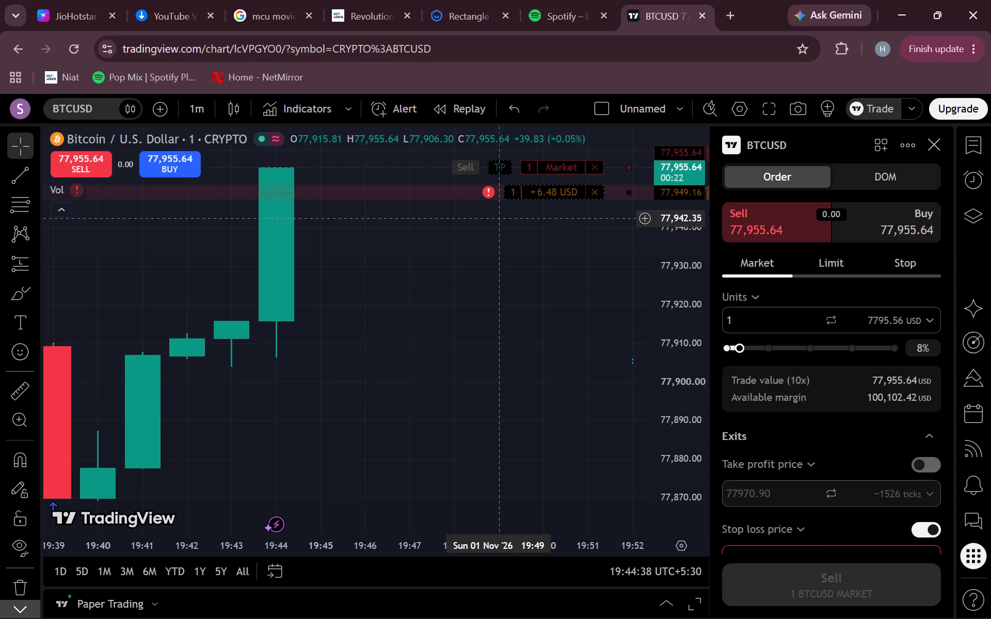
scroll(505, 219, up, 1)
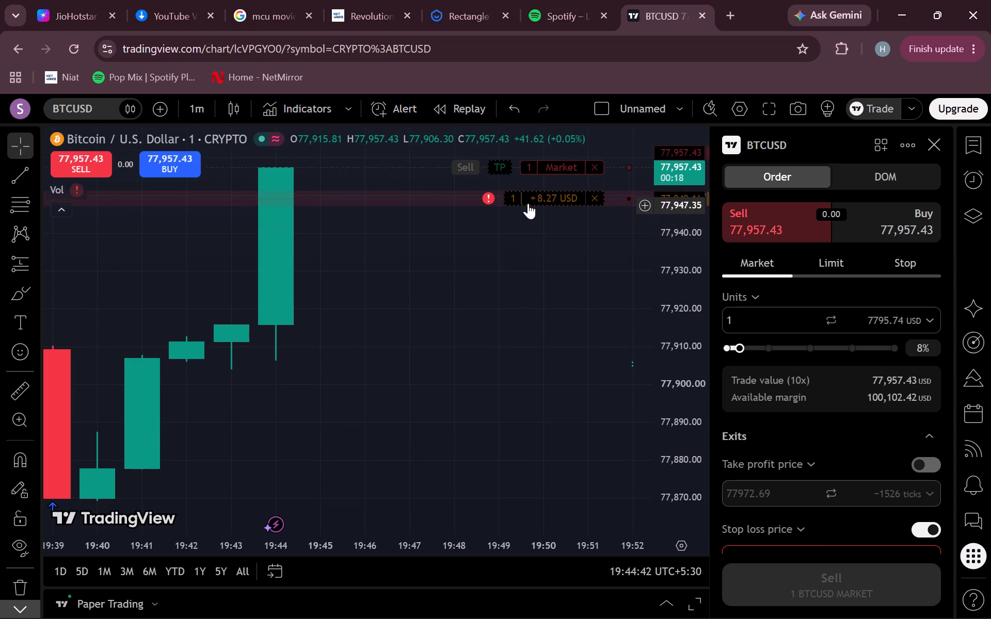
drag(547, 196, 532, 144)
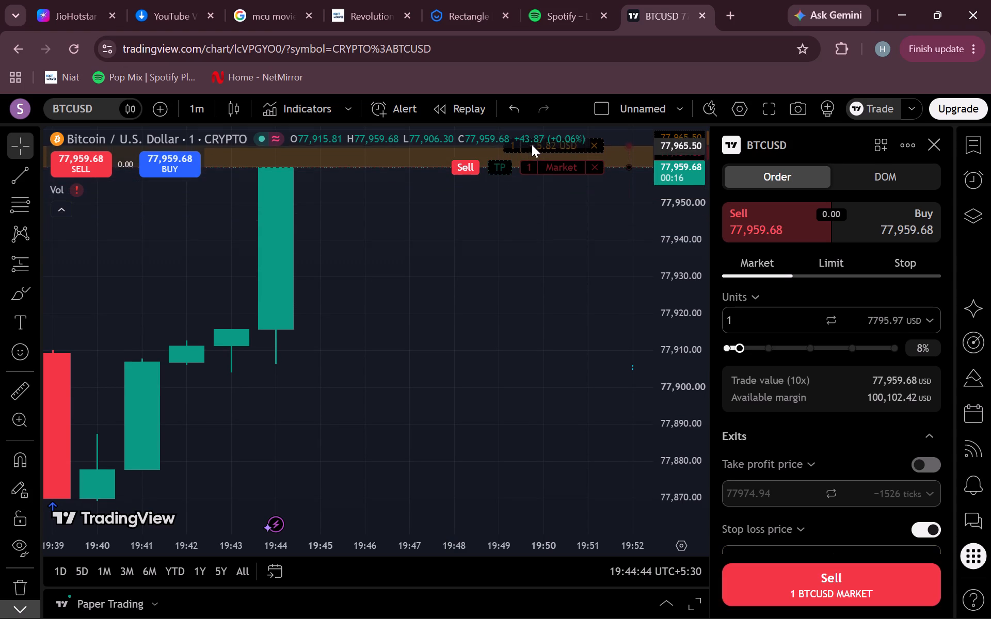
drag(532, 144, 525, 130)
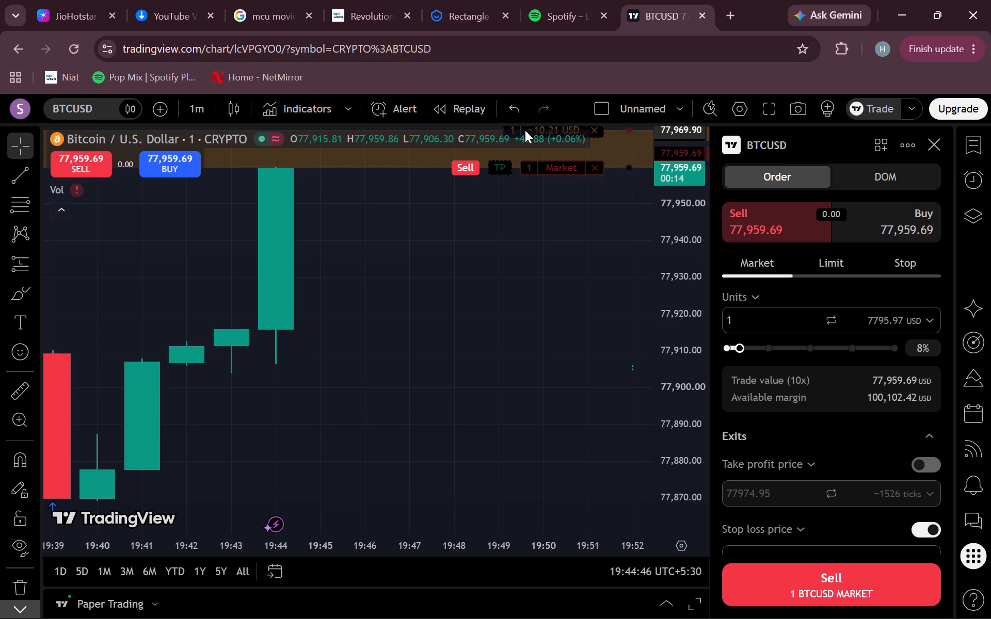
drag(525, 130, 524, 110)
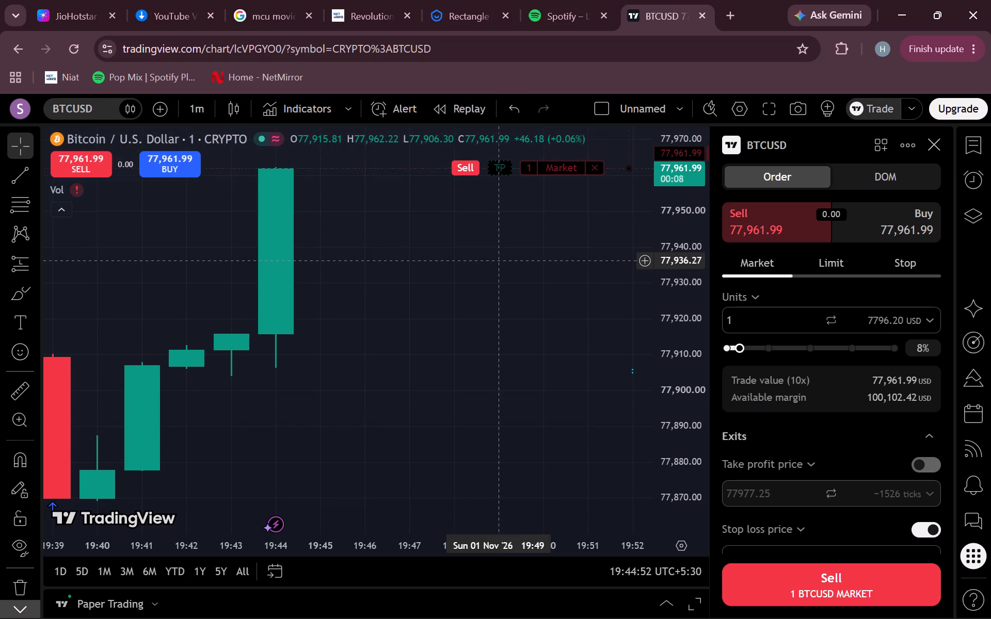
Add a take profit at about 77,868.99 to the Sell order on the chart and submit the 1-unit BTCUSD market order.
scroll(508, 260, left, 1)
scroll(508, 260, down, 1)
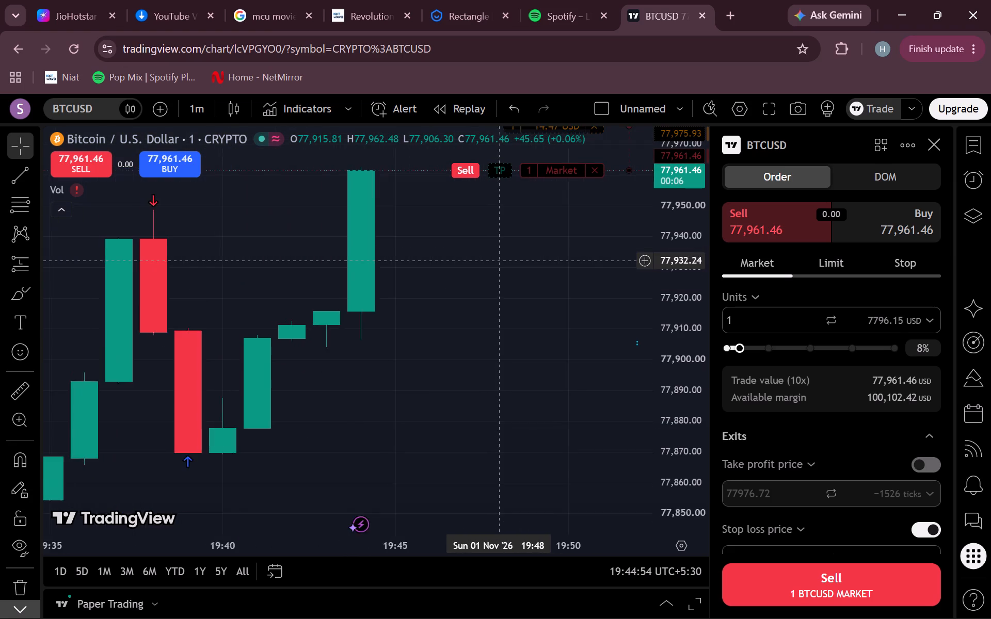
scroll(508, 260, down, 1)
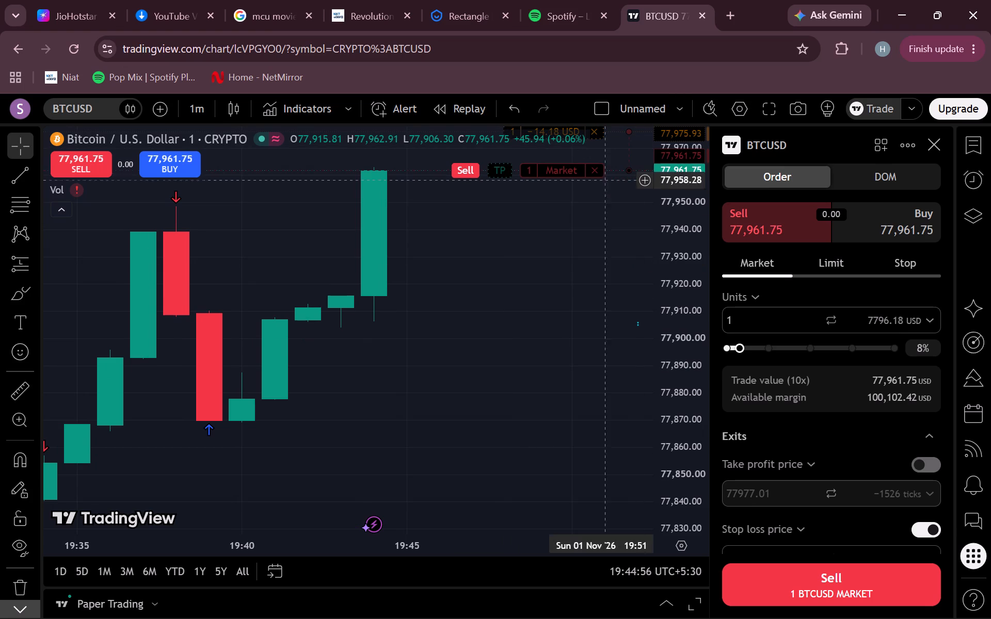
drag(504, 170, 498, 214)
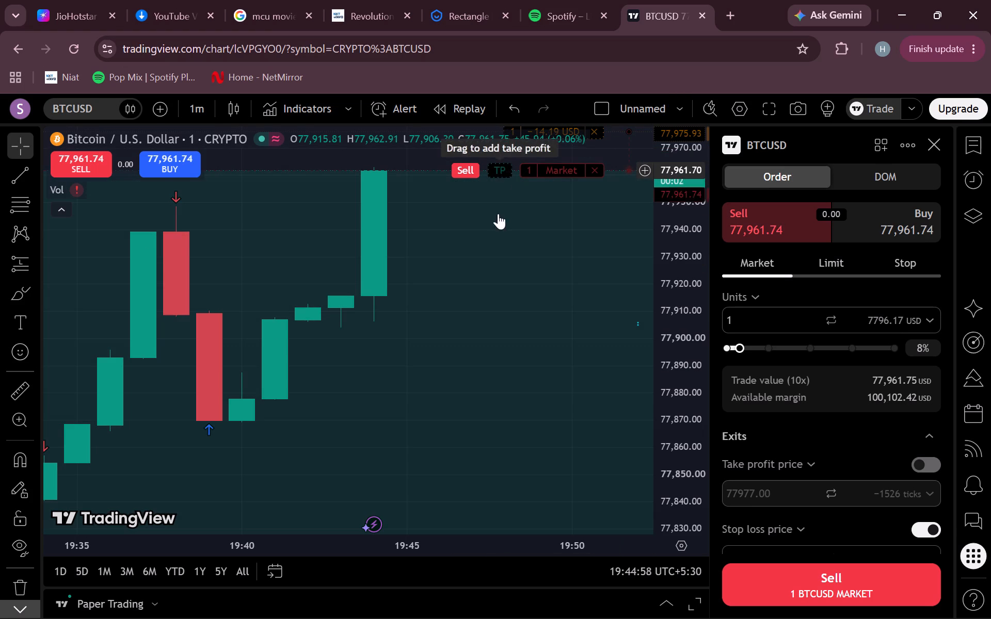
drag(498, 214, 481, 422)
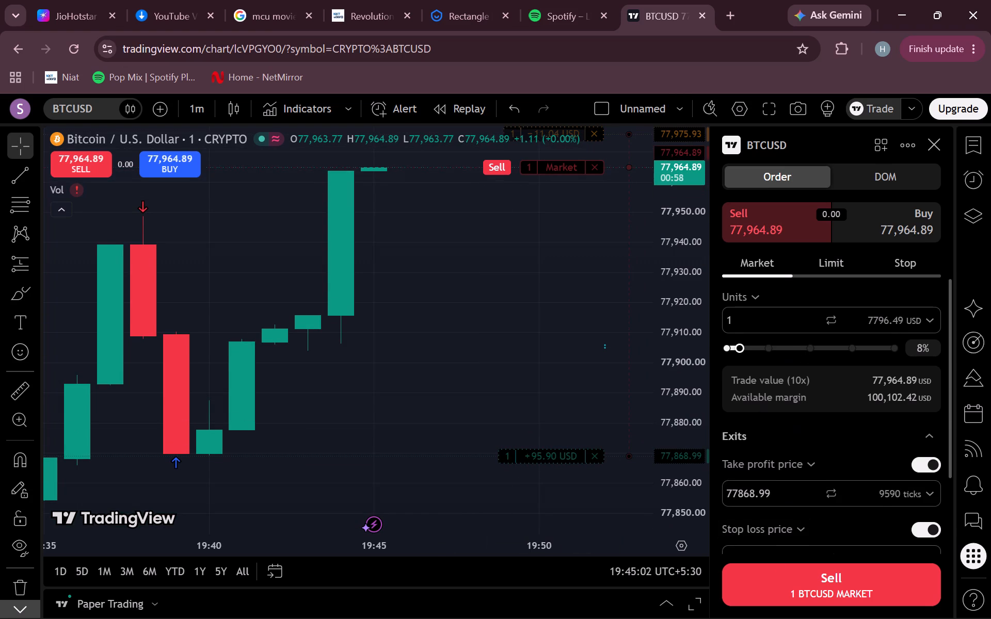
click(766, 577)
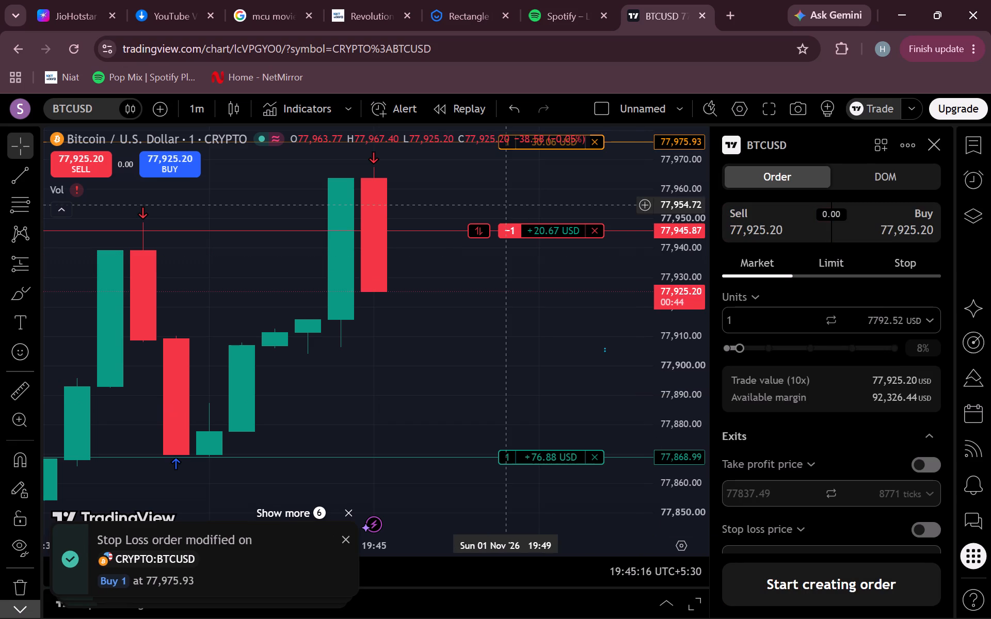
Lower the open short position's stop loss to about 77,963.91 on the chart and apply the change.
drag(531, 144, 528, 183)
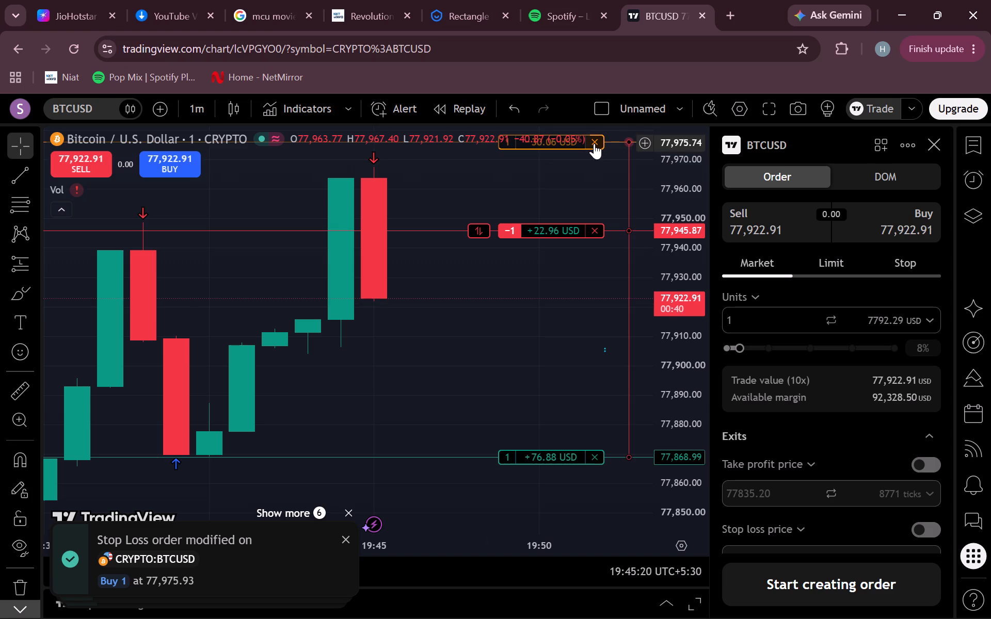
drag(593, 143, 593, 171)
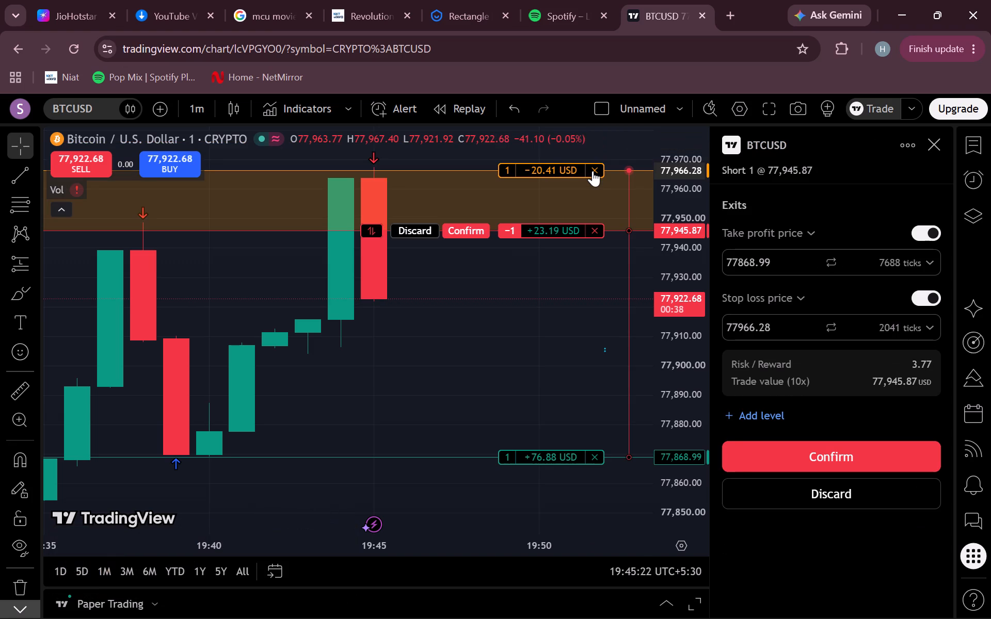
drag(593, 171, 574, 177)
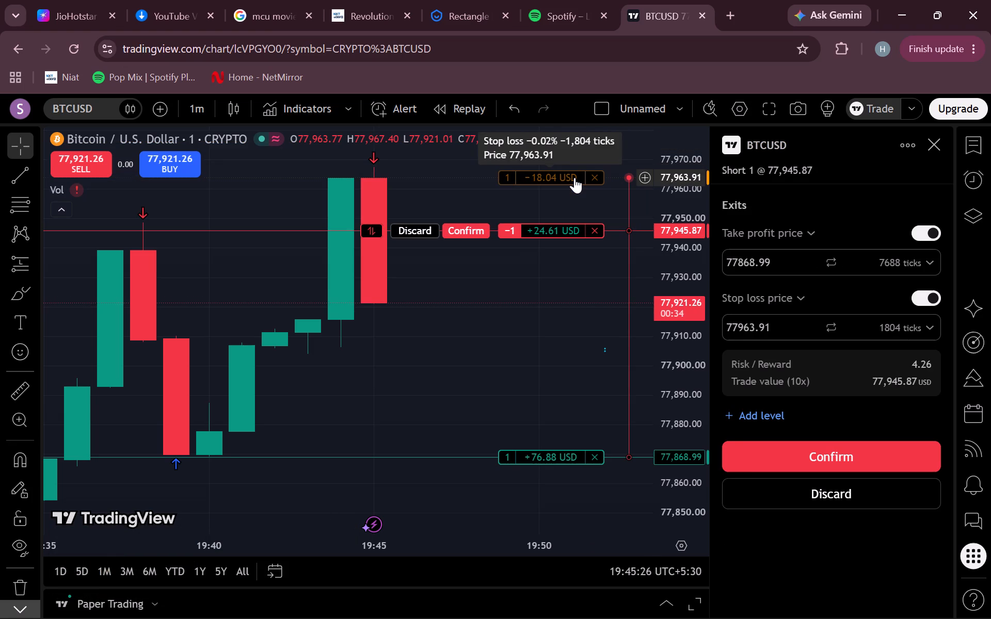
click(756, 455)
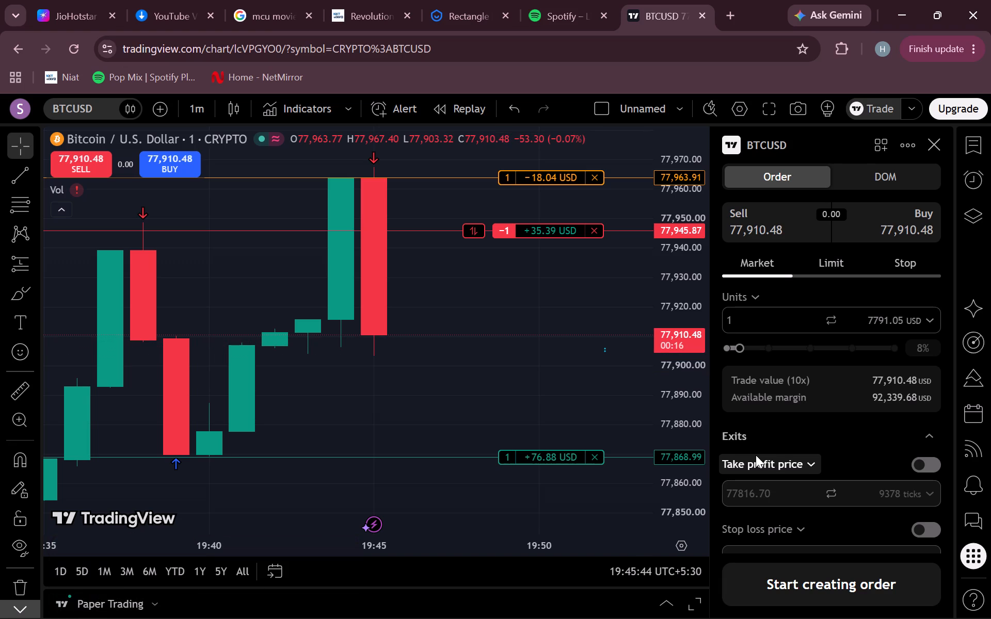
Raise the short position's take profit to about 77,888.22 on the chart and apply the change.
drag(548, 459, 539, 412)
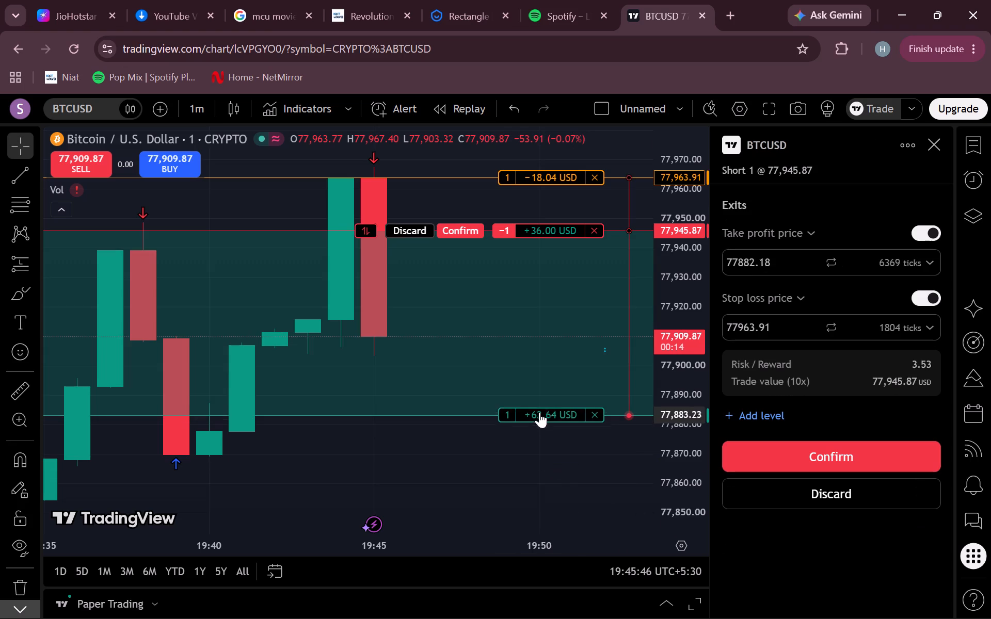
drag(539, 412, 537, 405)
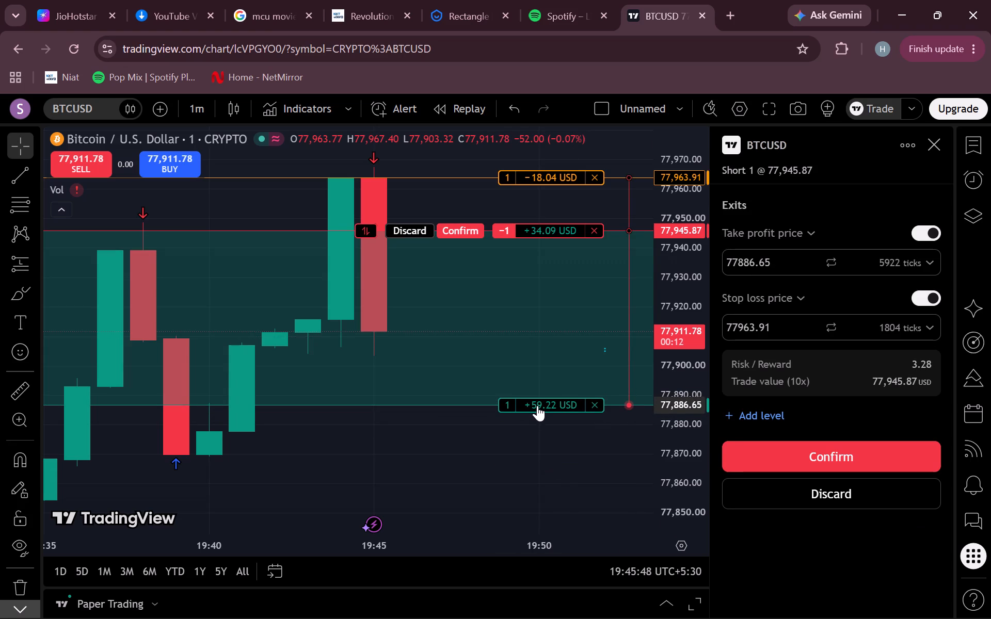
drag(537, 405, 589, 391)
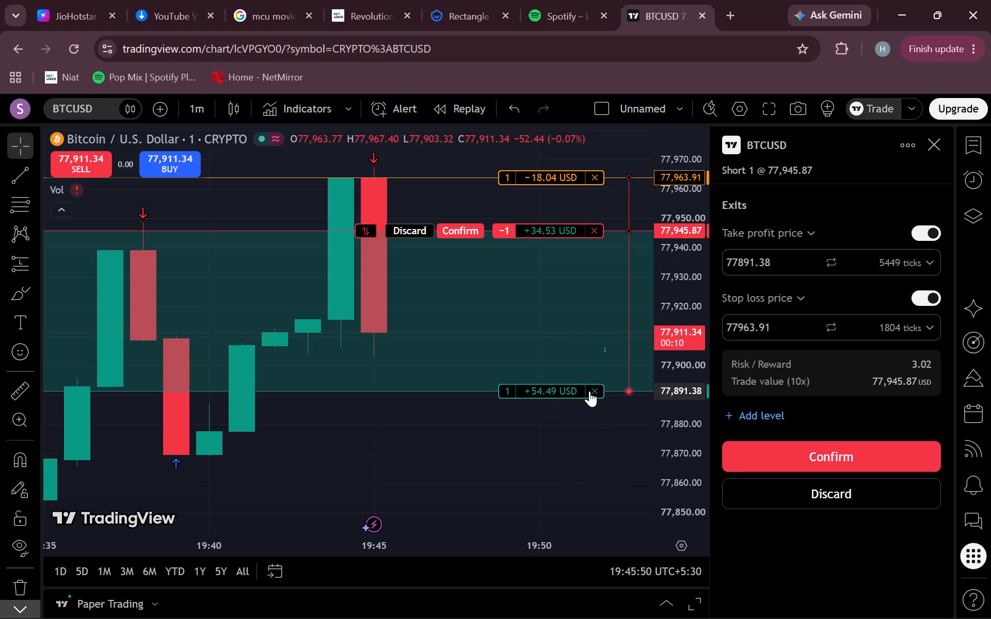
drag(589, 391, 587, 395)
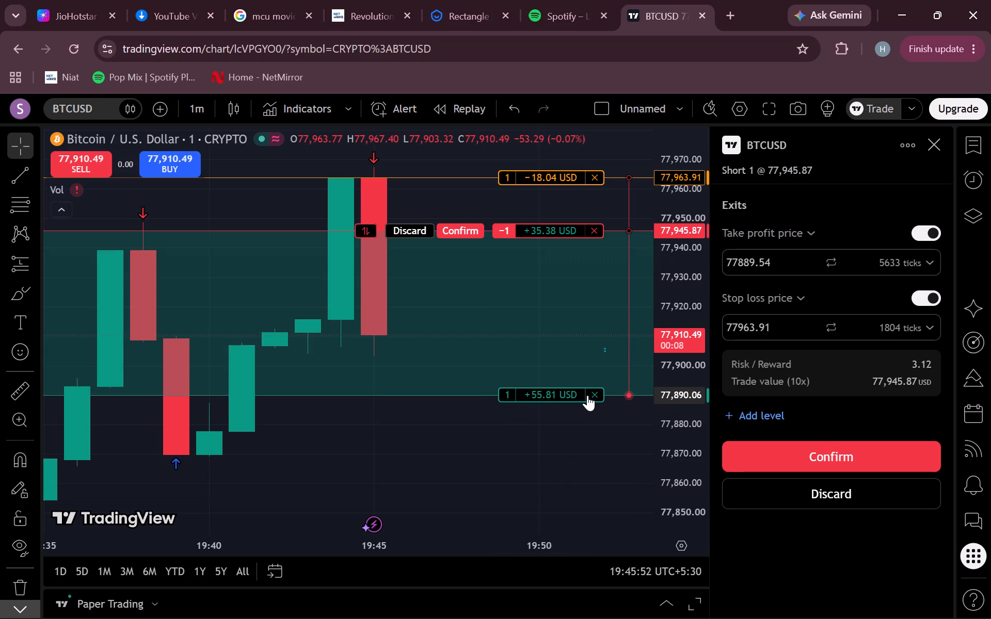
drag(587, 395, 584, 400)
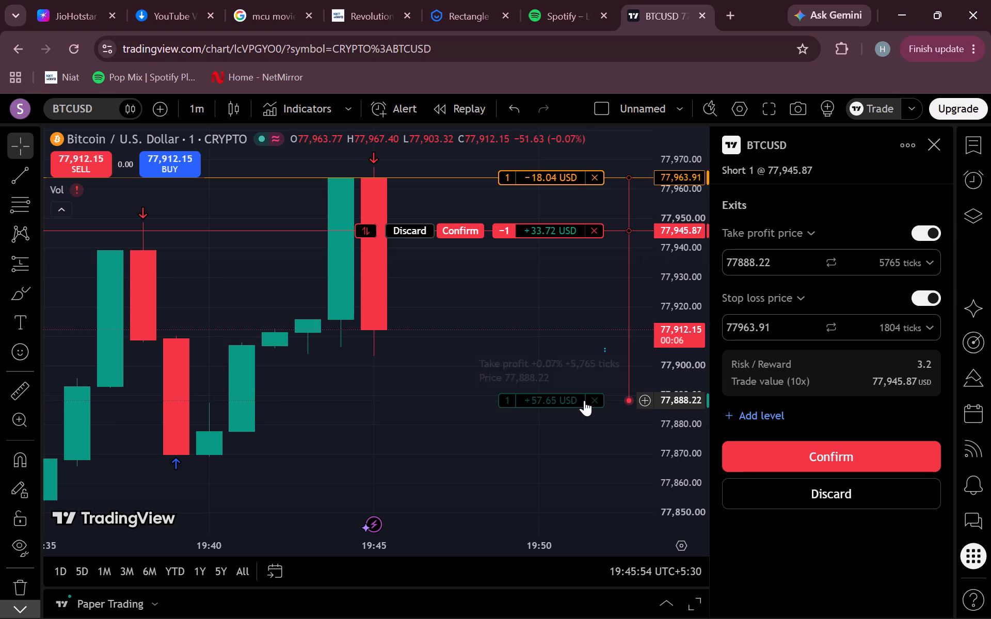
click(751, 451)
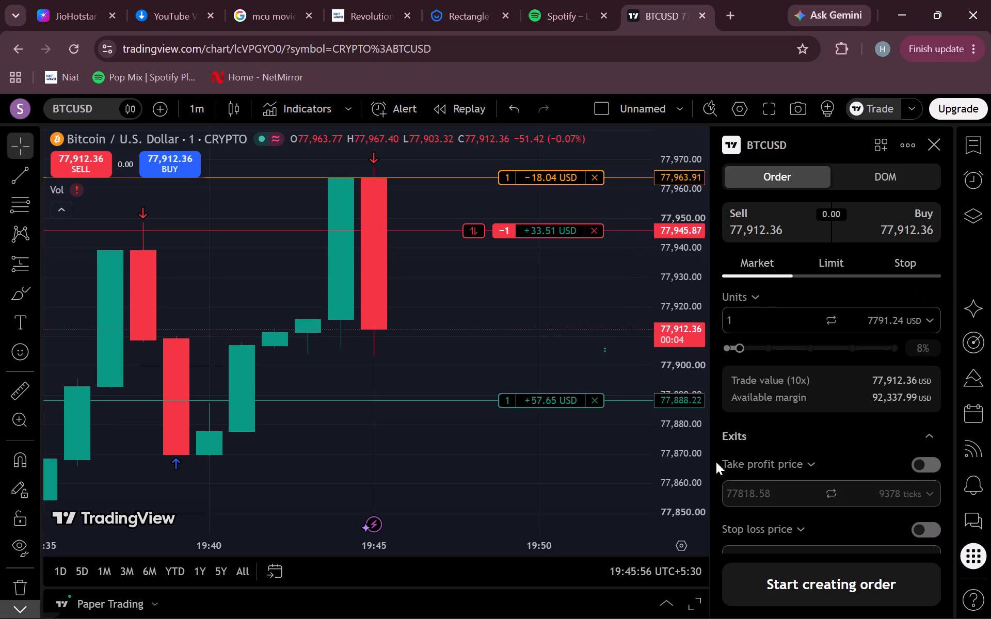
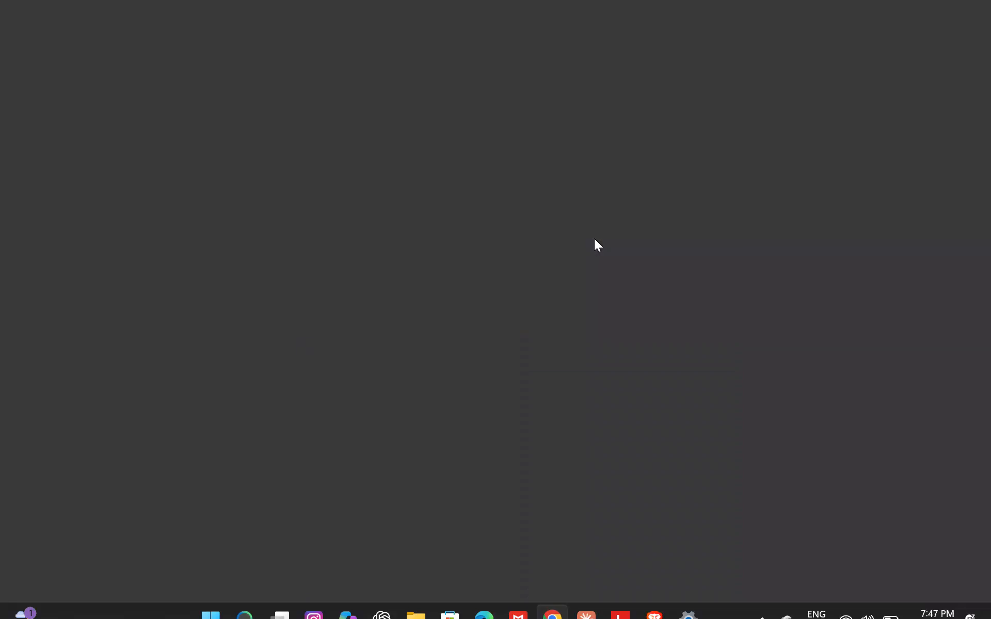
Close the open 1-unit BTCUSD short position directly on the chart.
scroll(594, 238, up, 2)
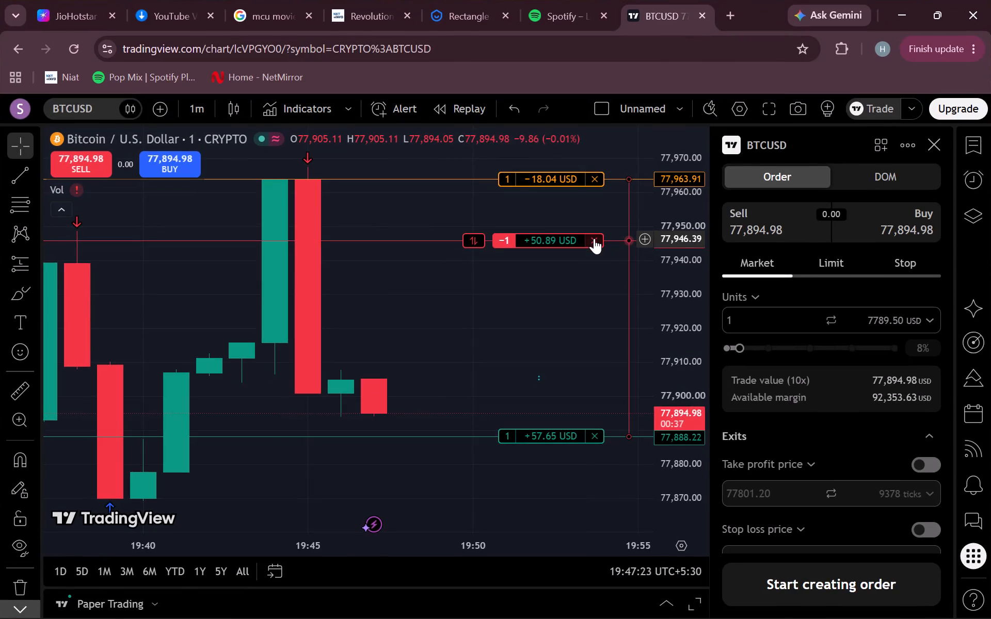
scroll(594, 238, left, 1)
scroll(594, 238, down, 2)
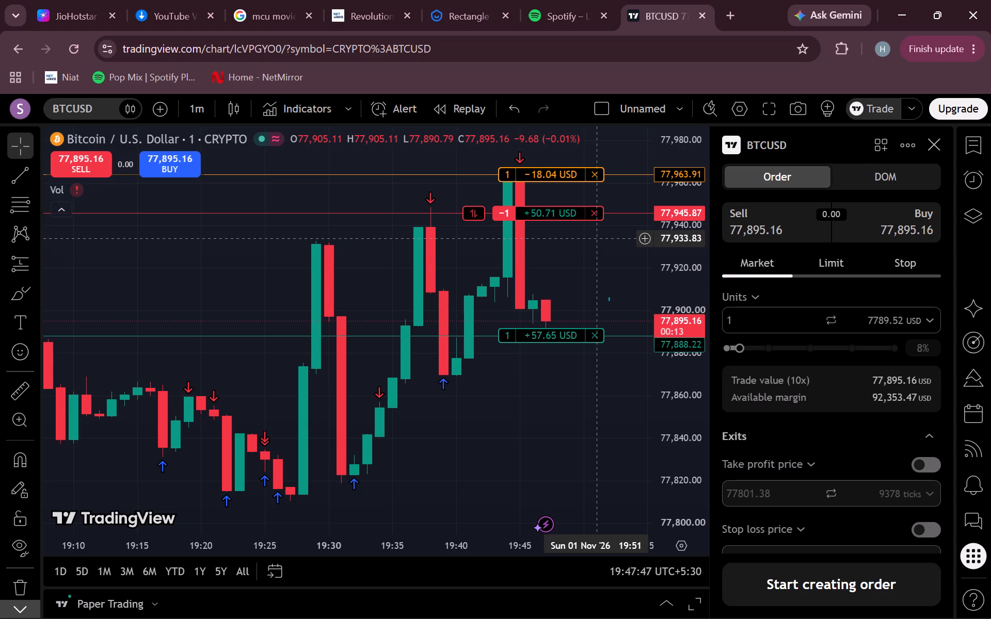
scroll(594, 238, up, 10)
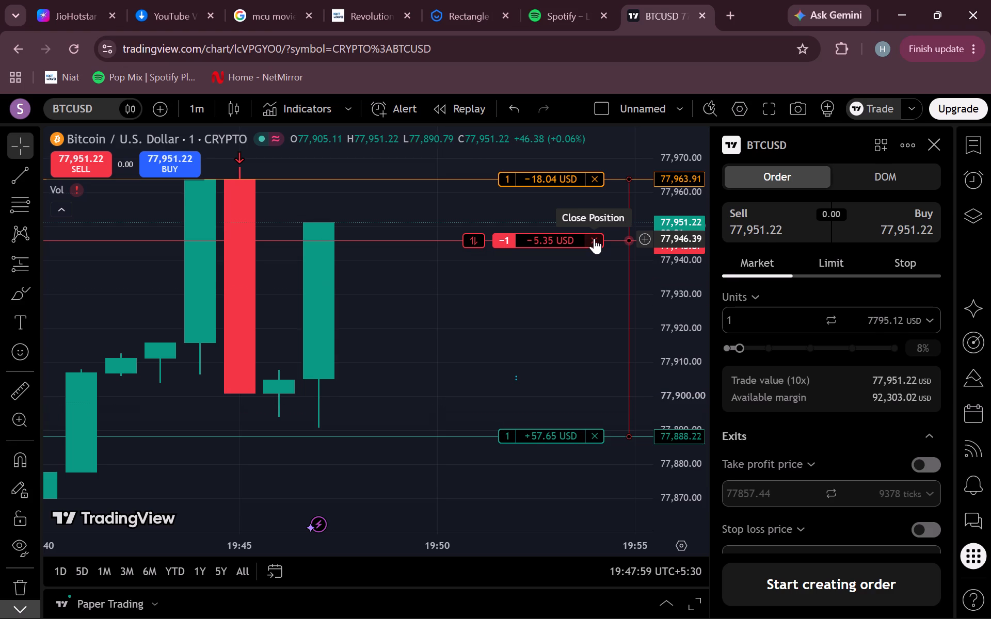
click(594, 238)
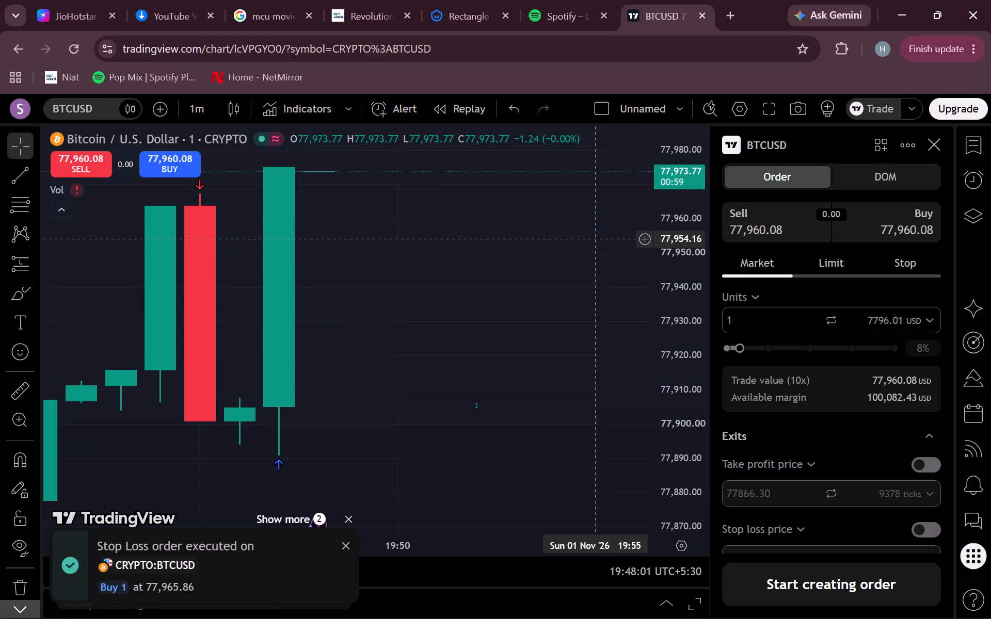
Examine the recent and earlier BTCUSD one-minute candles and the past trade markers on the chart.
scroll(594, 238, down, 5)
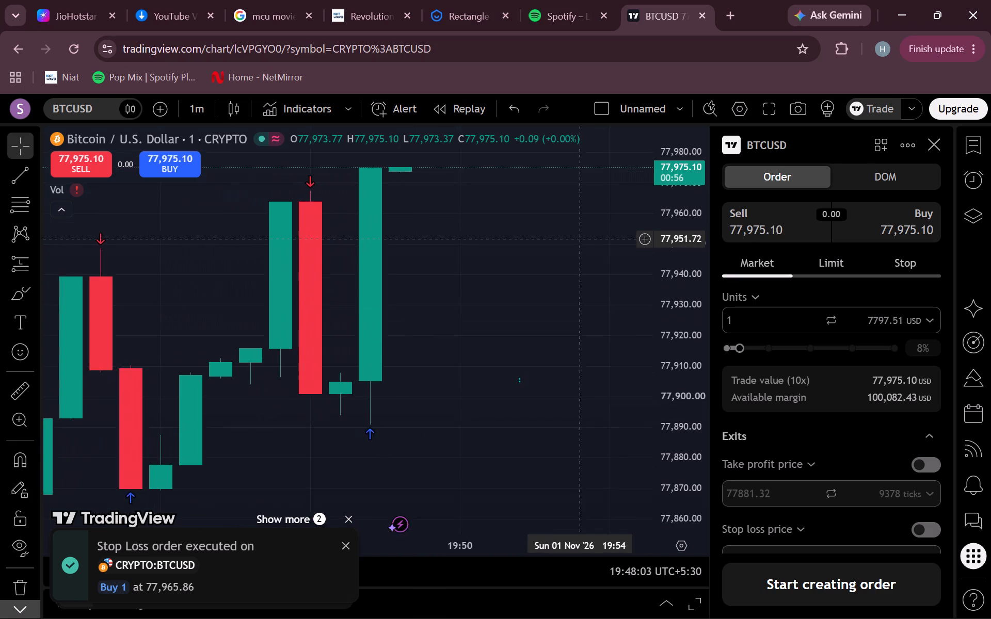
scroll(594, 238, down, 9)
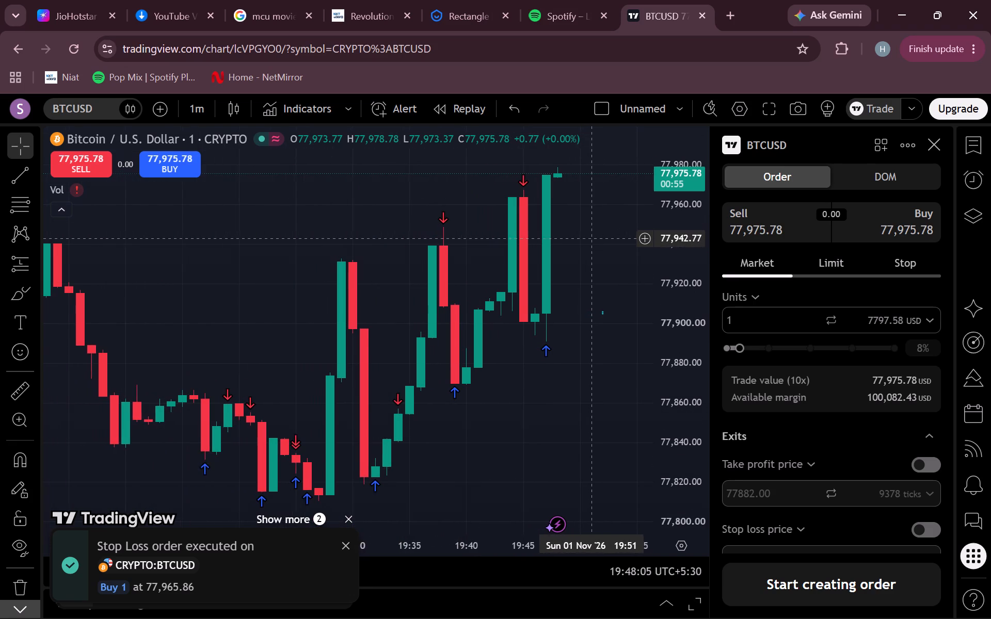
scroll(594, 238, down, 10)
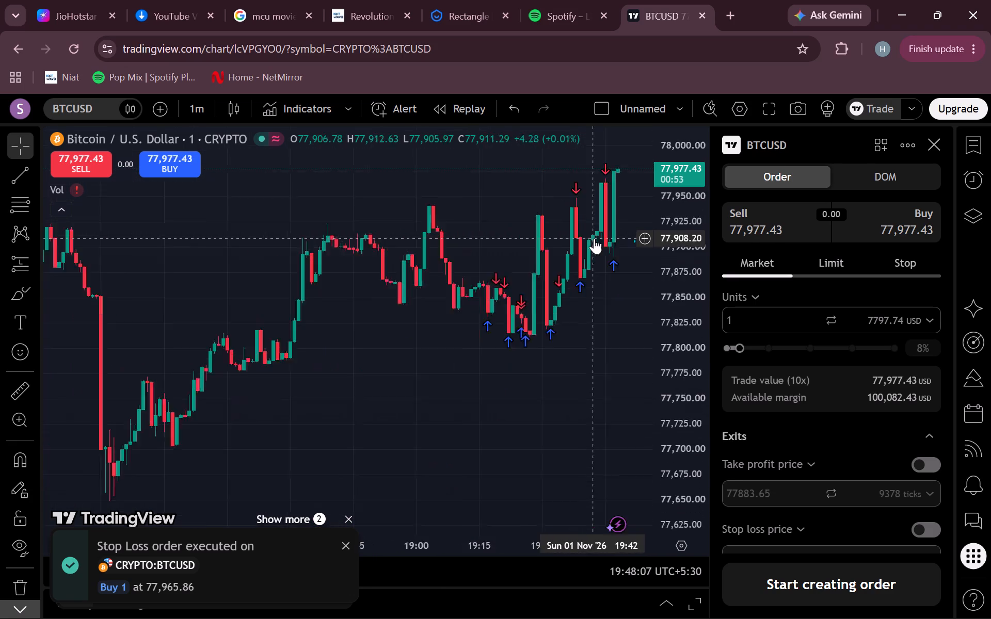
scroll(594, 238, down, 2)
scroll(594, 238, up, 13)
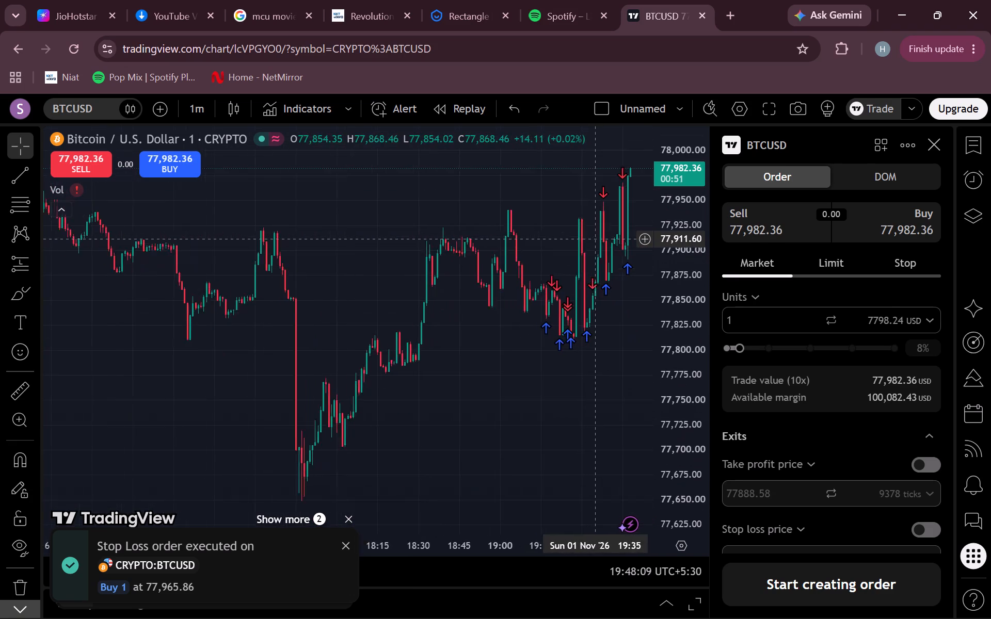
scroll(594, 238, up, 6)
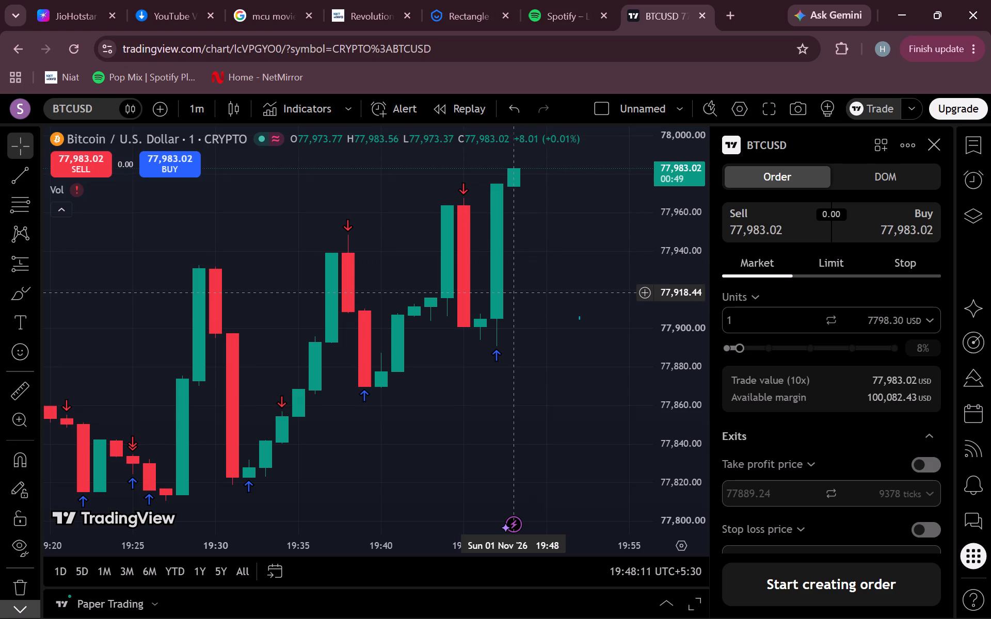
scroll(516, 293, up, 5)
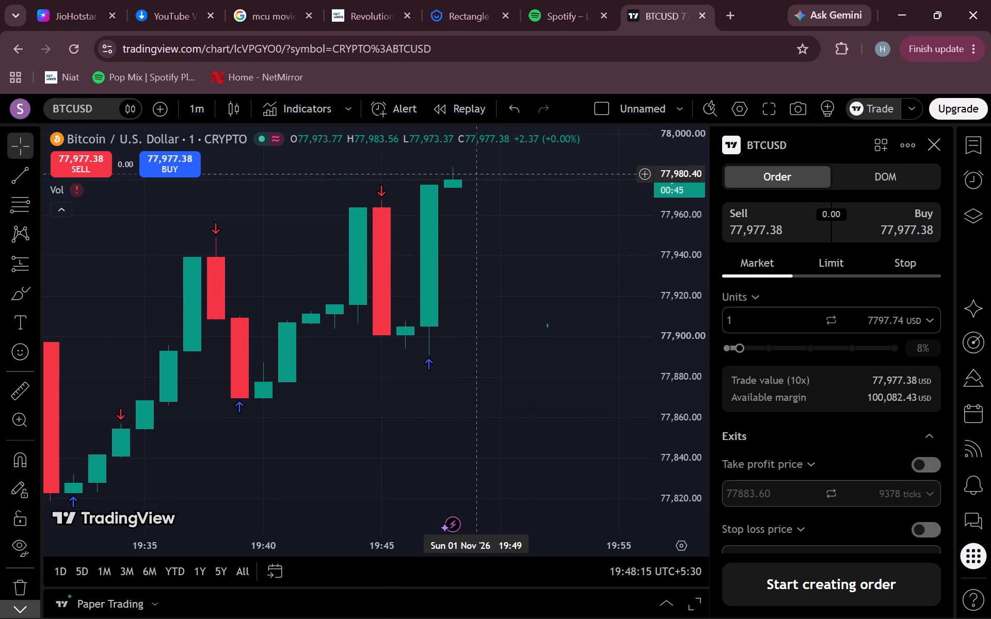
scroll(487, 174, up, 6)
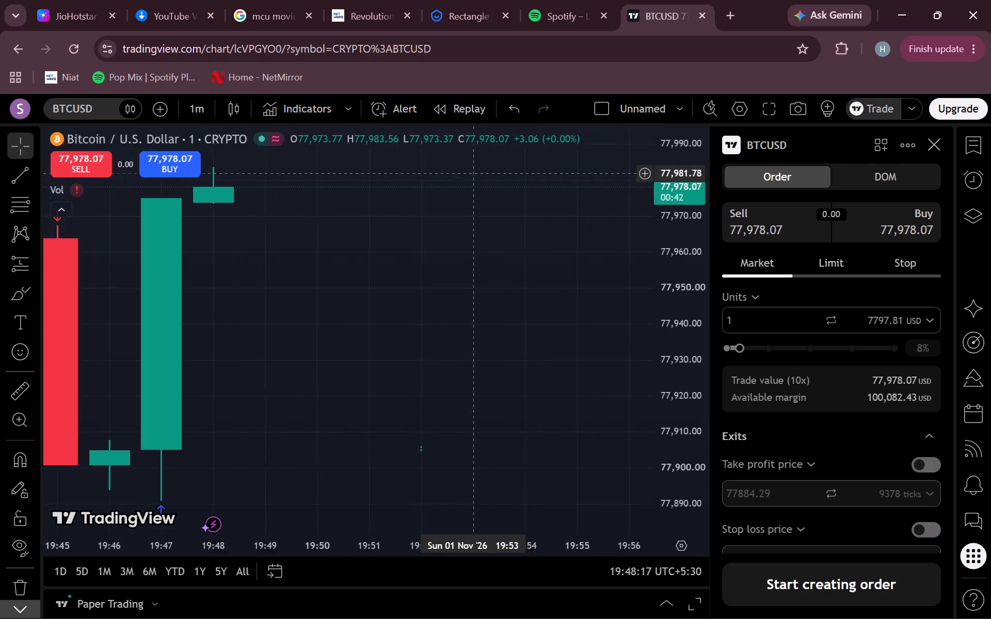
scroll(487, 174, up, 2)
drag(483, 241, 528, 235)
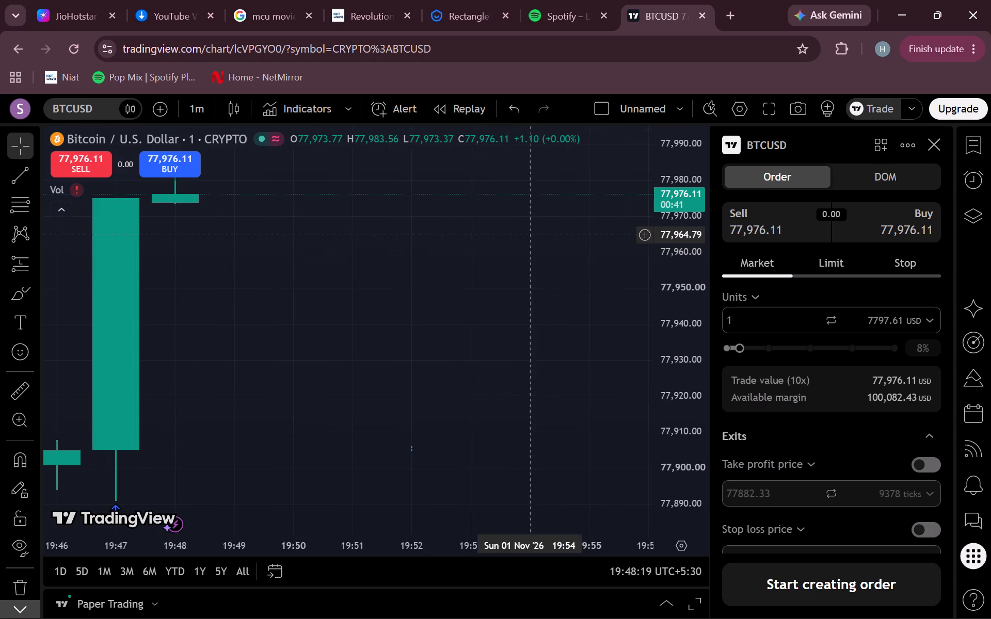
drag(528, 235, 692, 387)
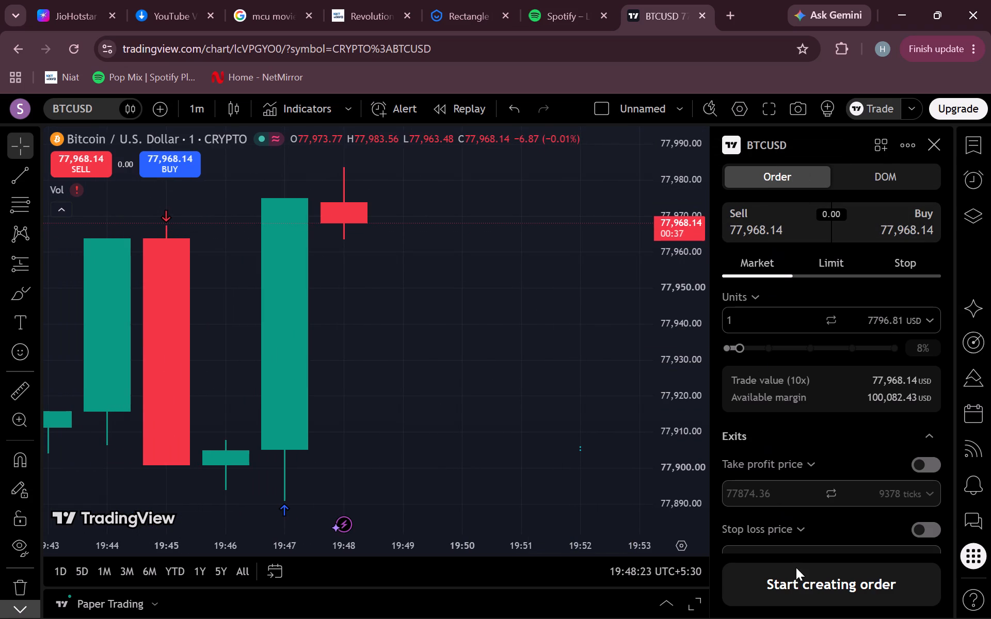
Start a 1-unit BTCUSD market Sell order and add a stop loss at about 78,024.78 on the chart.
click(759, 581)
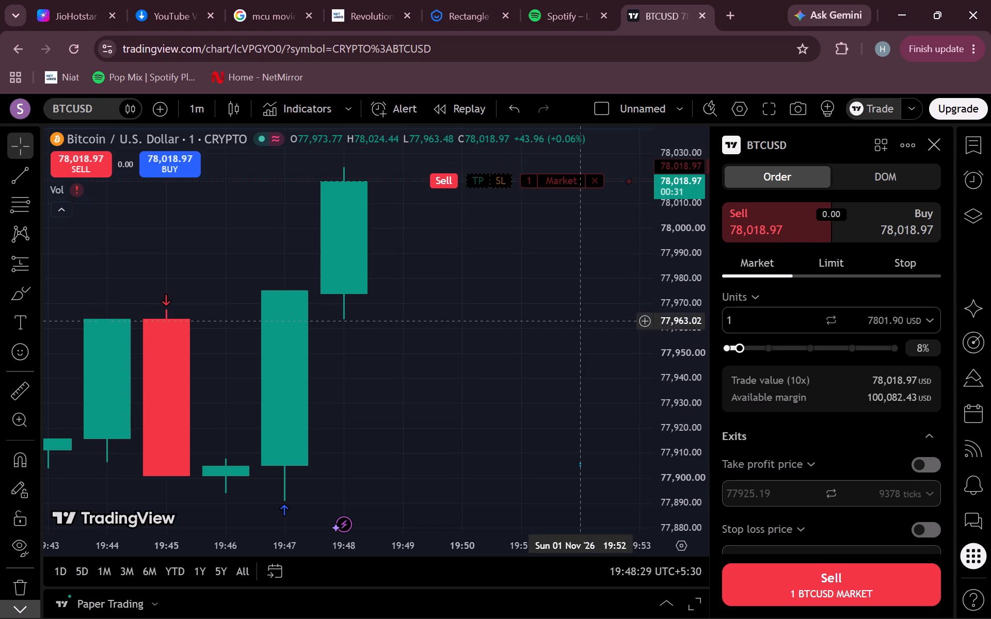
scroll(532, 332, up, 4)
scroll(532, 332, down, 10)
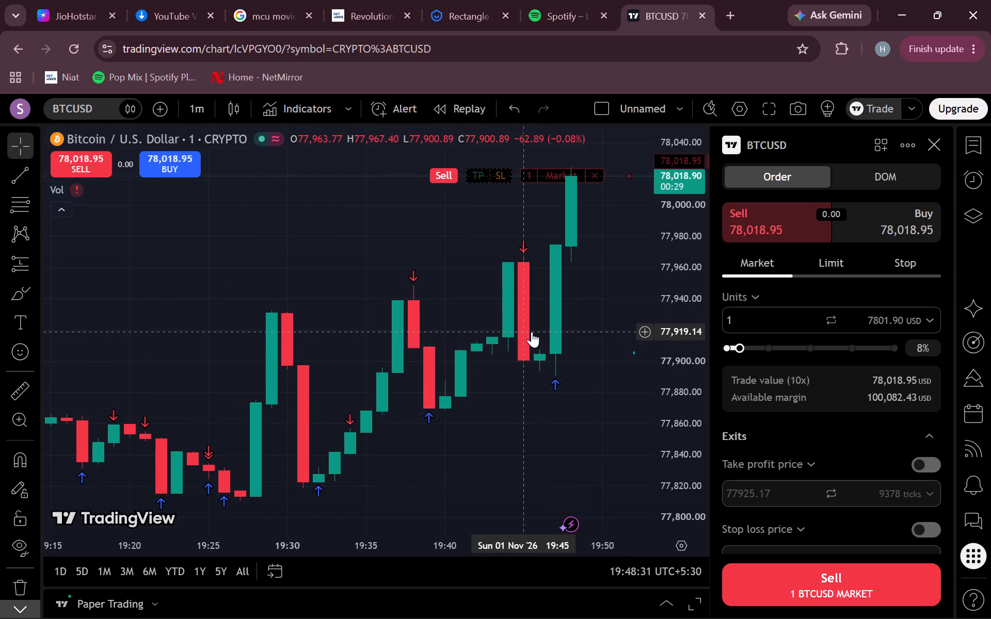
scroll(532, 332, down, 4)
scroll(532, 332, up, 11)
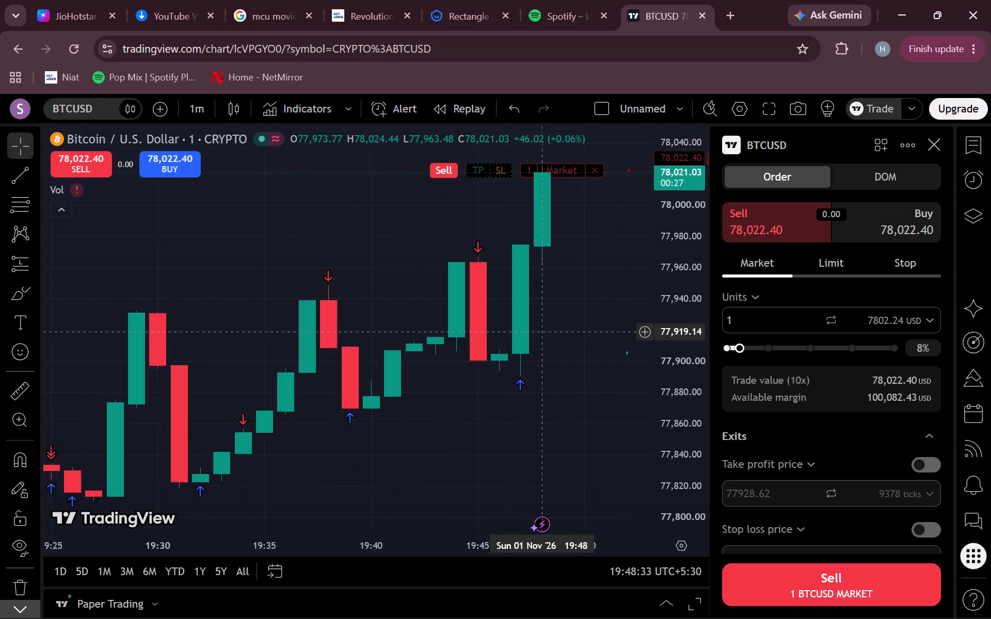
scroll(532, 332, up, 2)
scroll(532, 332, down, 1)
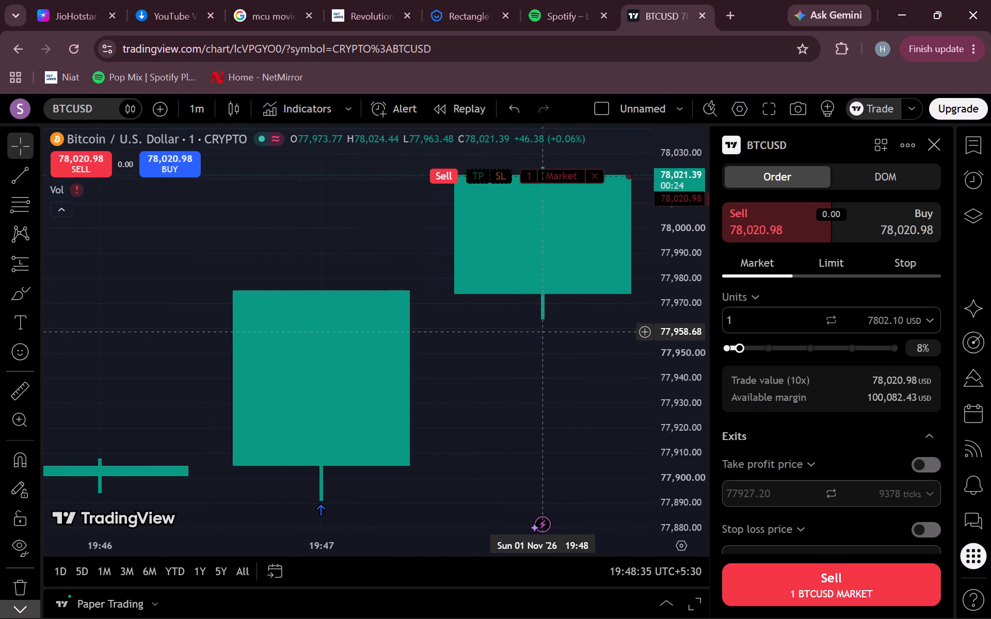
scroll(532, 332, down, 1)
scroll(532, 332, left, 3)
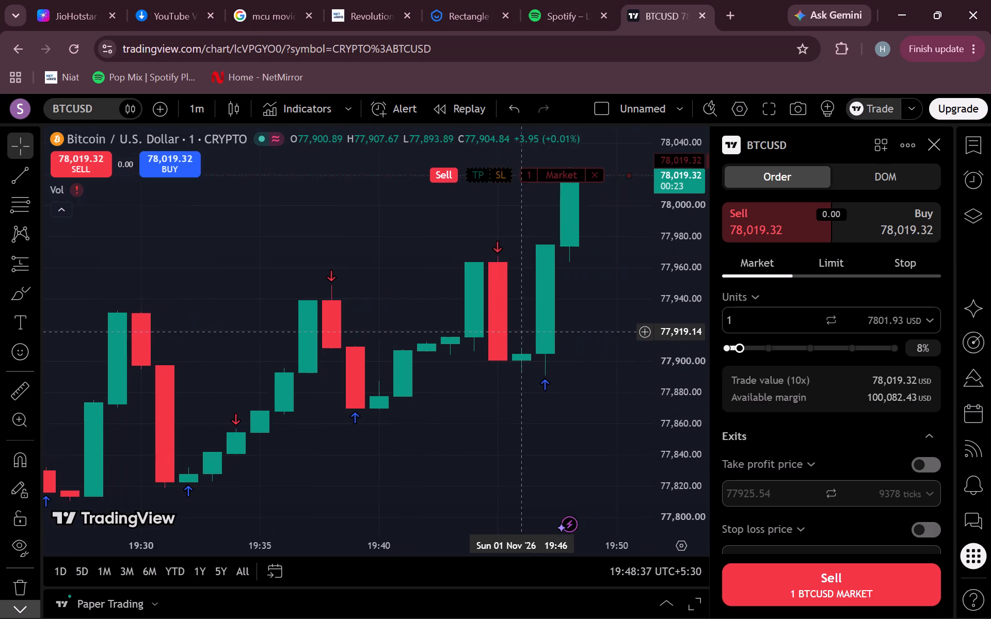
scroll(532, 332, left, 2)
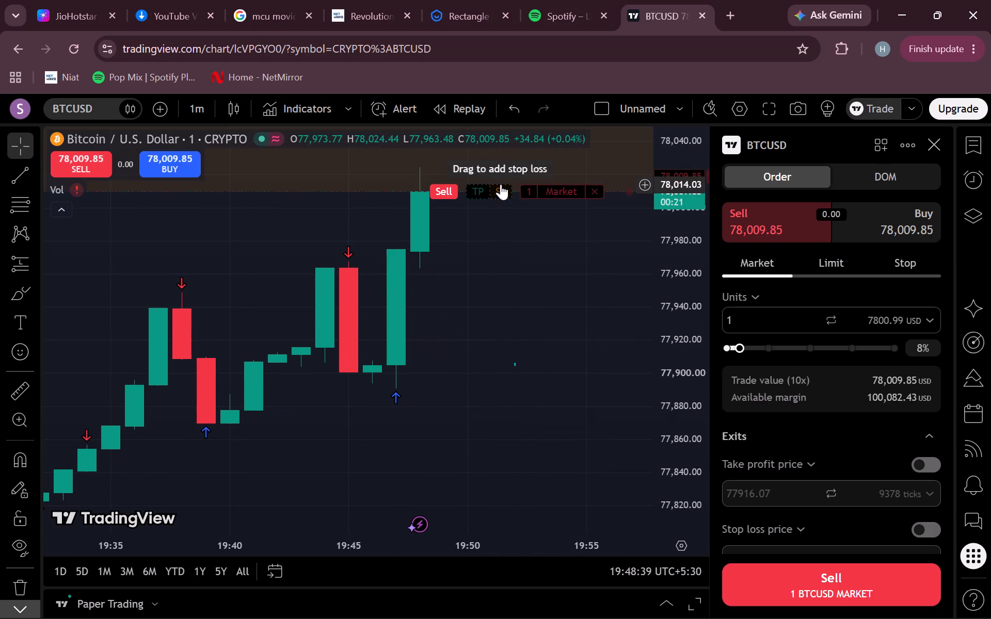
click(501, 184)
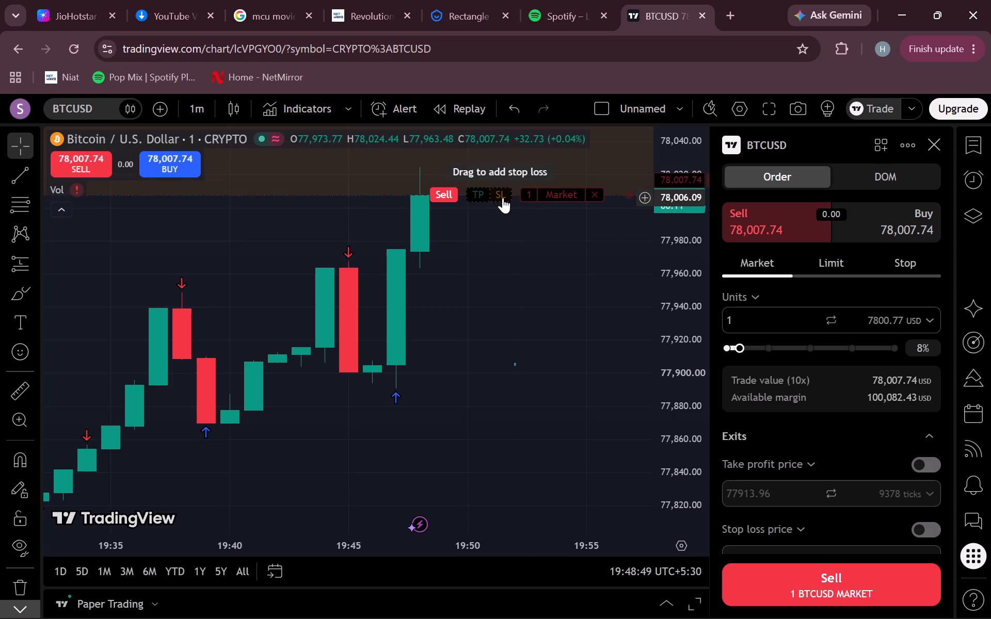
drag(503, 198, 501, 167)
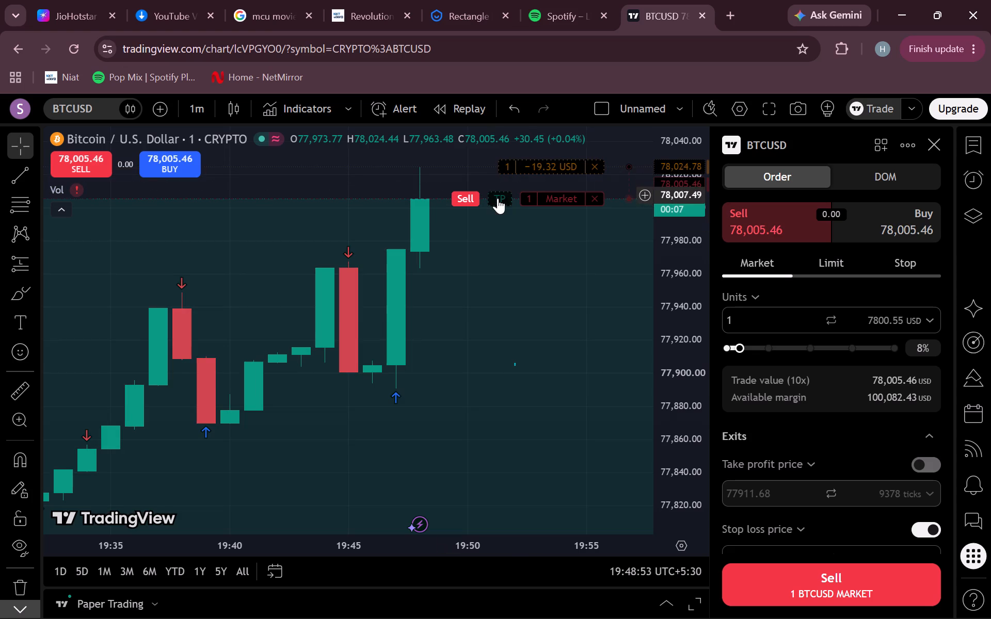
Add a take profit at about 77,905.59 to the Sell order on the chart and submit the market order.
drag(491, 203, 511, 366)
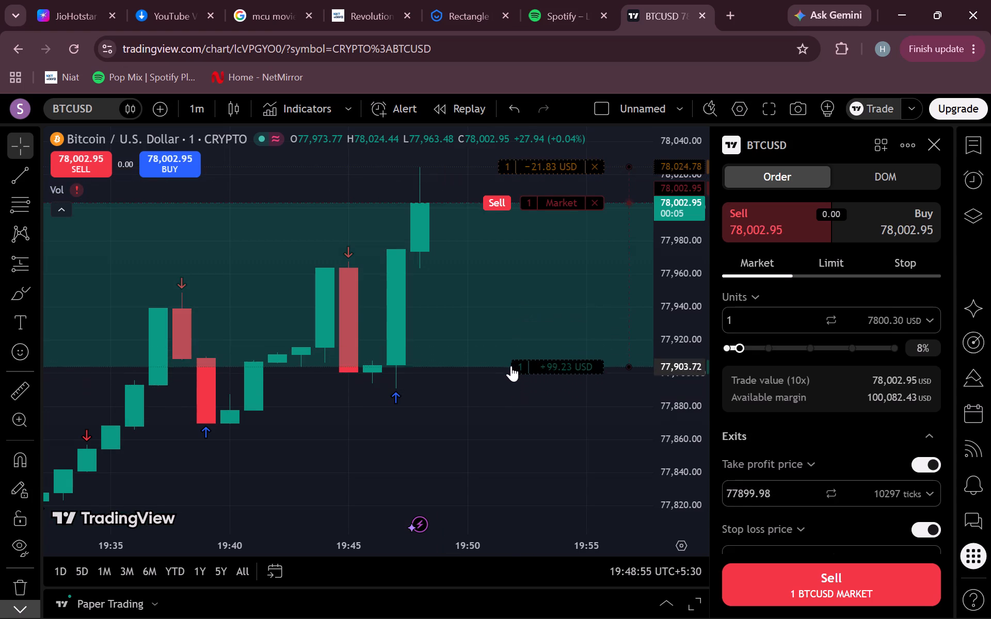
drag(511, 366, 510, 361)
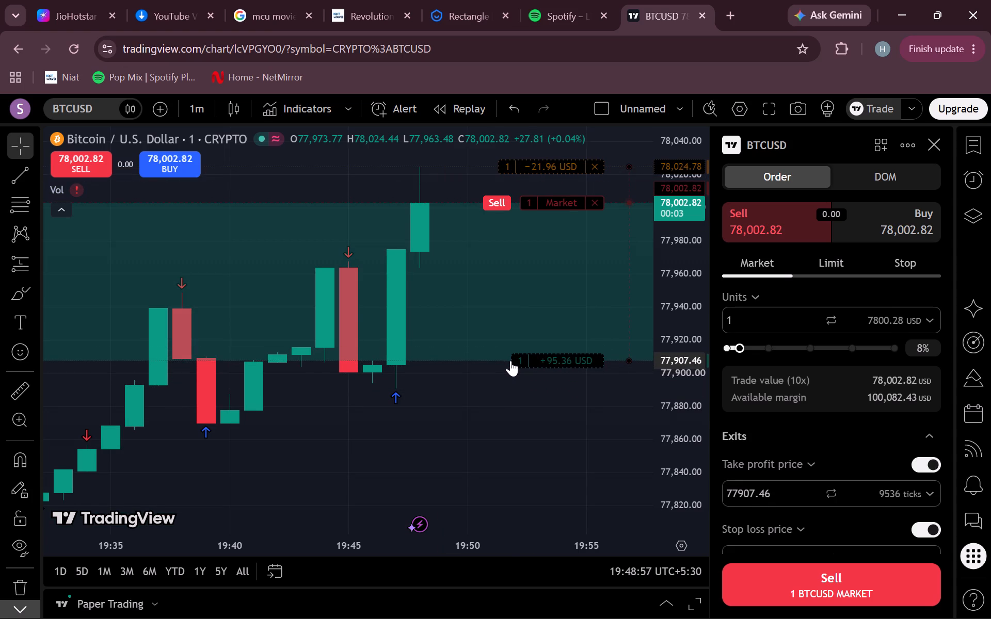
drag(510, 361, 508, 364)
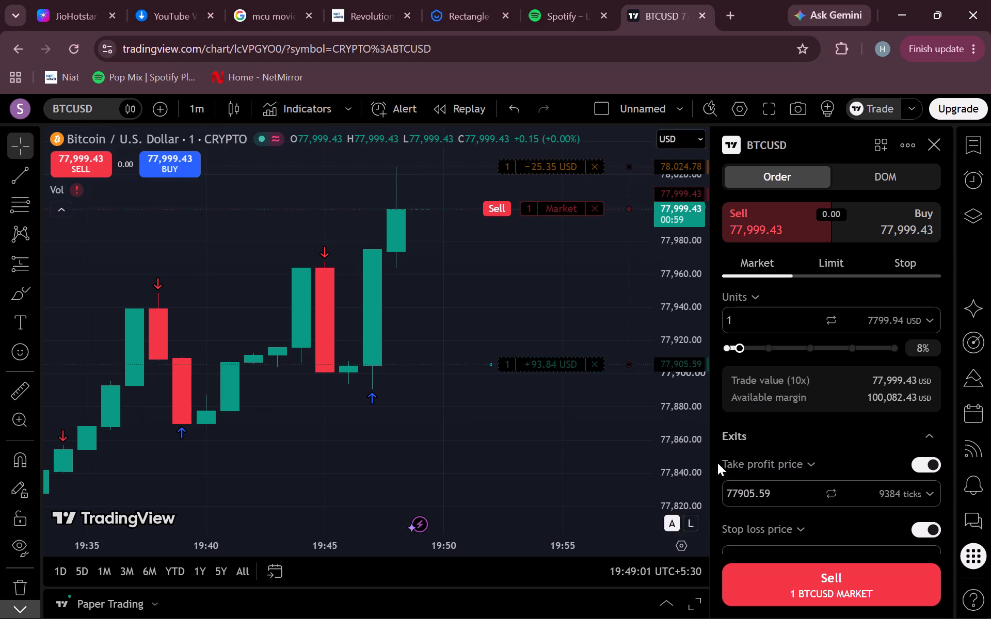
click(763, 574)
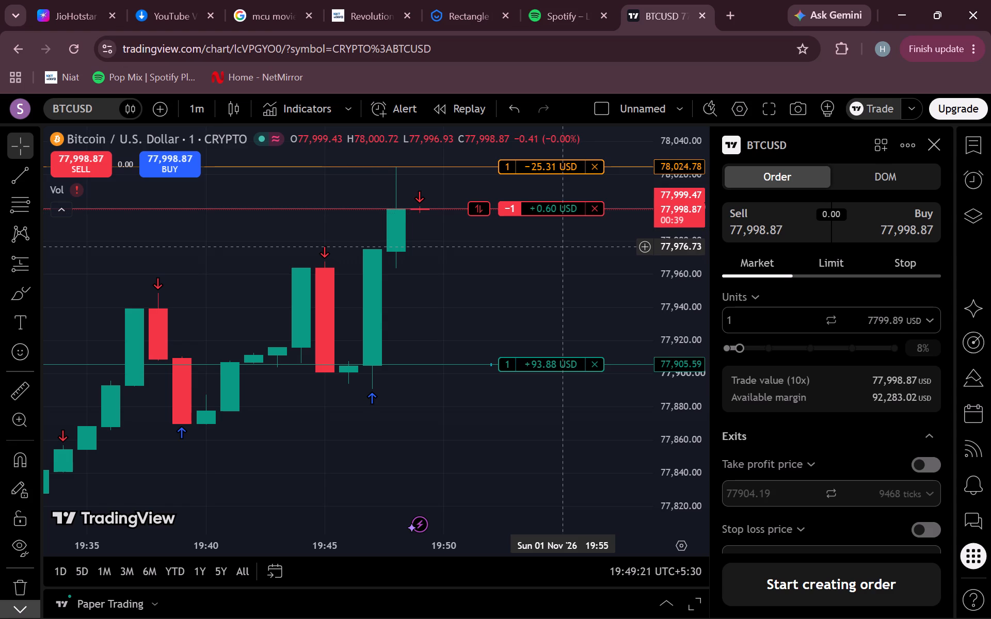
Raise the short position's take profit to about 77,963.95 on the chart and apply the change.
scroll(564, 247, up, 1)
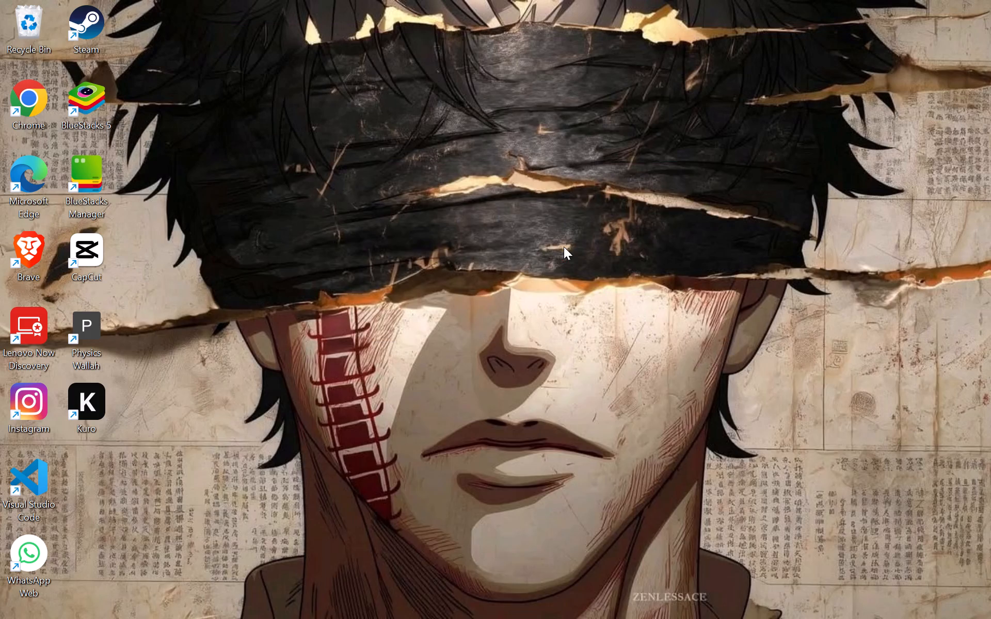
scroll(564, 247, up, 8)
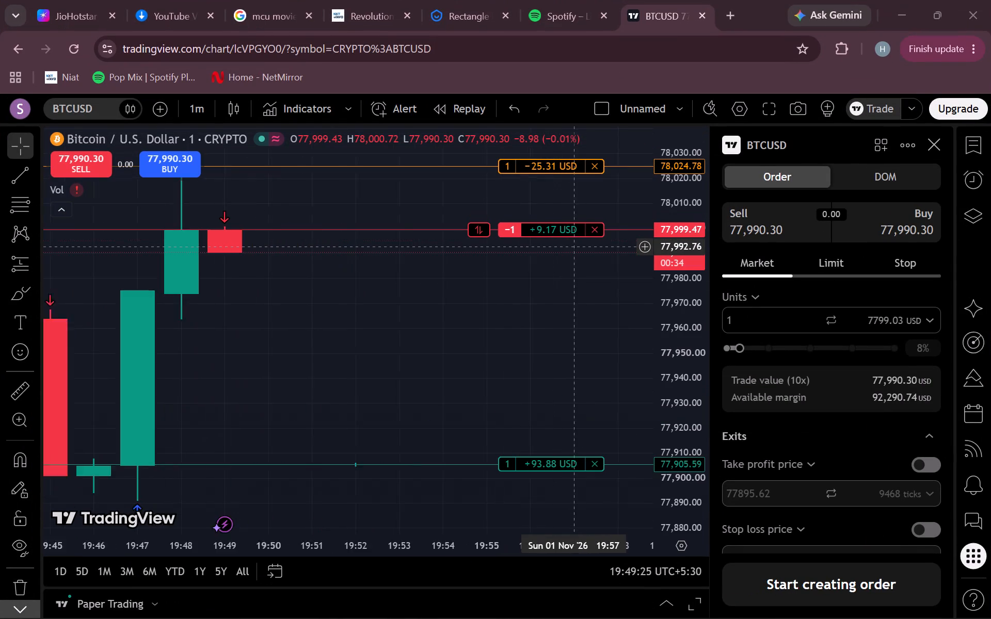
scroll(564, 247, right, 1)
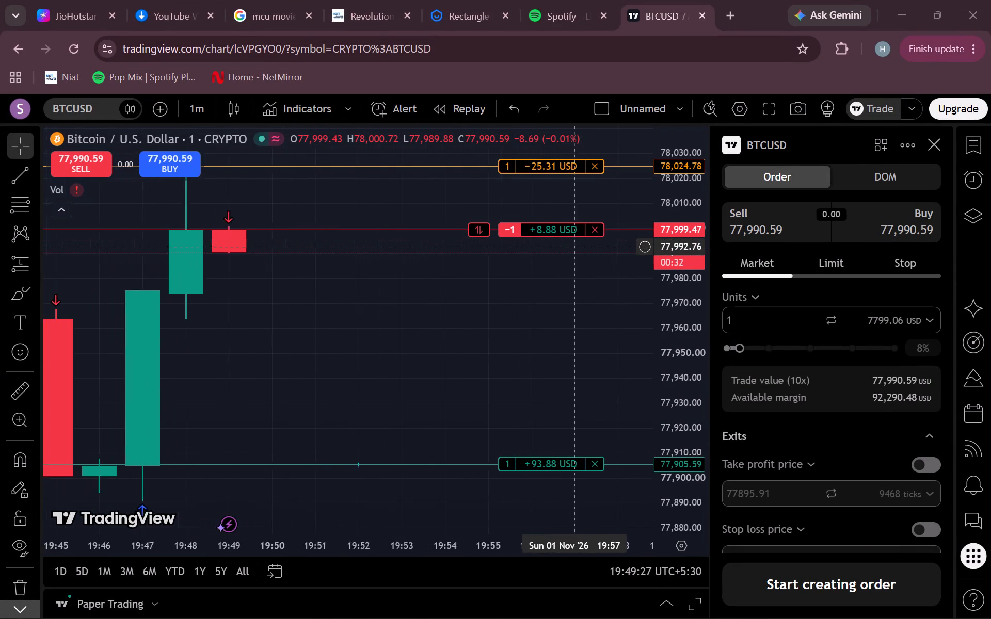
scroll(564, 247, right, 1)
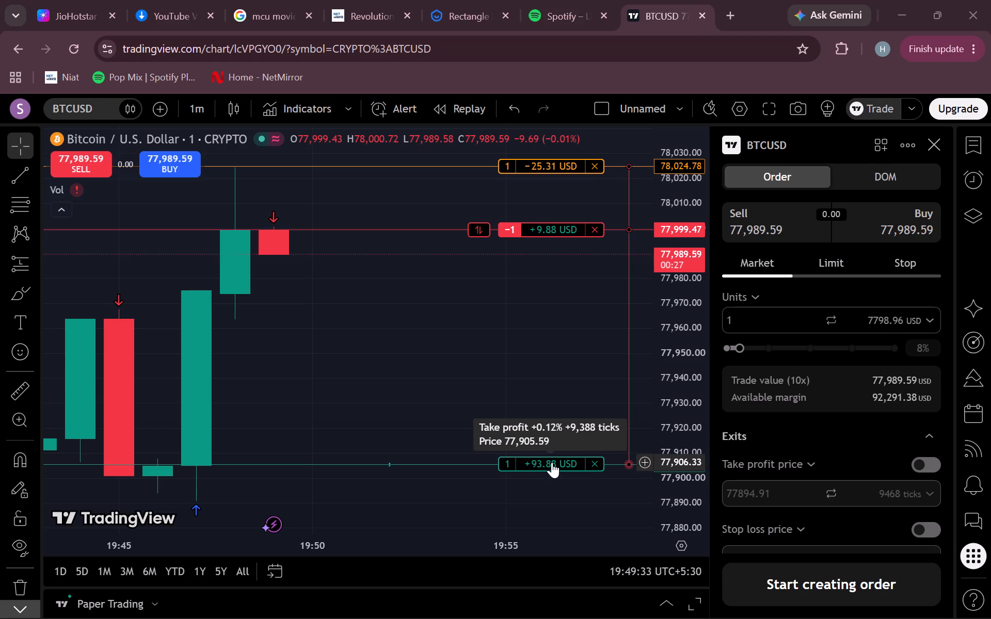
drag(552, 462, 555, 318)
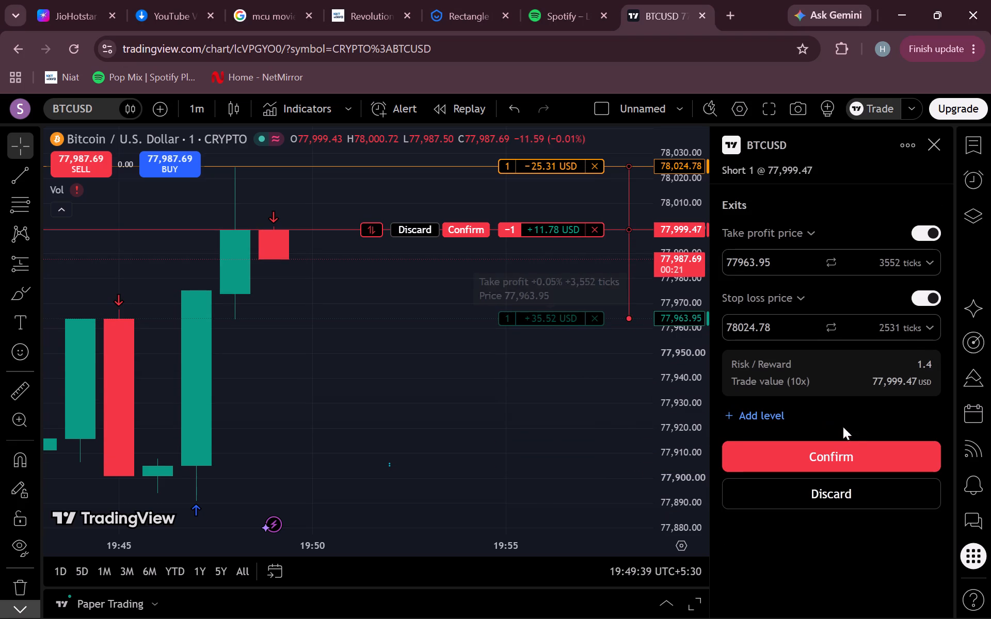
click(865, 469)
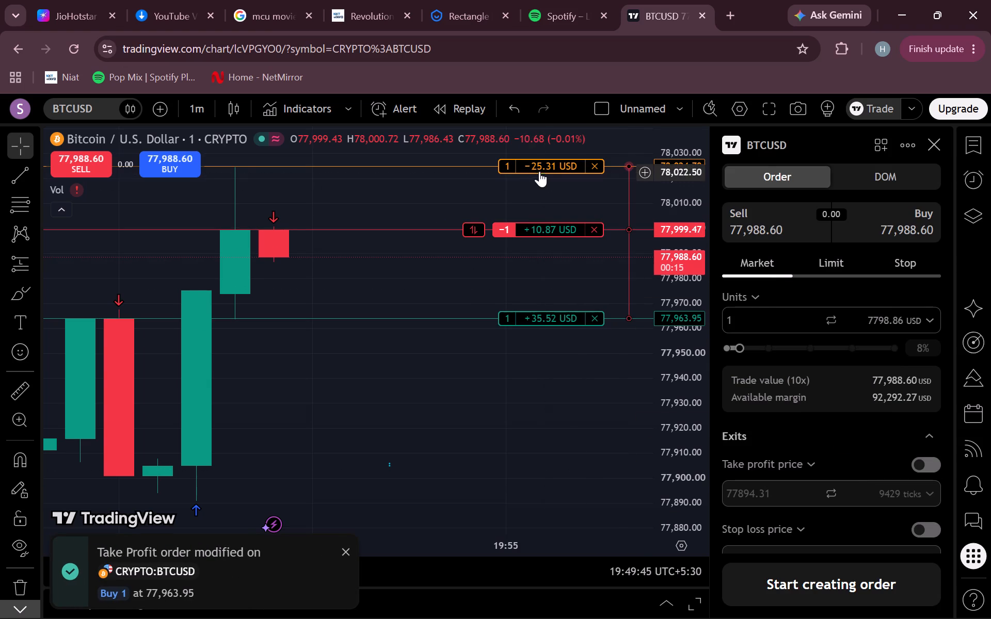
Lower the short position's stop loss to about 78,009.49 on the chart and apply the change.
drag(545, 169, 545, 204)
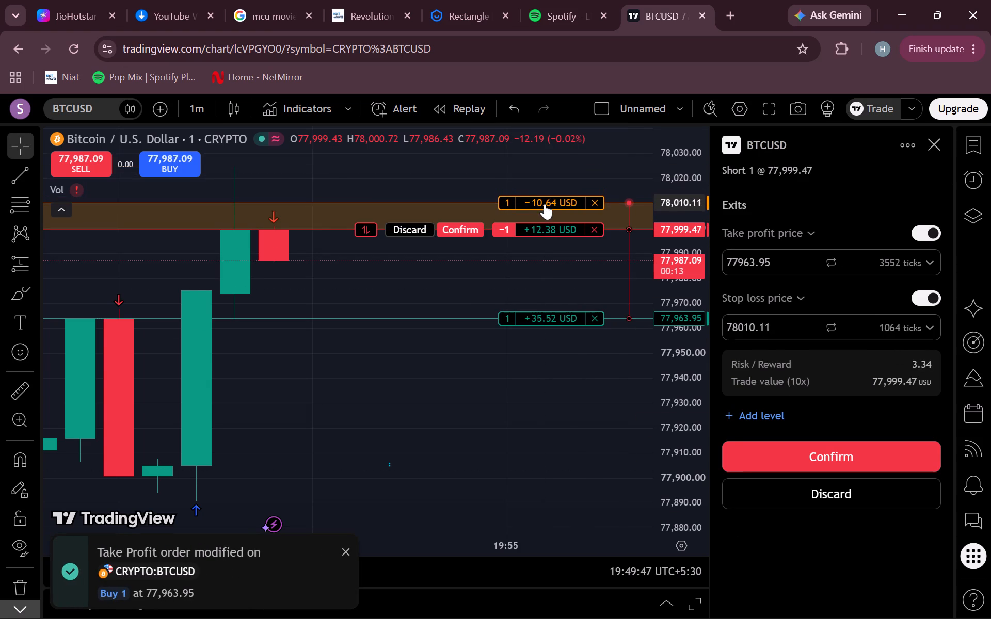
drag(545, 204, 545, 206)
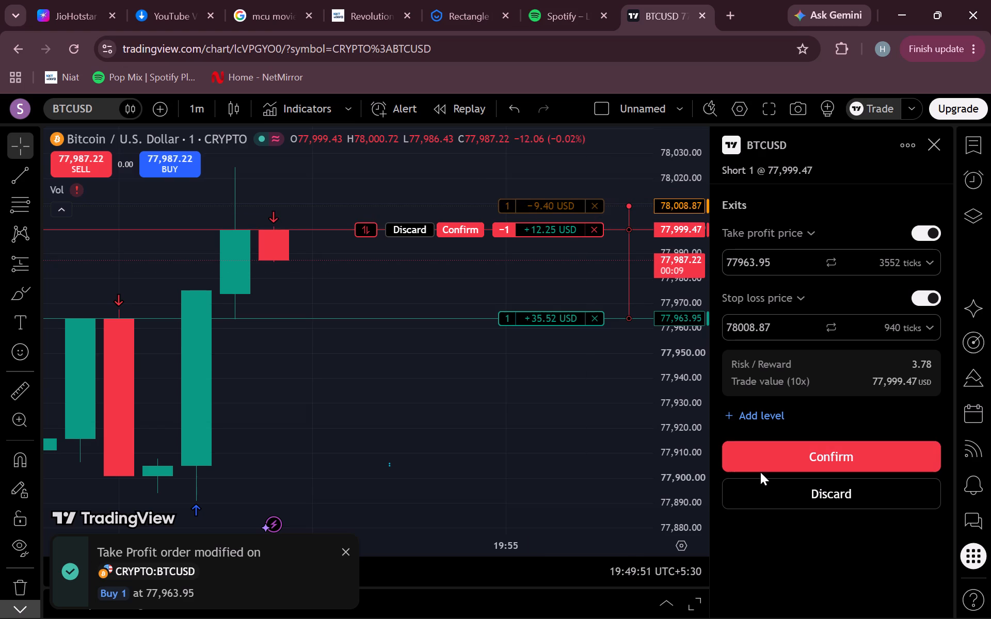
drag(549, 206, 537, 196)
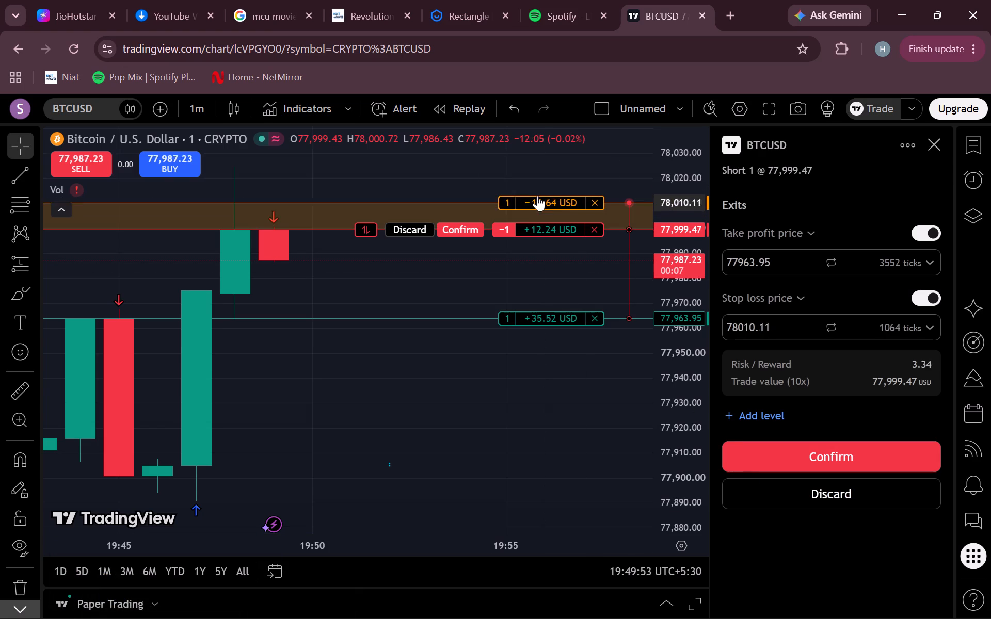
drag(537, 196, 532, 191)
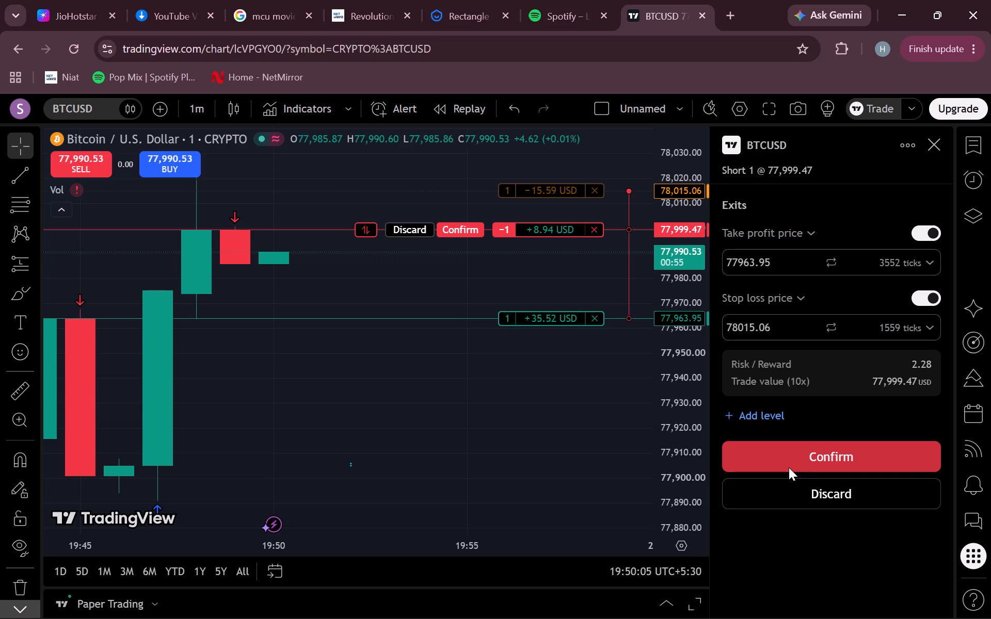
drag(567, 190, 554, 200)
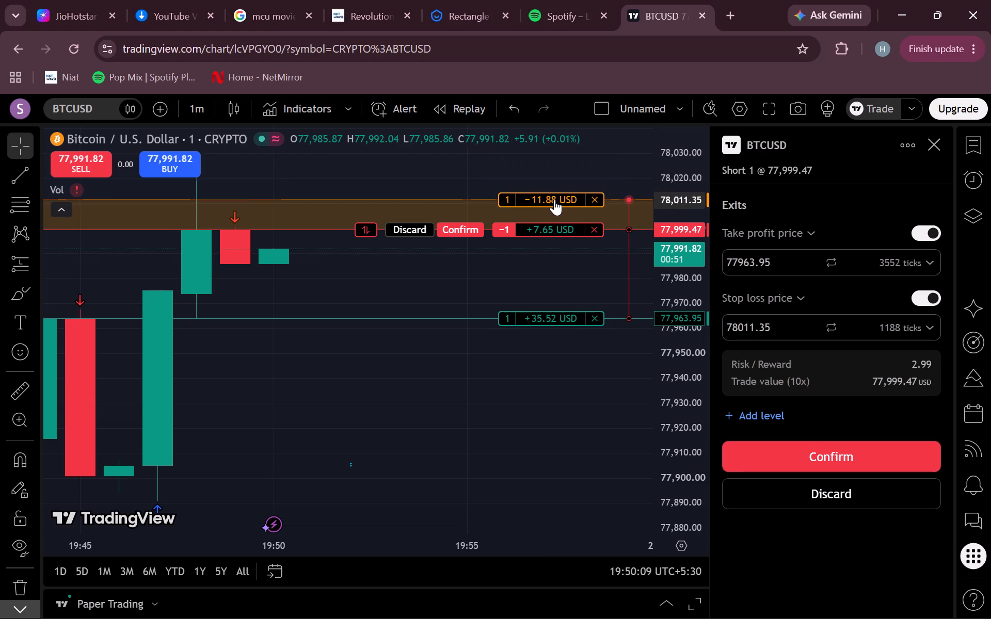
drag(554, 200, 537, 202)
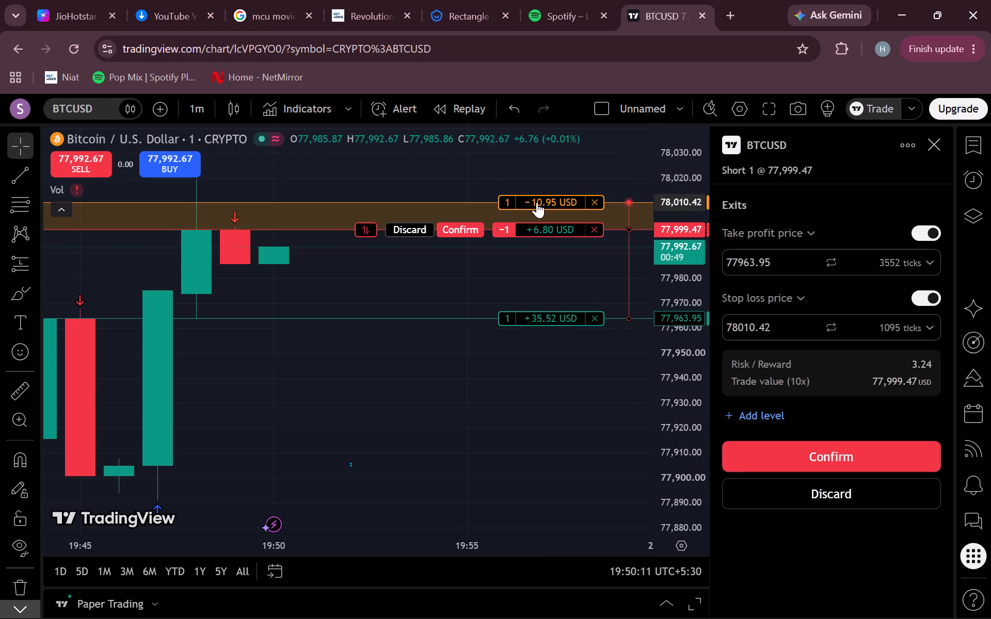
drag(537, 202, 545, 202)
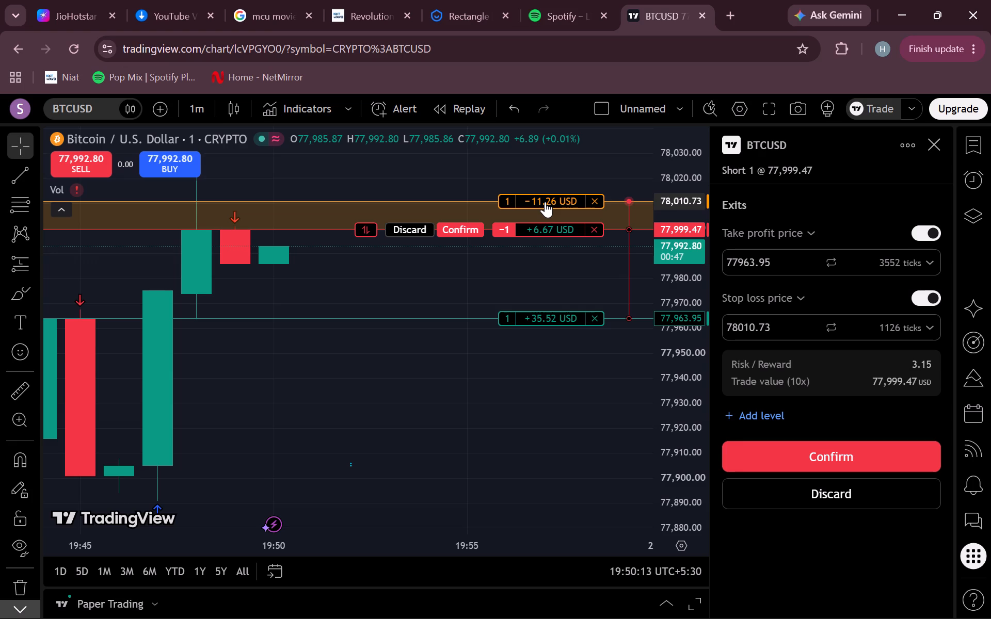
drag(545, 202, 533, 202)
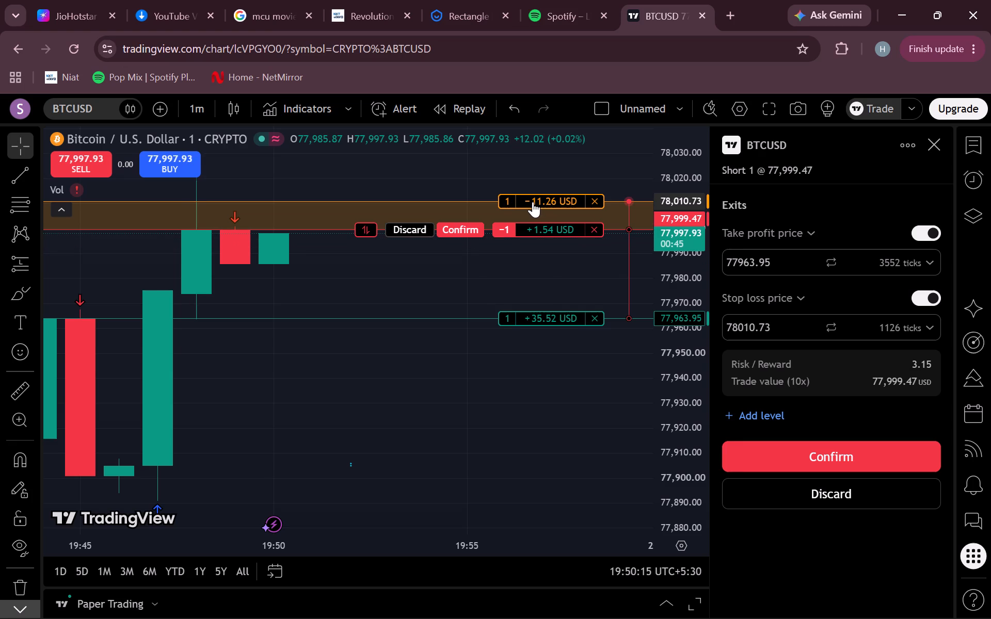
drag(533, 202, 523, 201)
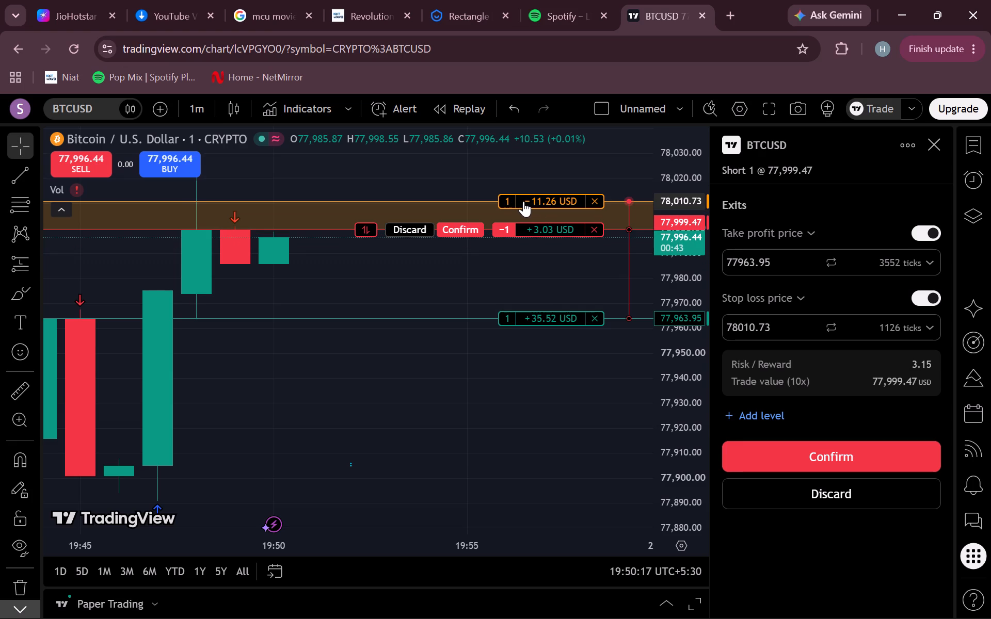
drag(523, 201, 521, 204)
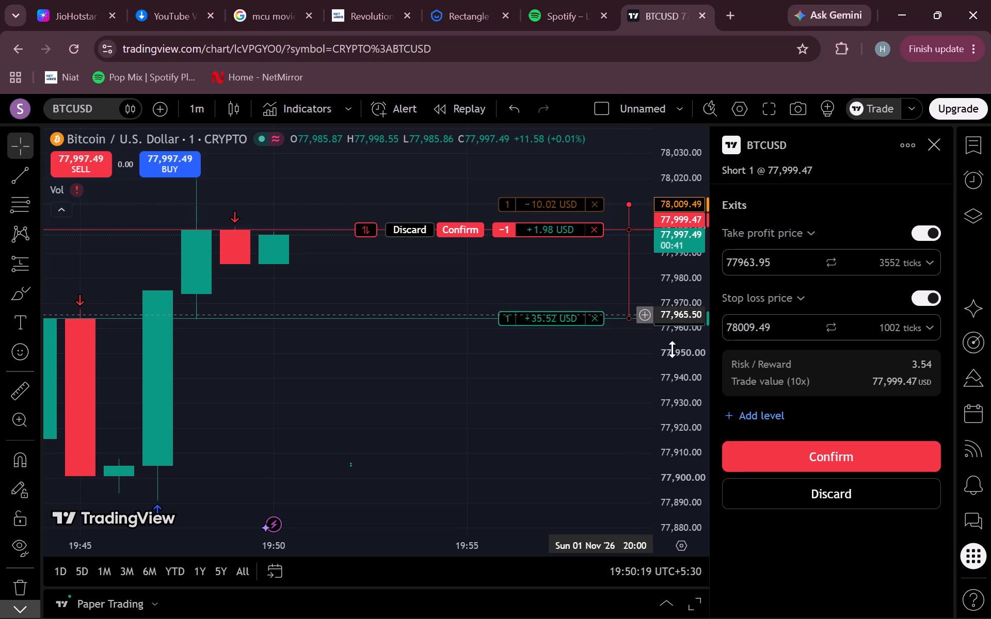
click(760, 456)
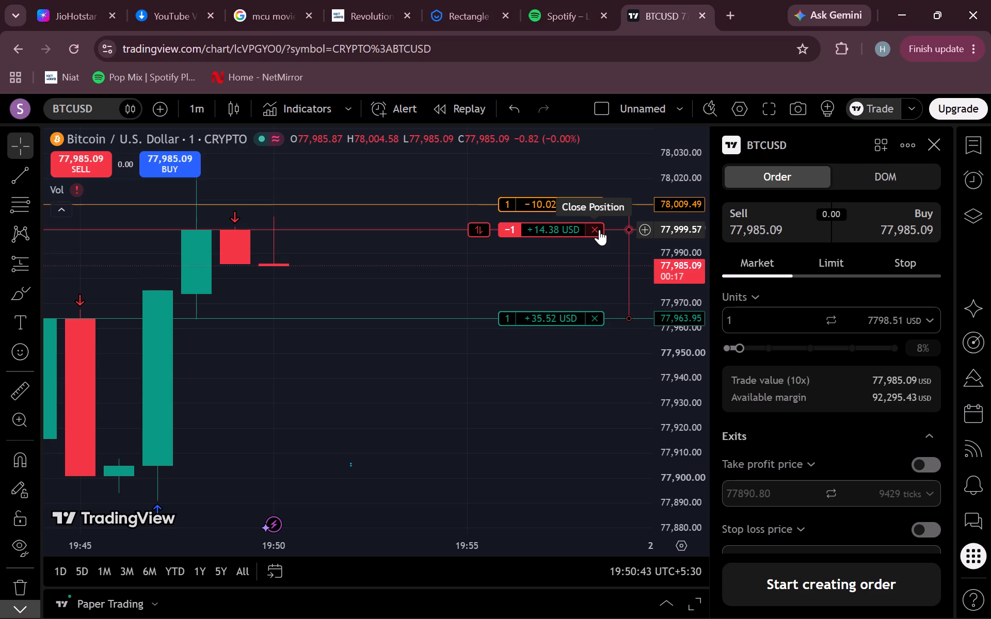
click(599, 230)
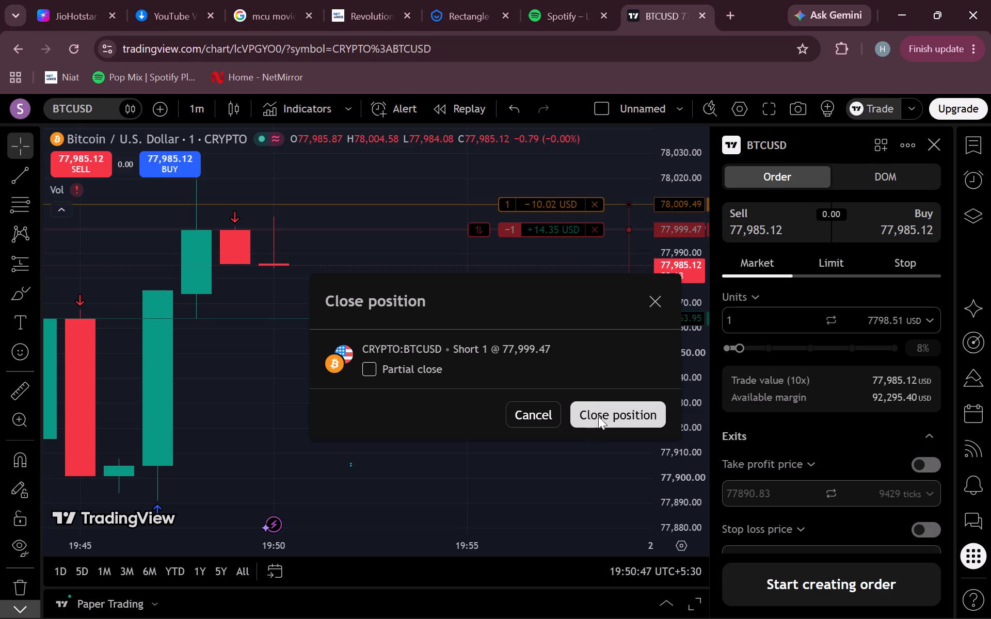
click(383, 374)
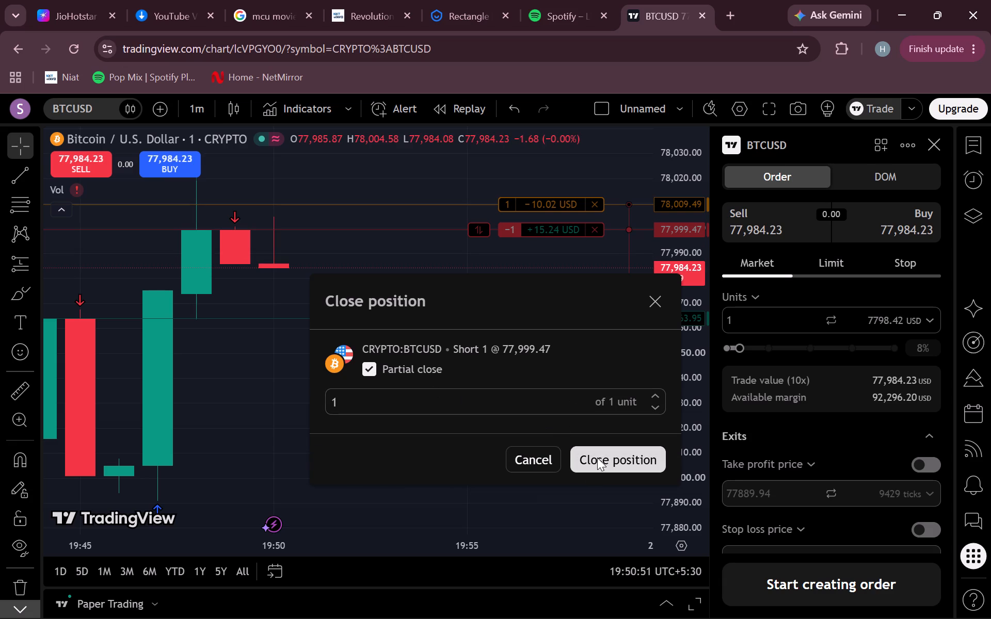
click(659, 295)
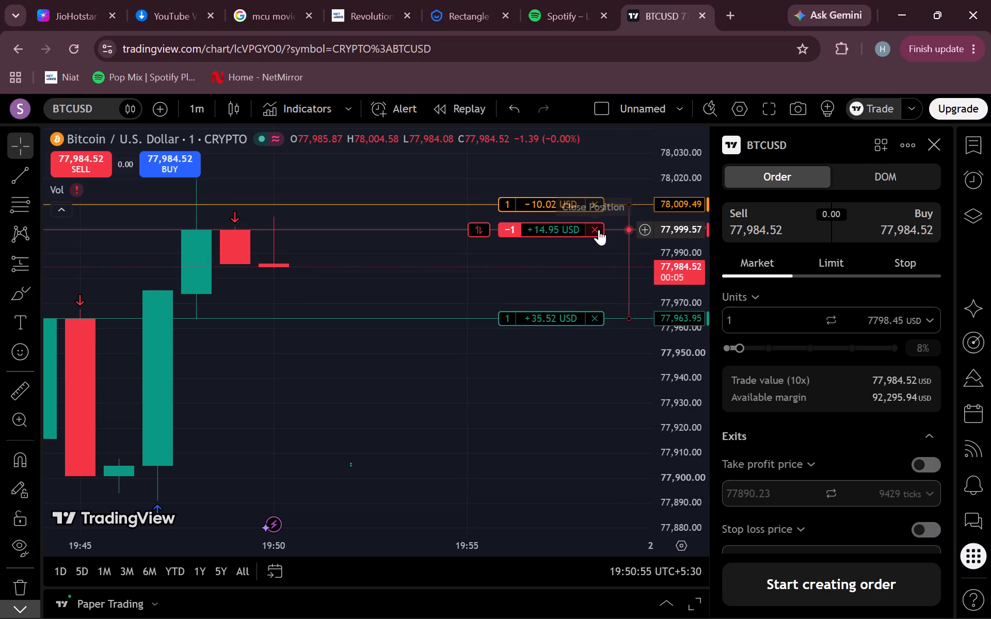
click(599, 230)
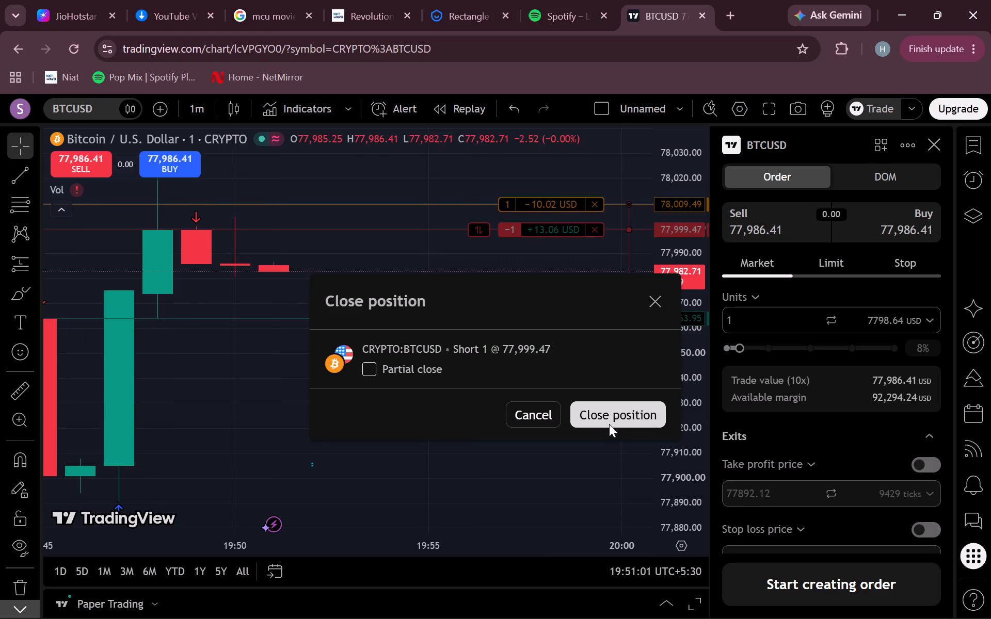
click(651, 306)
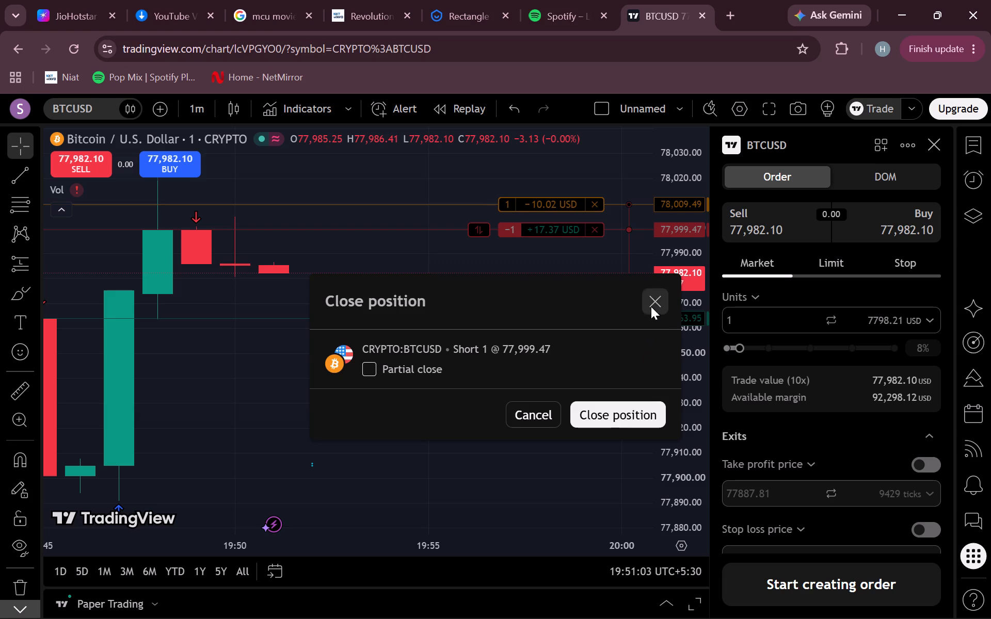
Close the entire 1-unit BTCUSD short position at market.
click(595, 232)
click(599, 406)
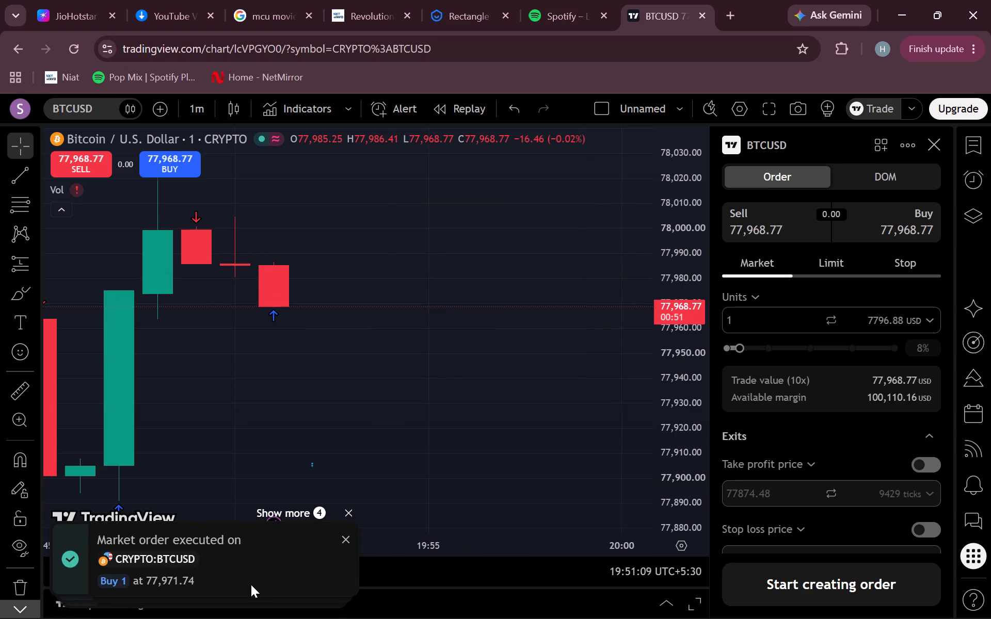
Expand the Paper Trading account panel to cover the lower half of the chart area.
click(251, 584)
scroll(317, 471, down, 1)
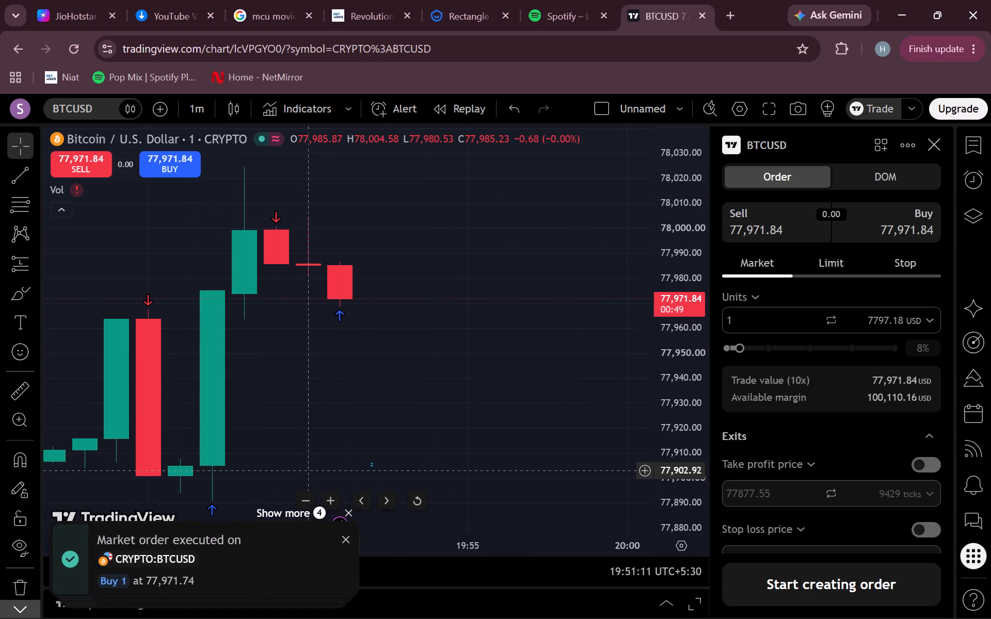
scroll(317, 471, down, 1)
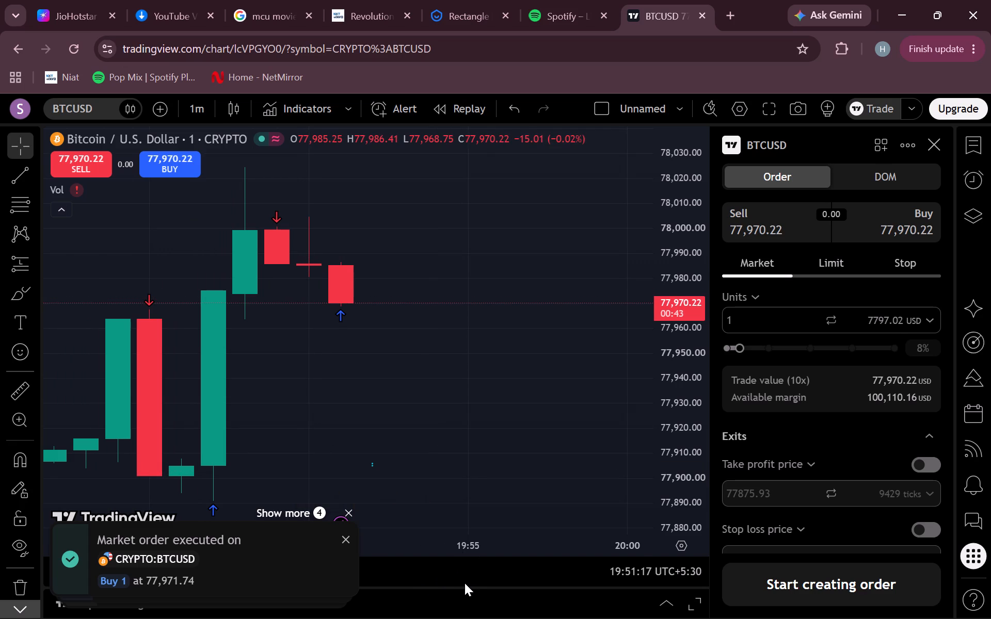
drag(459, 588, 538, 285)
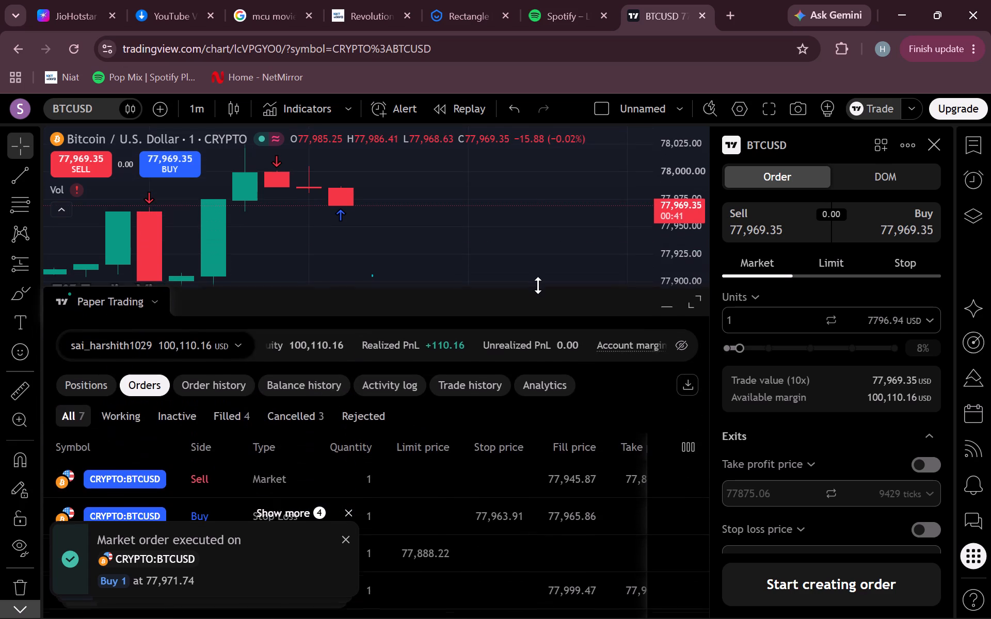
drag(538, 285, 604, 266)
Examine all BTCUSD orders in the Paper Trading Orders list, including their prices, status, placing time, leverage and margin.
scroll(414, 593, down, 6)
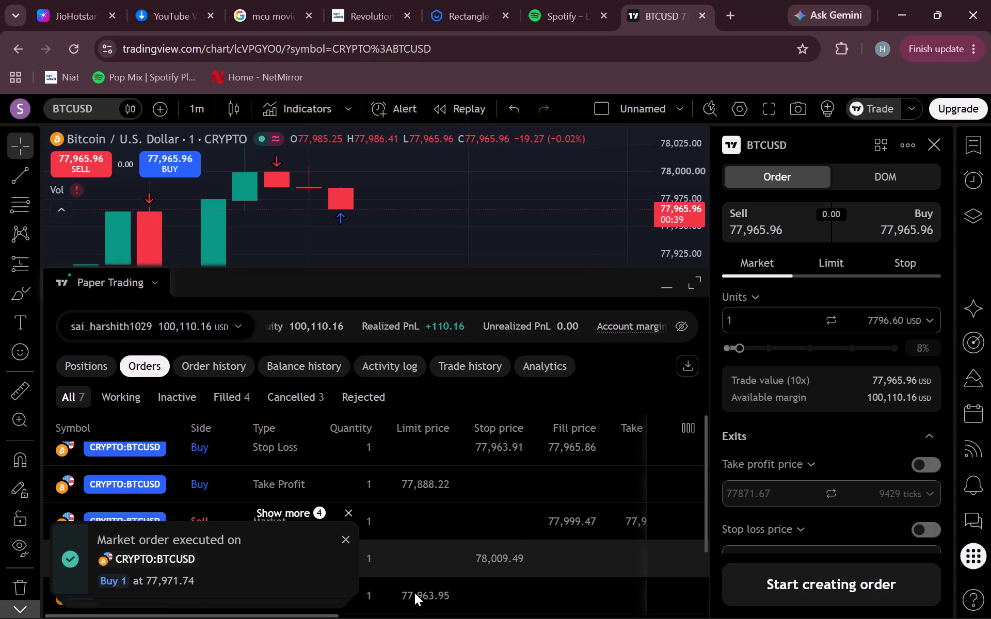
scroll(414, 593, down, 4)
scroll(414, 593, up, 5)
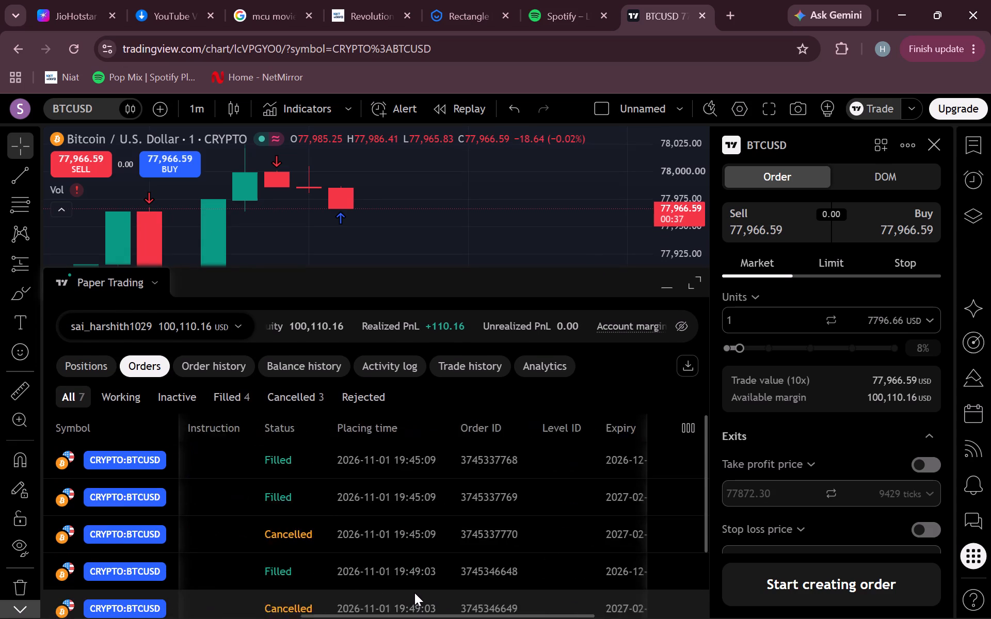
scroll(414, 593, down, 4)
scroll(414, 593, up, 1)
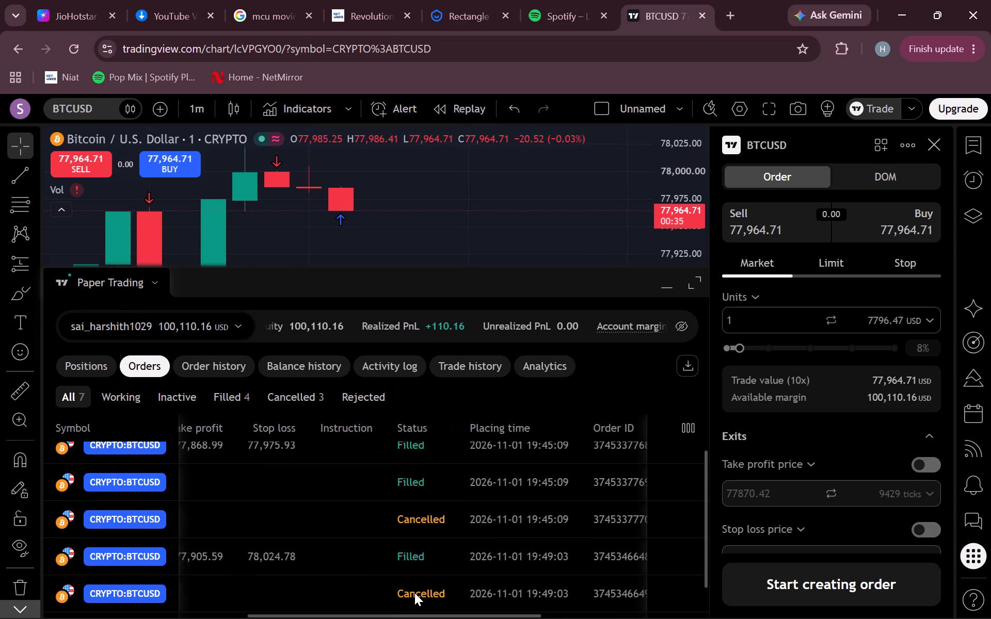
scroll(414, 593, up, 1)
scroll(414, 593, down, 5)
scroll(414, 593, up, 2)
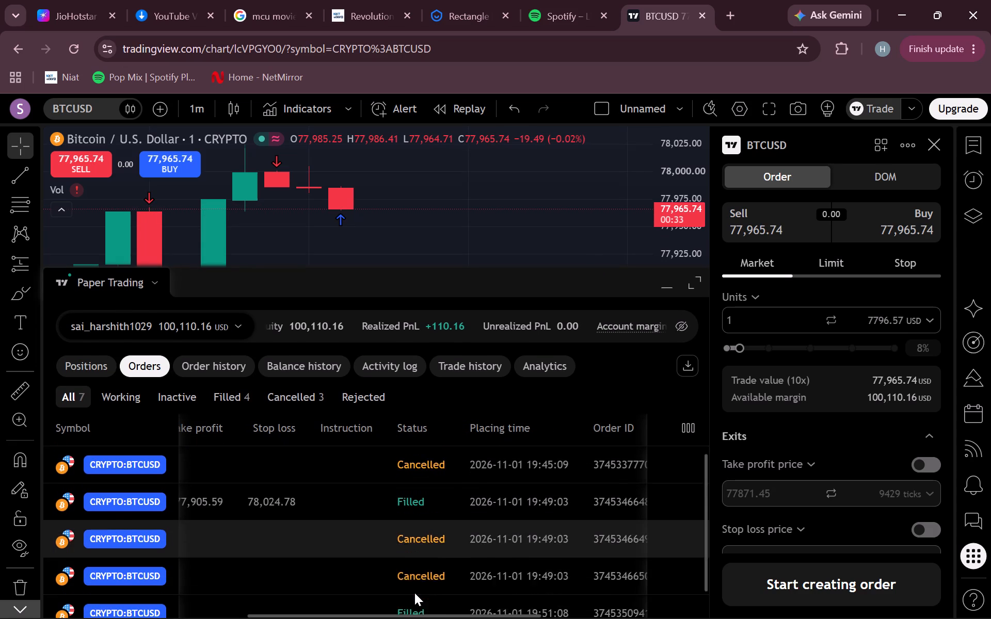
scroll(414, 593, up, 2)
scroll(414, 593, left, 7)
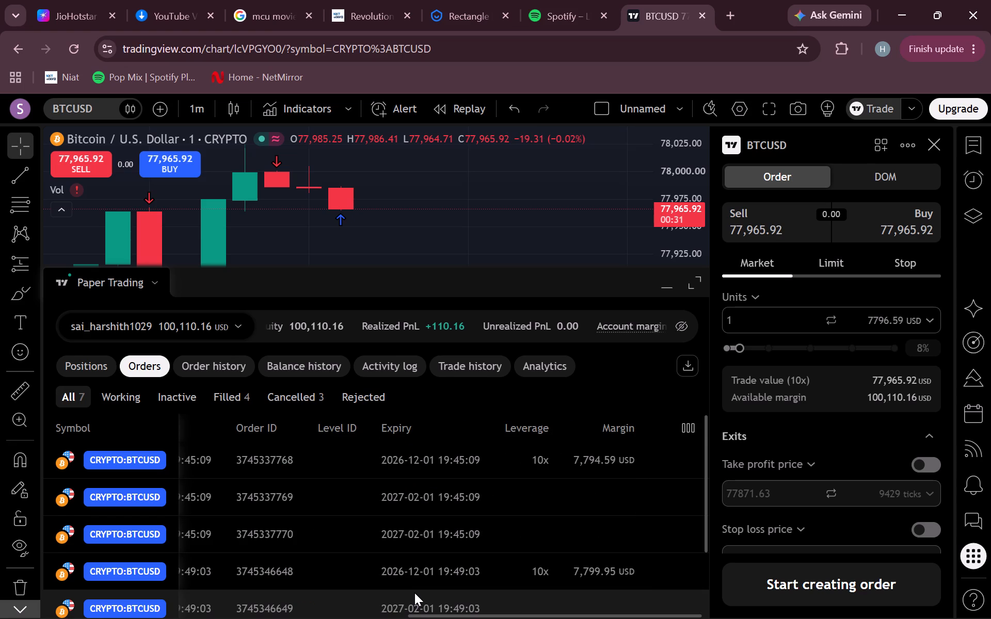
scroll(414, 593, right, 5)
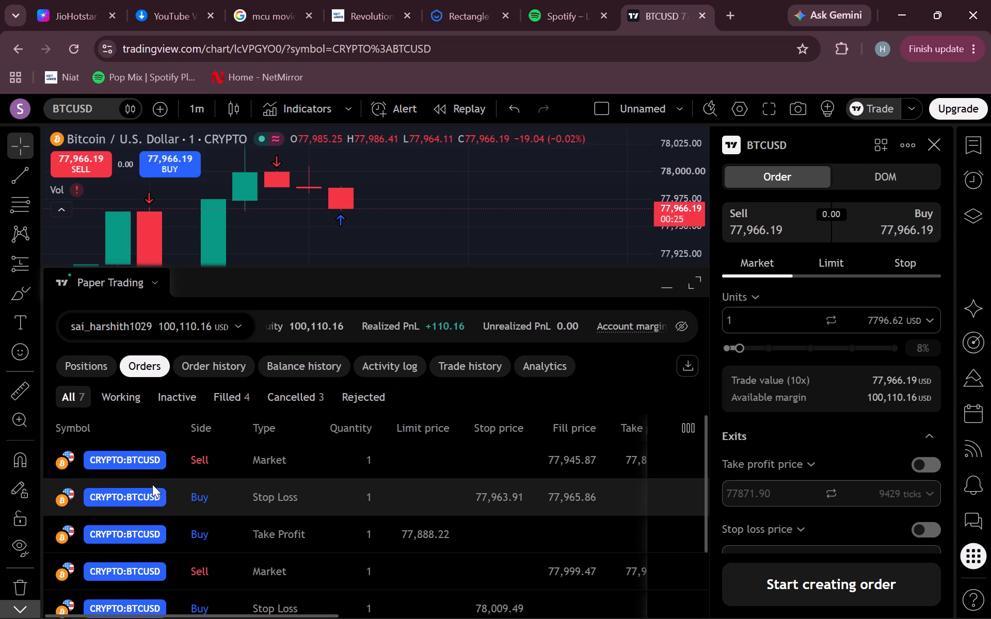
scroll(356, 548, down, 3)
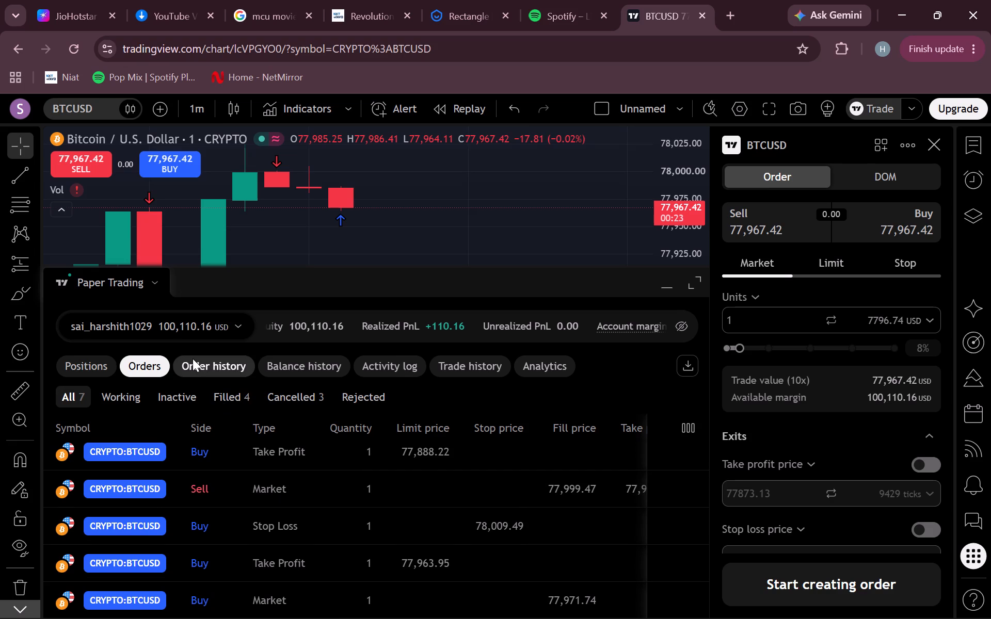
View the order history and review the balance history of closed positions back to the oldest entry.
click(193, 359)
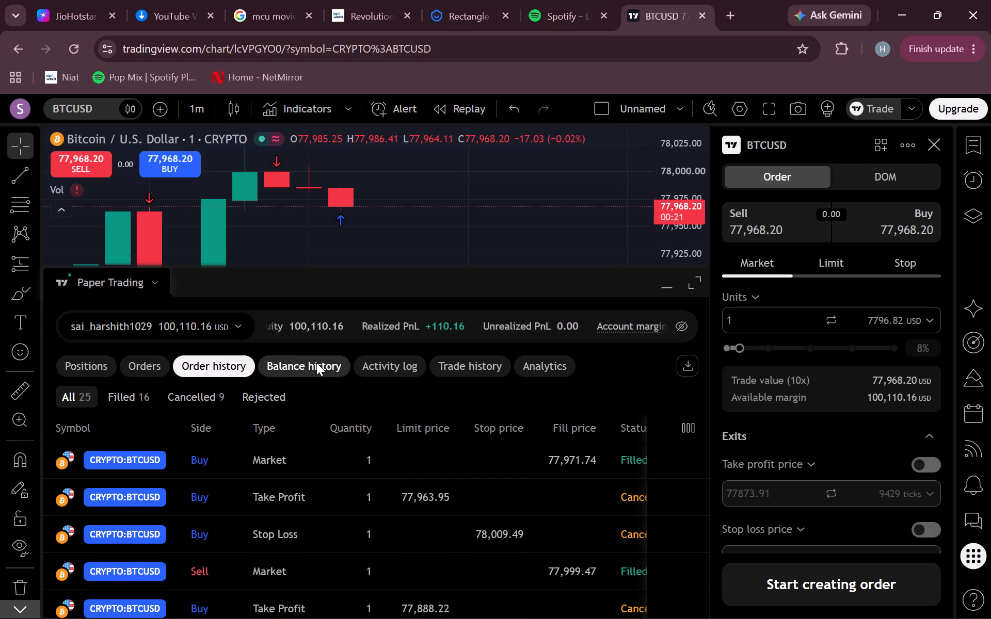
click(316, 363)
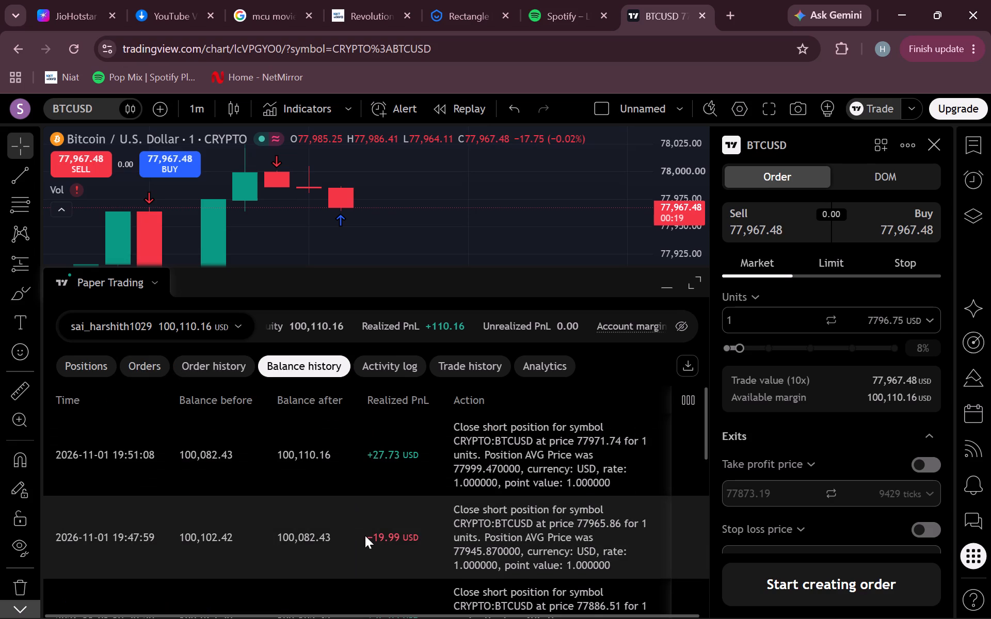
scroll(365, 535, down, 10)
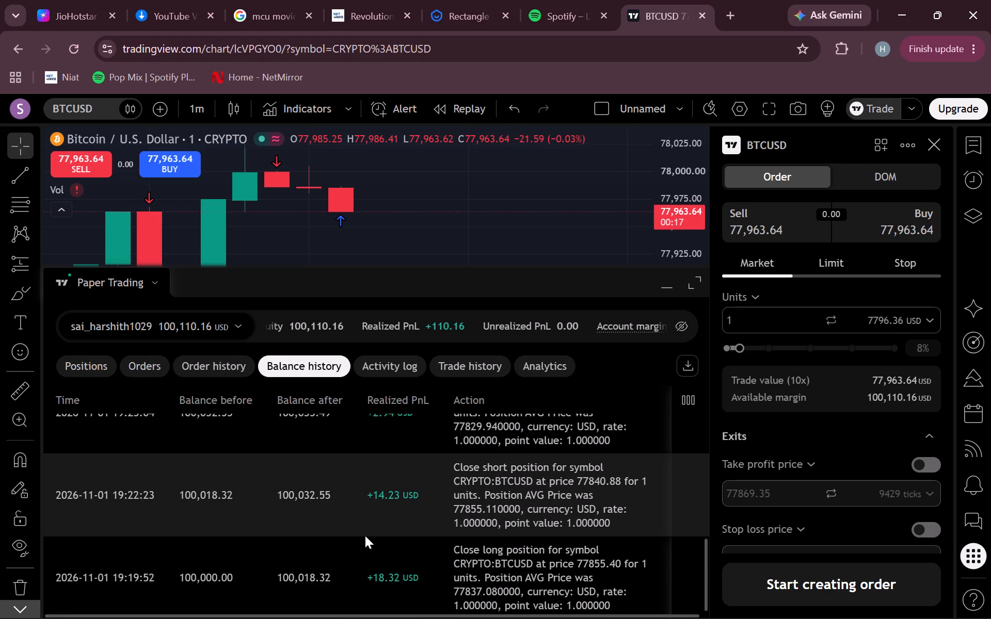
scroll(365, 535, down, 4)
Review the account's activity log of placed, modified and executed orders back to its earlier entries.
click(396, 370)
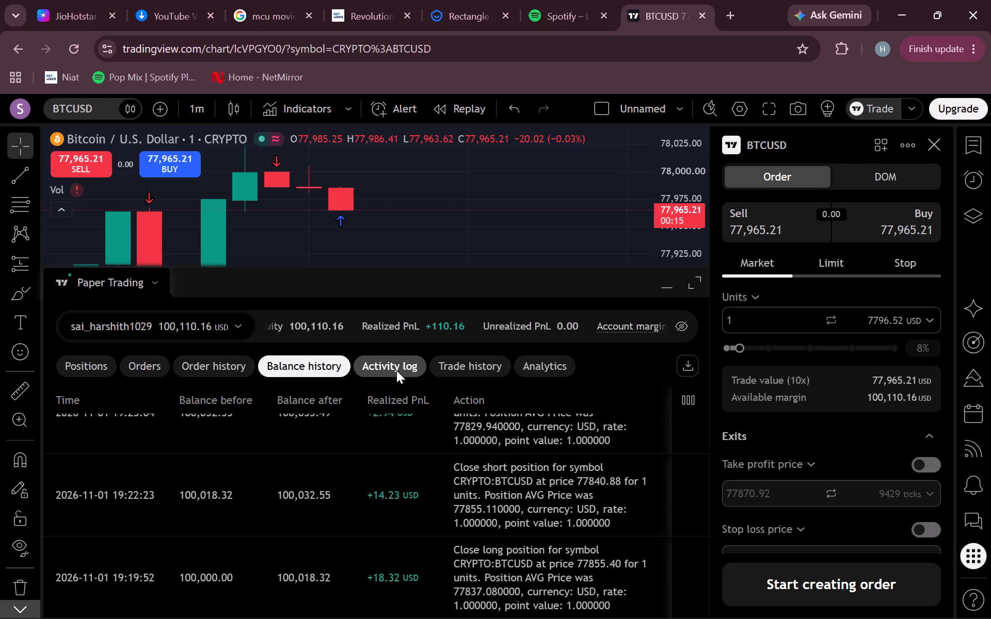
scroll(387, 513, down, 13)
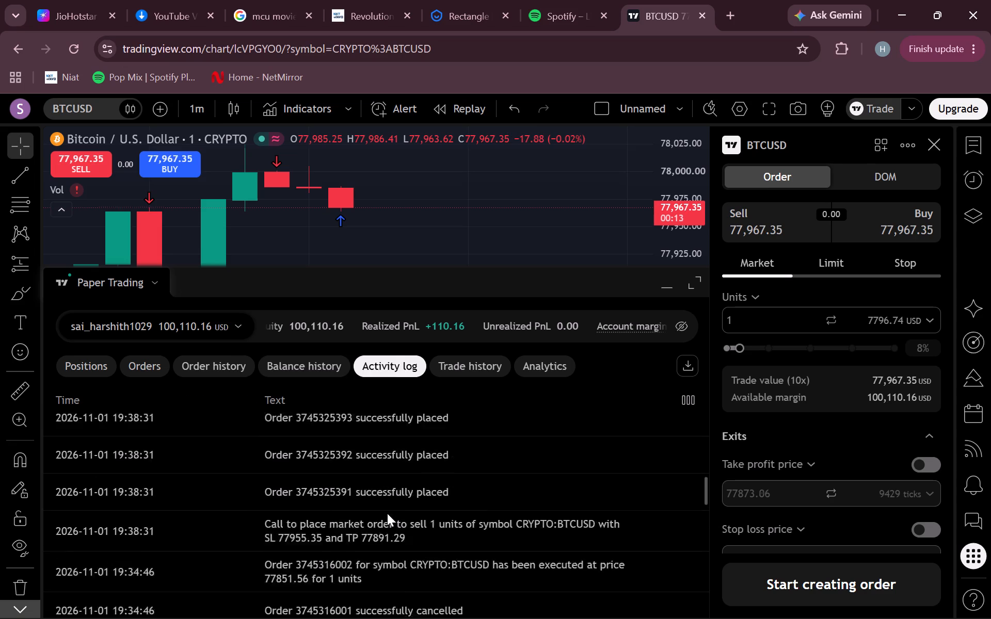
scroll(387, 513, down, 4)
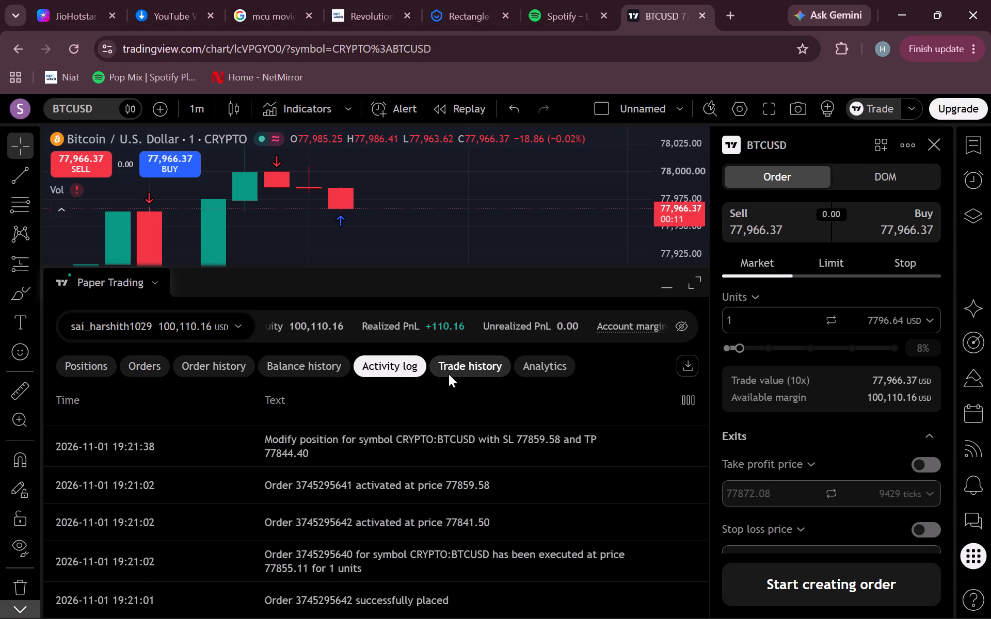
Review the account's trade history, examining entry and exit prices, sizes and net PnL back to the oldest BTCUSD trades.
click(453, 370)
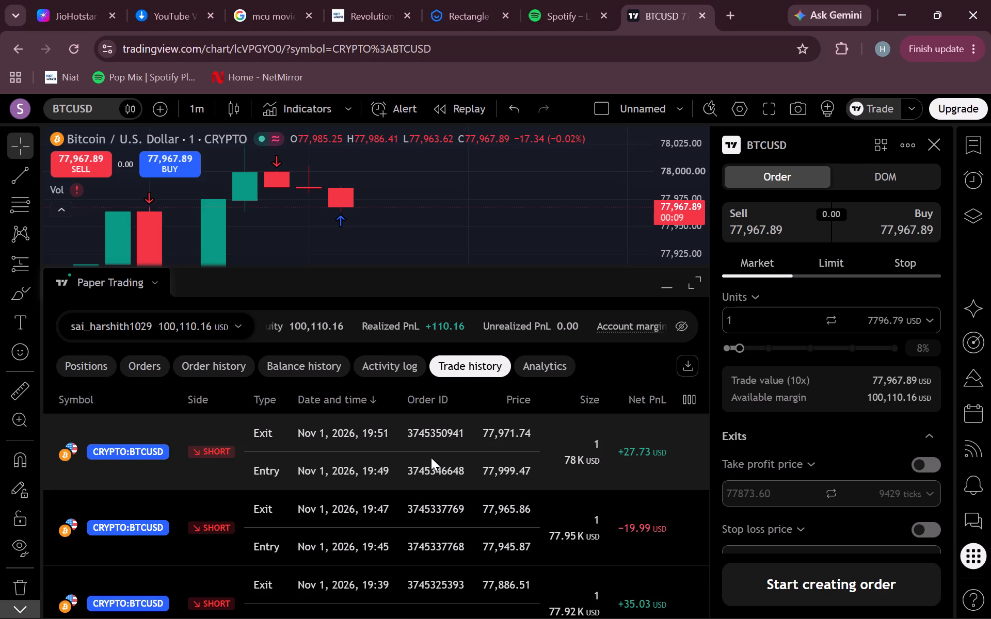
scroll(425, 527, right, 1)
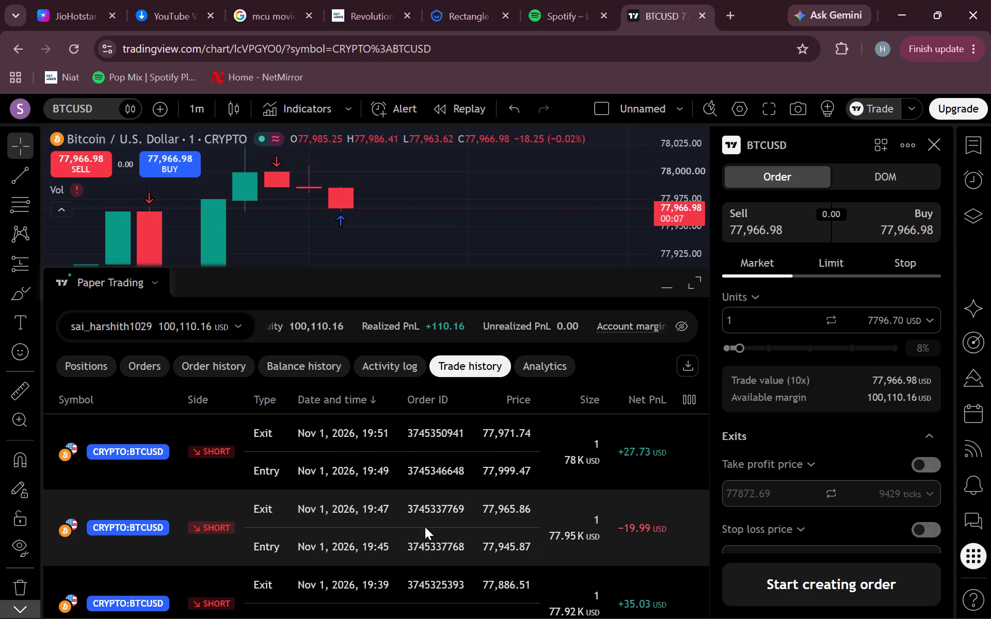
scroll(425, 527, right, 1)
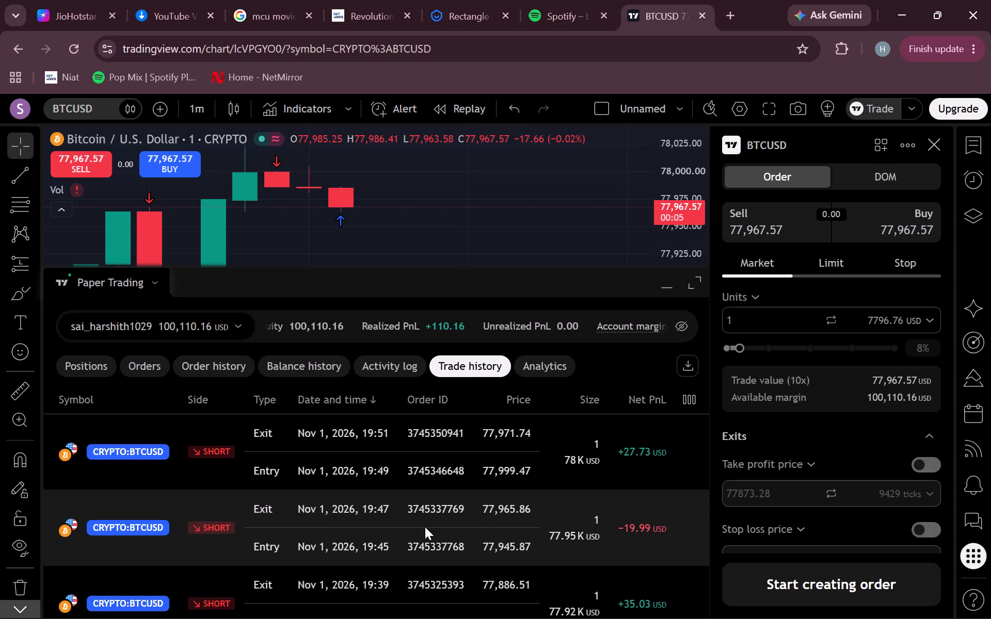
scroll(425, 527, down, 5)
scroll(425, 527, up, 1)
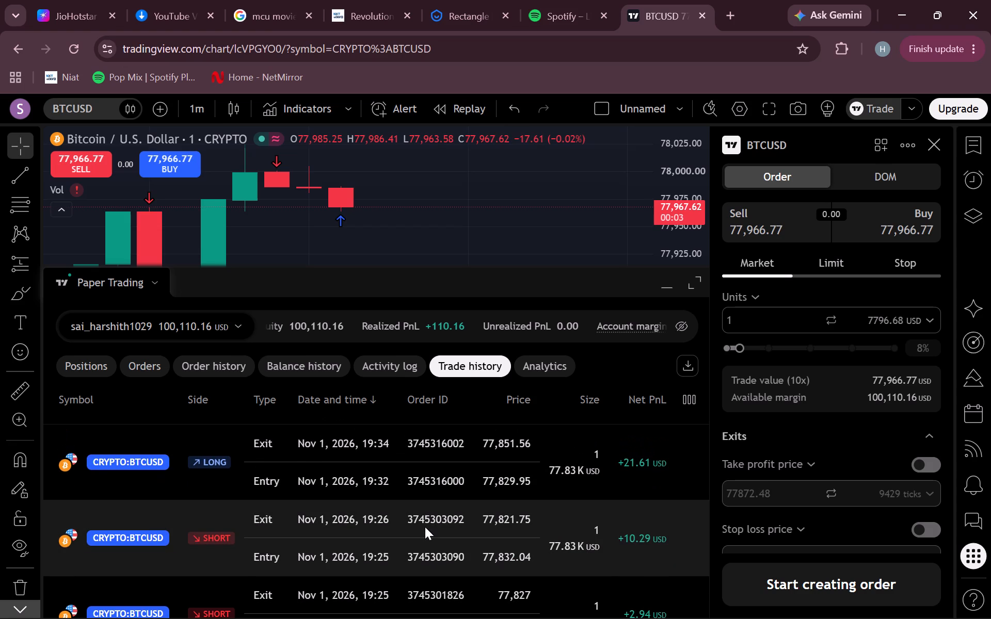
scroll(425, 527, up, 4)
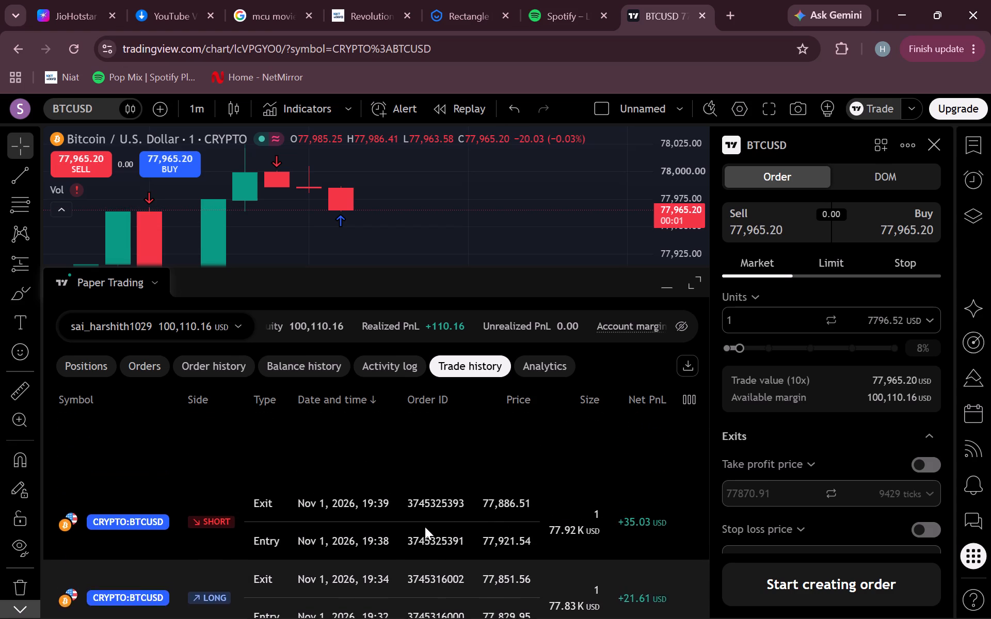
scroll(425, 527, up, 2)
scroll(425, 527, down, 7)
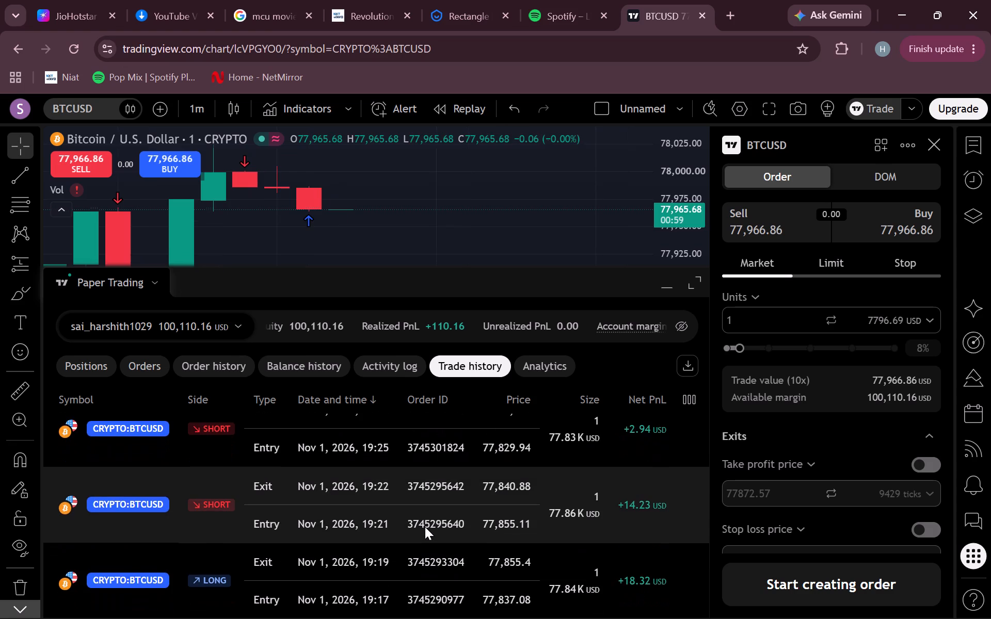
scroll(425, 527, up, 7)
View the account's trading analytics, examining the cumulative PnL performance chart and its scale options.
click(540, 360)
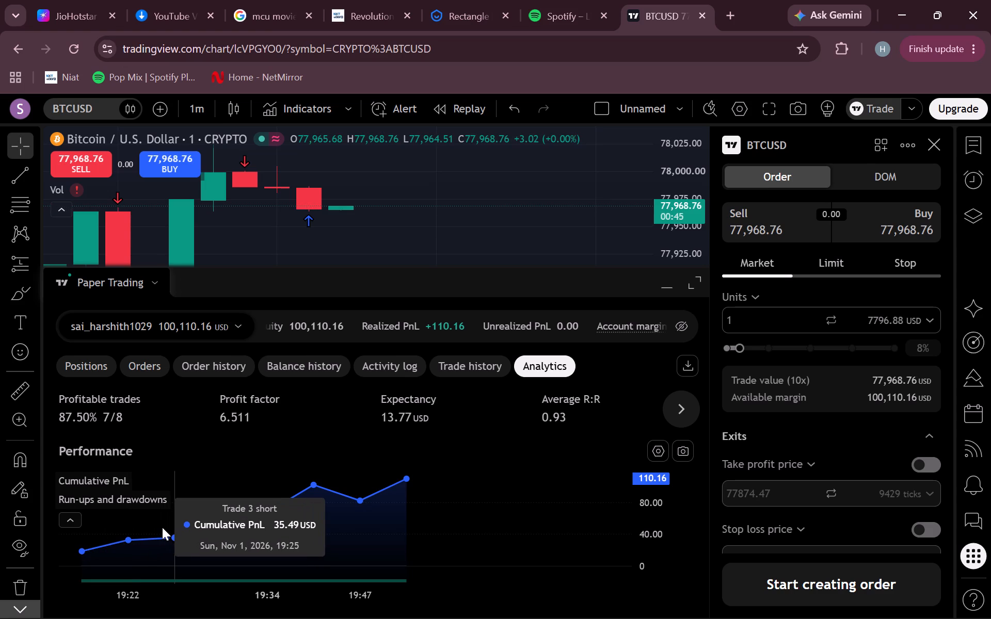
scroll(162, 527, down, 3)
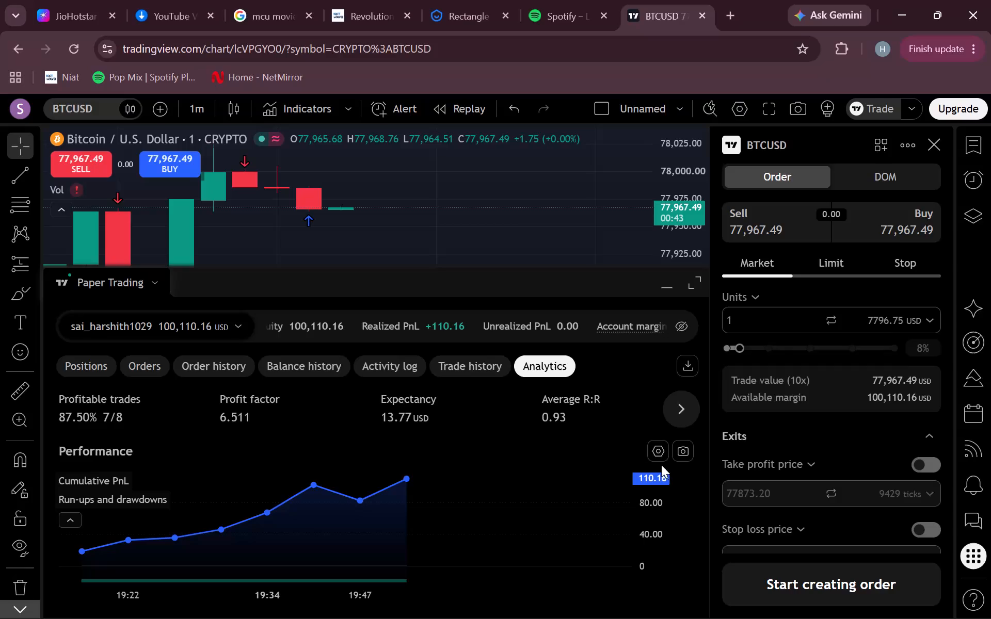
click(654, 459)
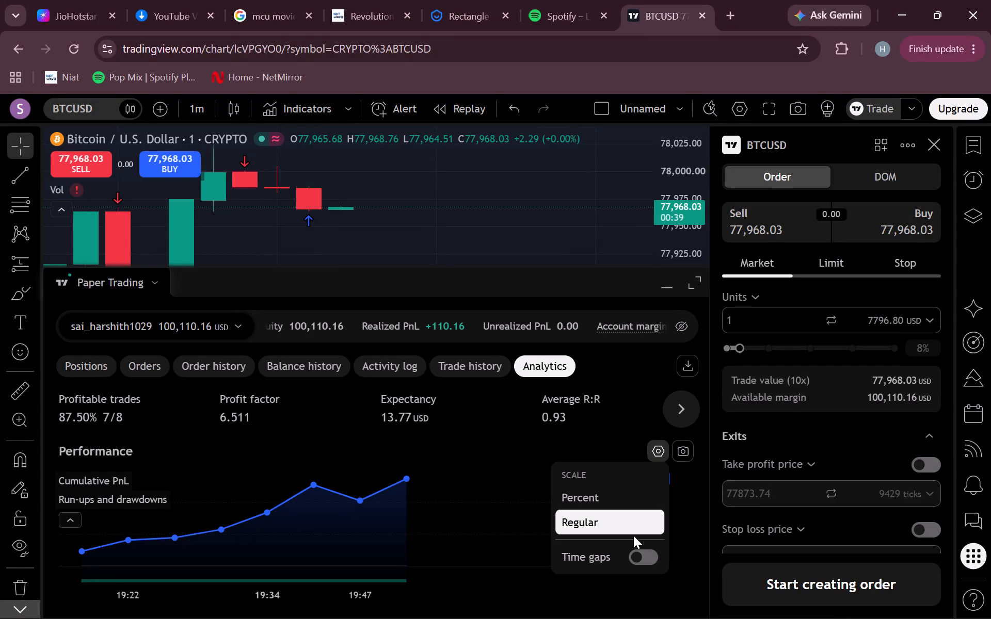
click(651, 406)
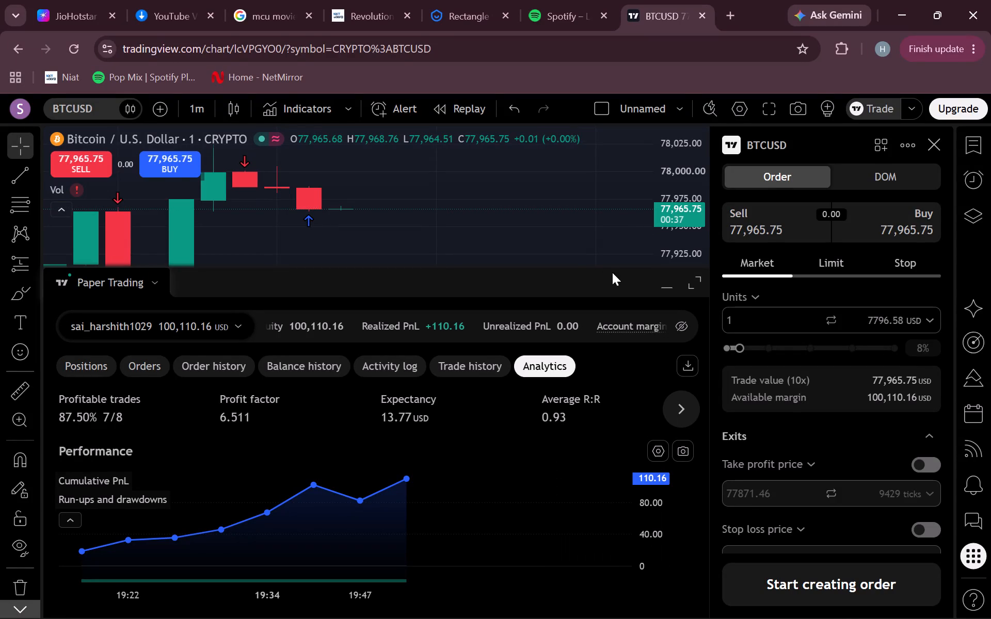
Collapse the Paper Trading account panel so the BTCUSD chart fills the full height again.
drag(582, 265, 557, 618)
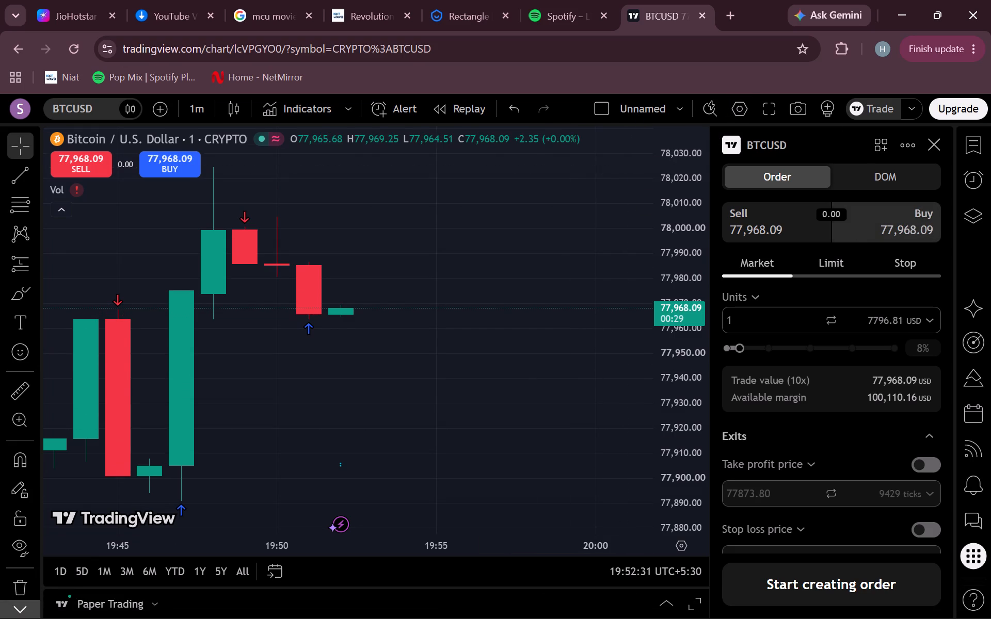
Open the full list of available products and social tools.
click(975, 550)
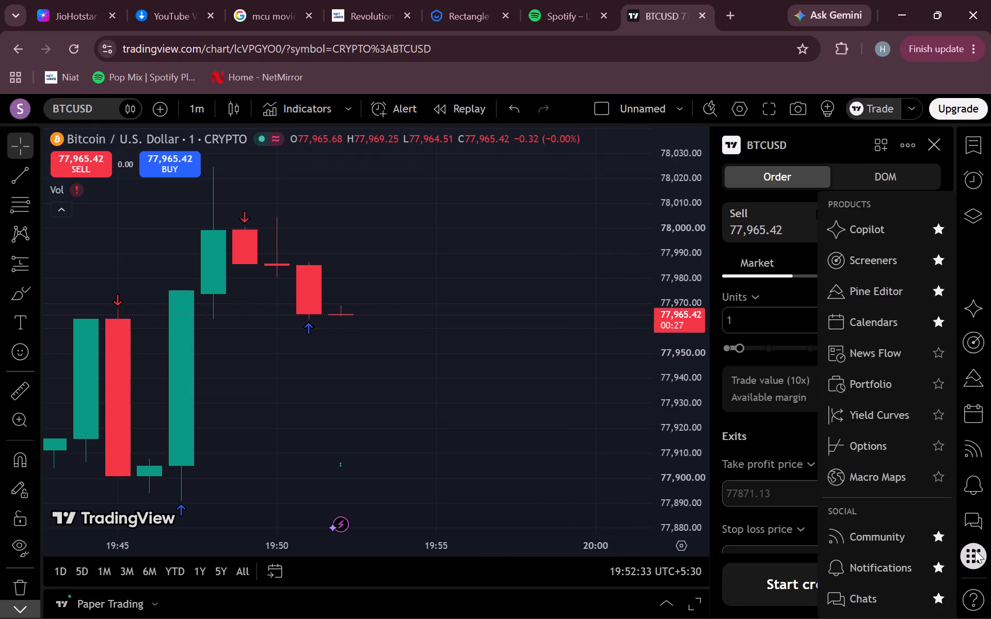
Close the list of products and social tools beside the BTCUSD chart.
click(975, 550)
Switch to the "Learn Trading from Zero in 90 Minutes" video in Brave, watch the next part of the XAUUSD chart lesson, and pause it.
key(alt+Tab)
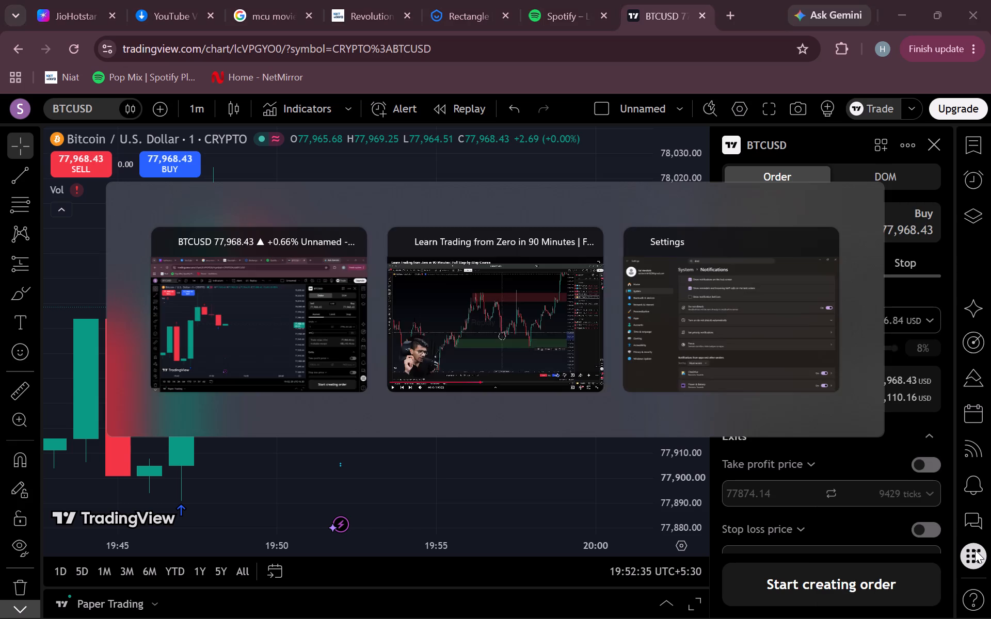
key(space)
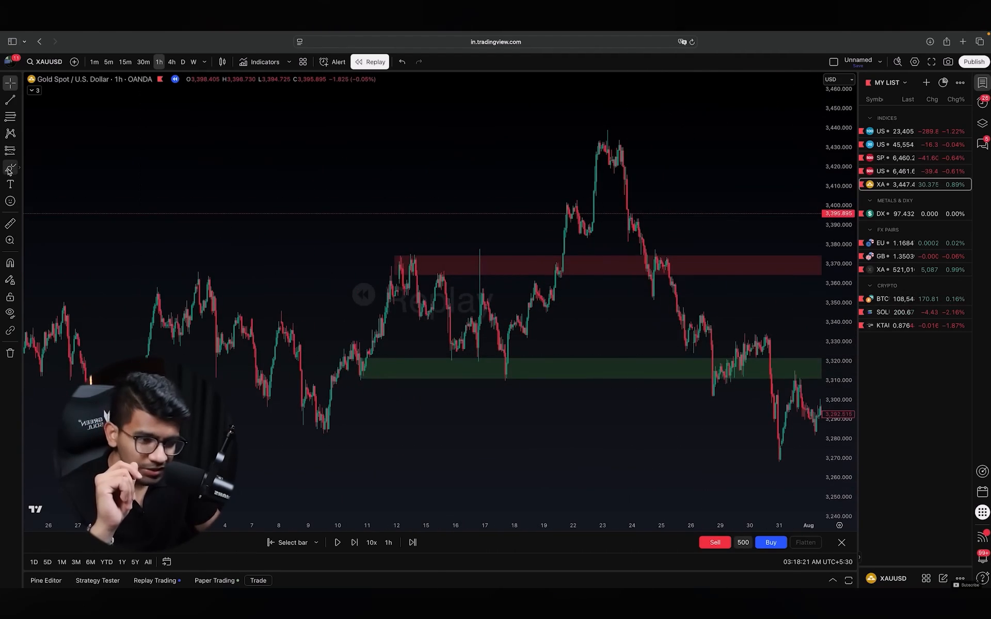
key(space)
Switch to the Instagram app and open its direct messages.
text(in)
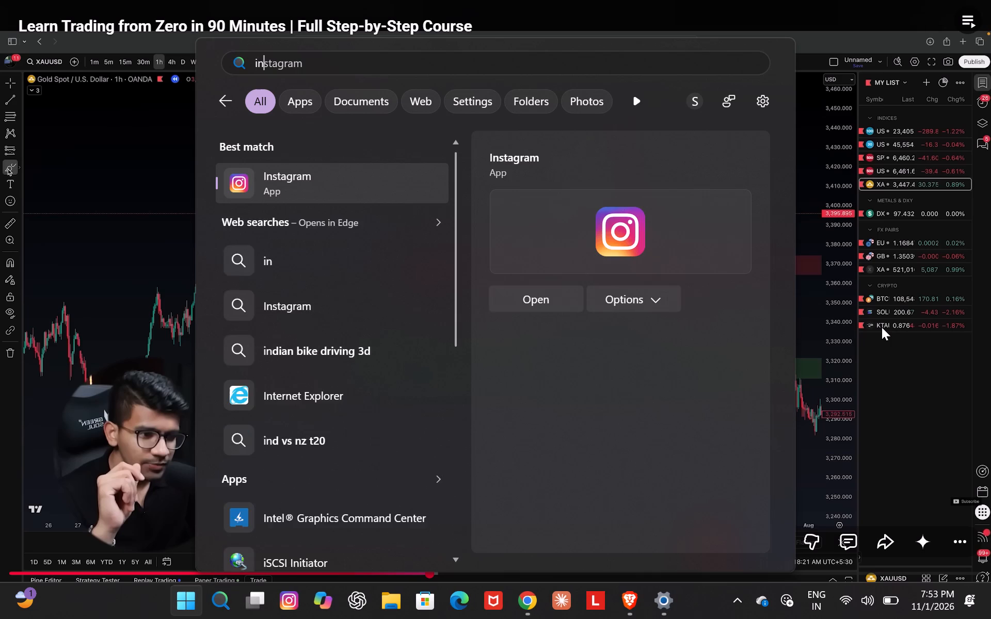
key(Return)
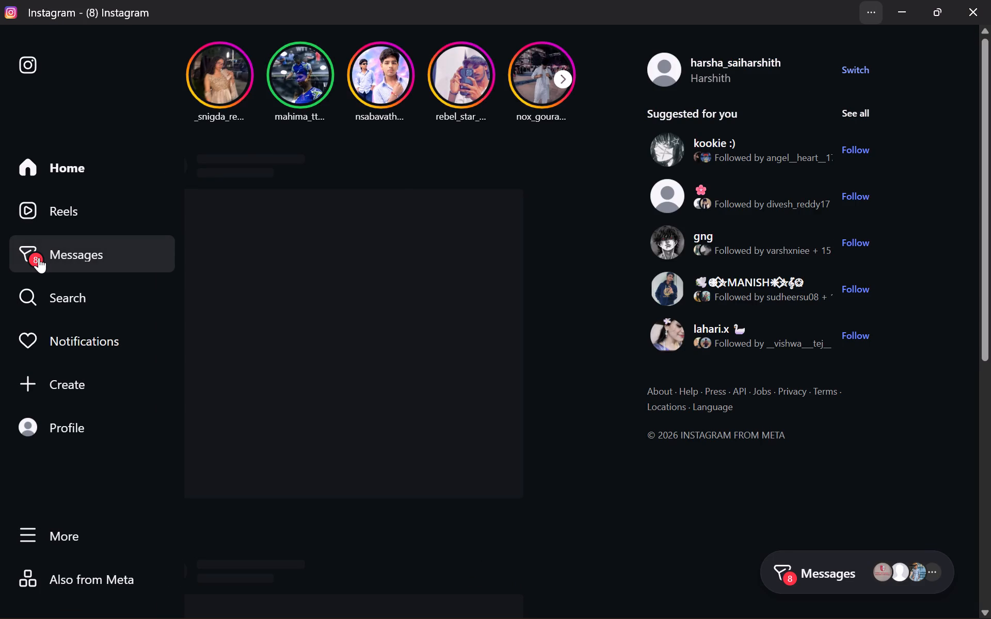
click(39, 257)
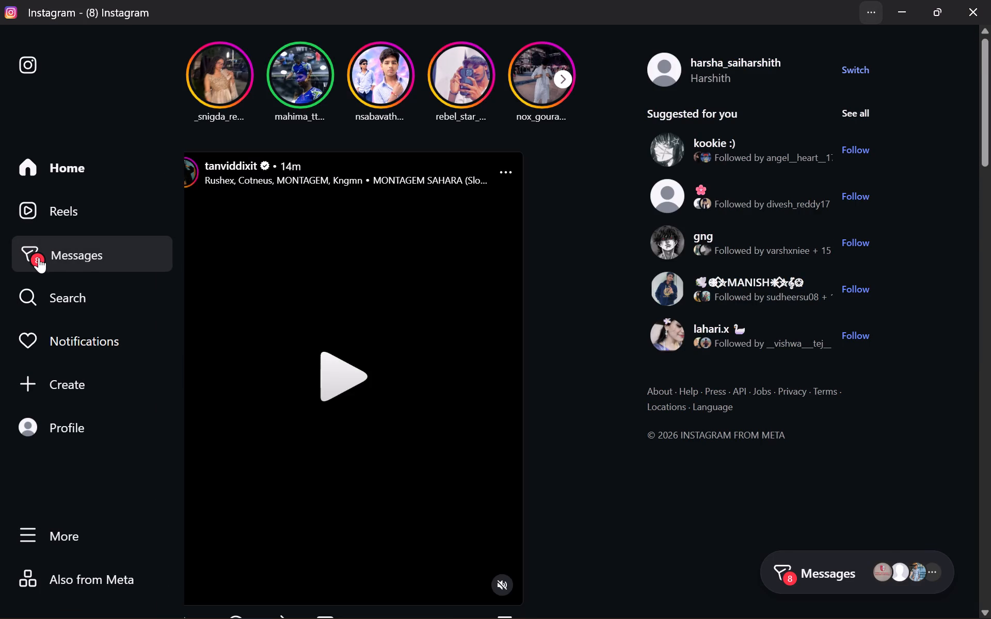